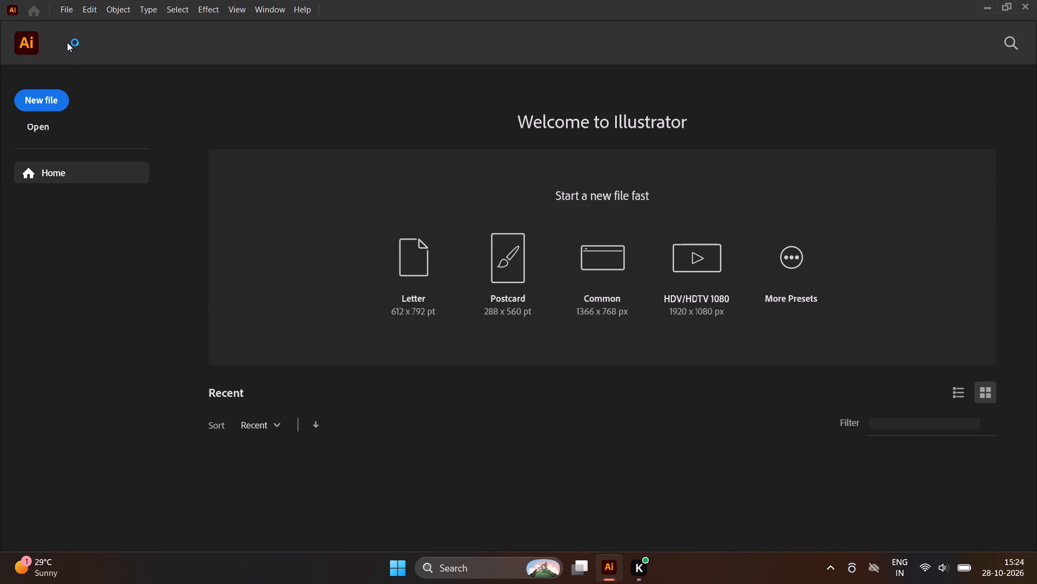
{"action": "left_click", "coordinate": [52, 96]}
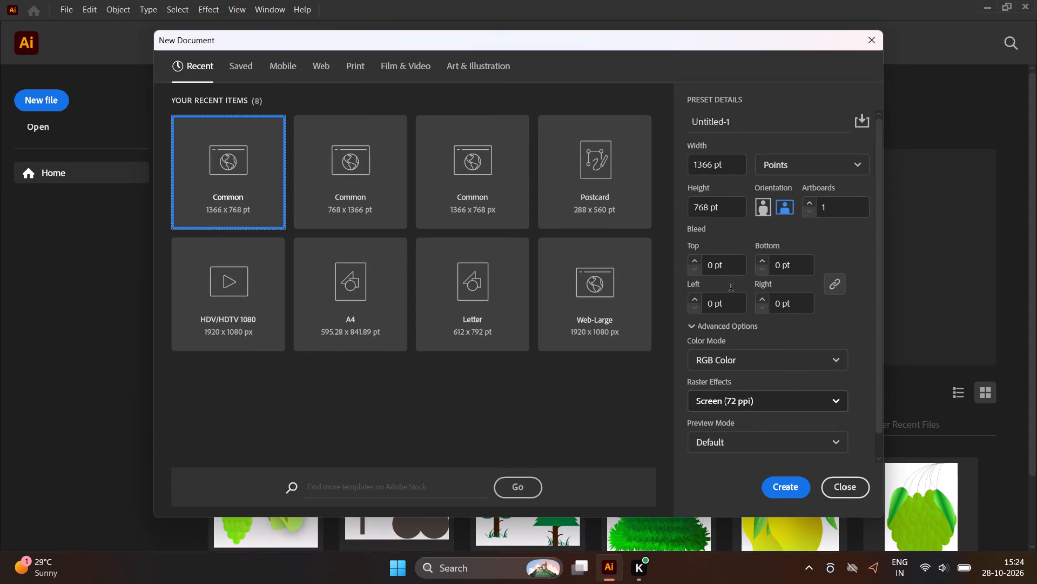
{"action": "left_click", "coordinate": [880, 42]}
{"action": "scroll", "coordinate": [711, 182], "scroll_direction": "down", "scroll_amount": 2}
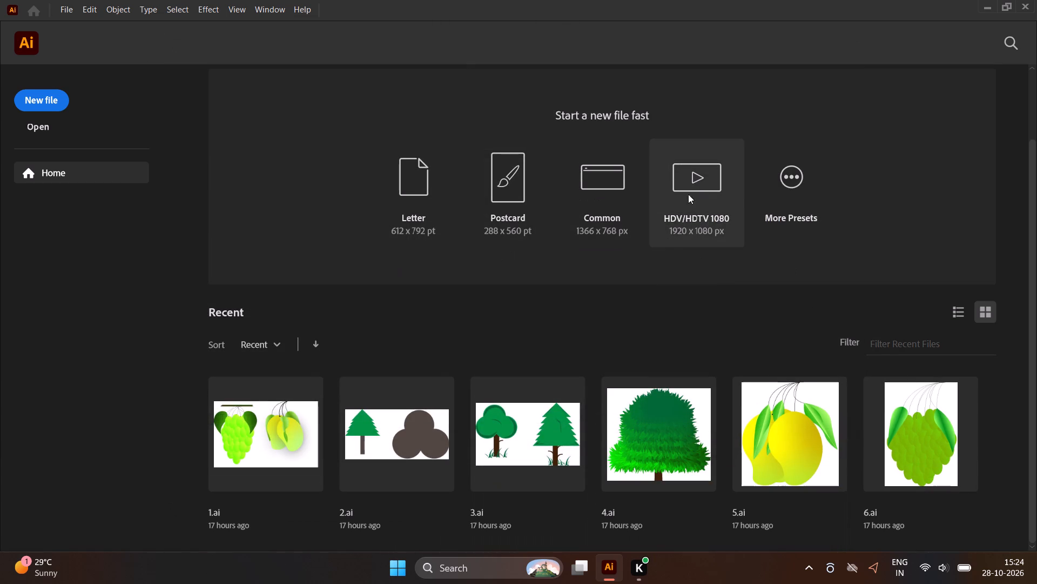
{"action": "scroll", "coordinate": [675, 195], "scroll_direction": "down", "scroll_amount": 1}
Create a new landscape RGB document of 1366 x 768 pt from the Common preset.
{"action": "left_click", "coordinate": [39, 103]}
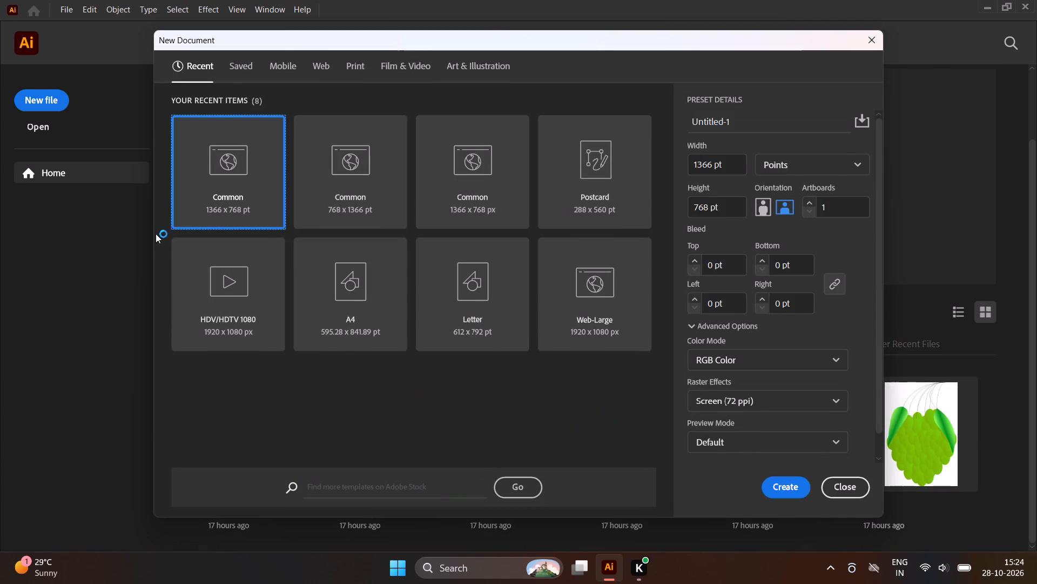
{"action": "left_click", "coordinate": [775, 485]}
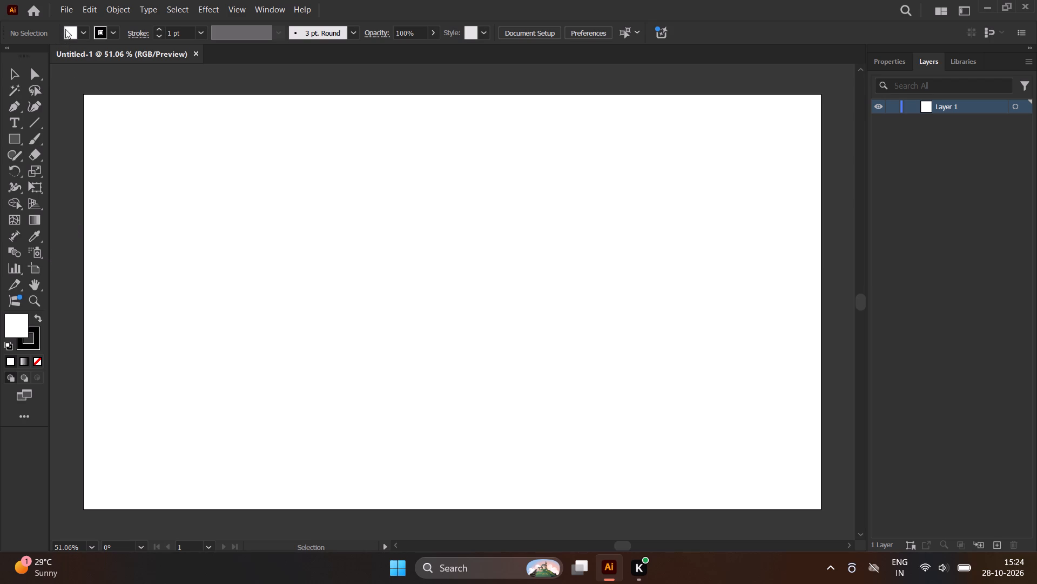
Create another new document in portrait orientation, 900 pt wide and 1366 pt high, in RGB colour.
{"action": "left_click", "coordinate": [35, 11]}
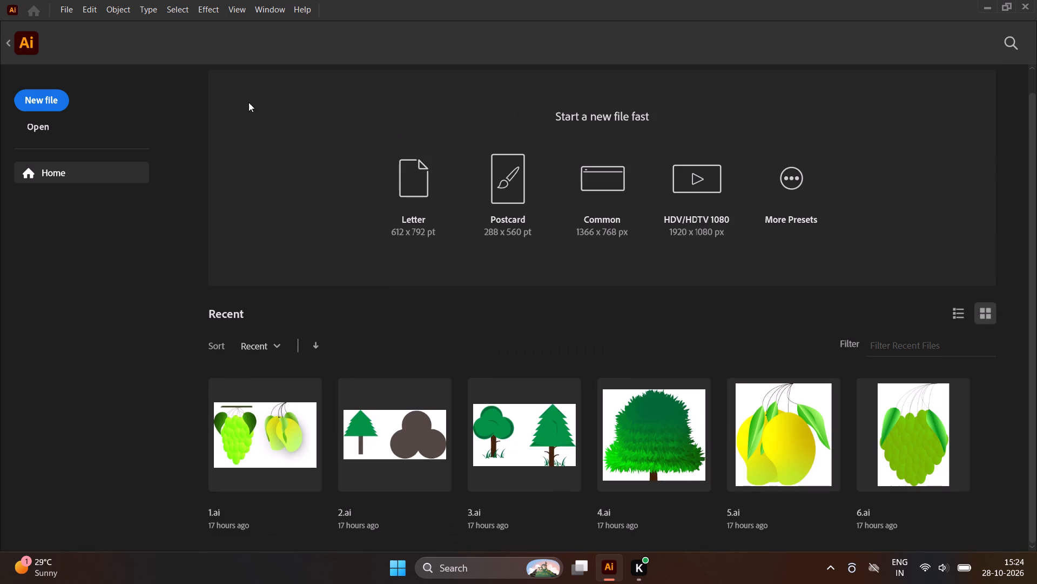
{"action": "left_click", "coordinate": [28, 94]}
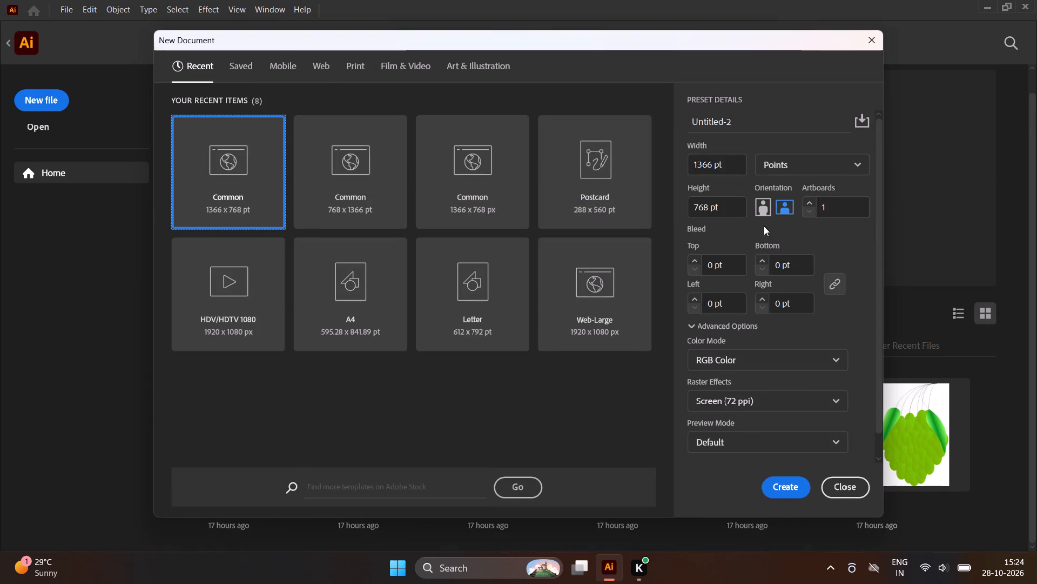
{"action": "left_click", "coordinate": [766, 208]}
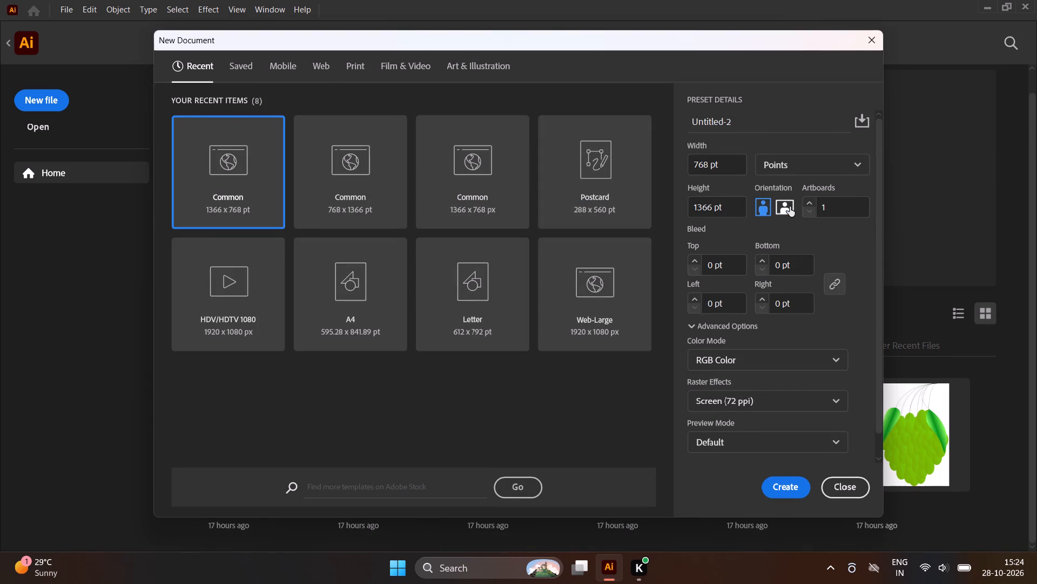
{"action": "left_click", "coordinate": [701, 164]}
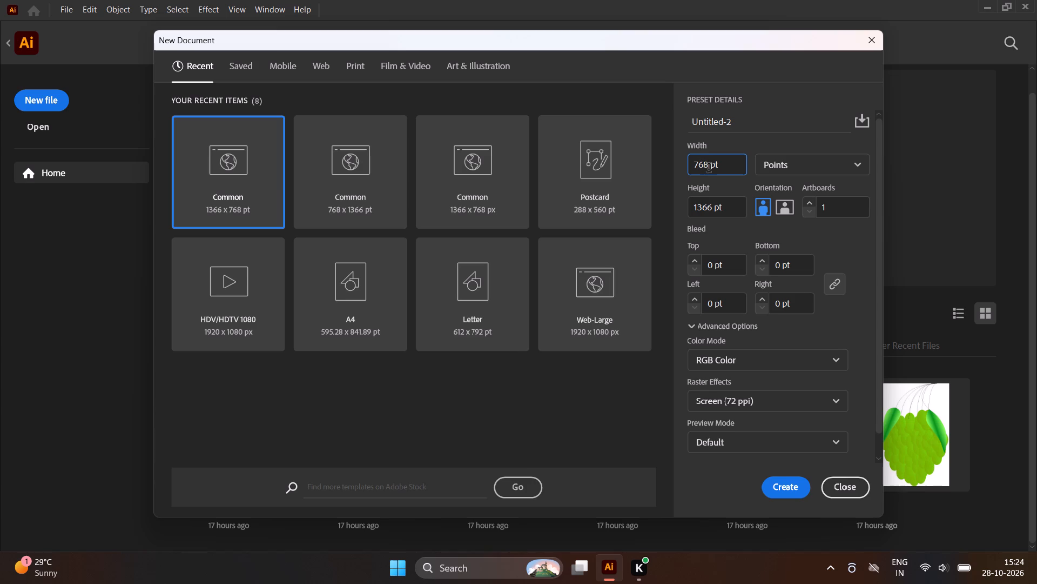
{"action": "left_click_drag", "start_coordinate": [712, 163], "coordinate": [691, 165]}
{"action": "type", "text": "900"}
{"action": "left_click", "coordinate": [773, 481]}
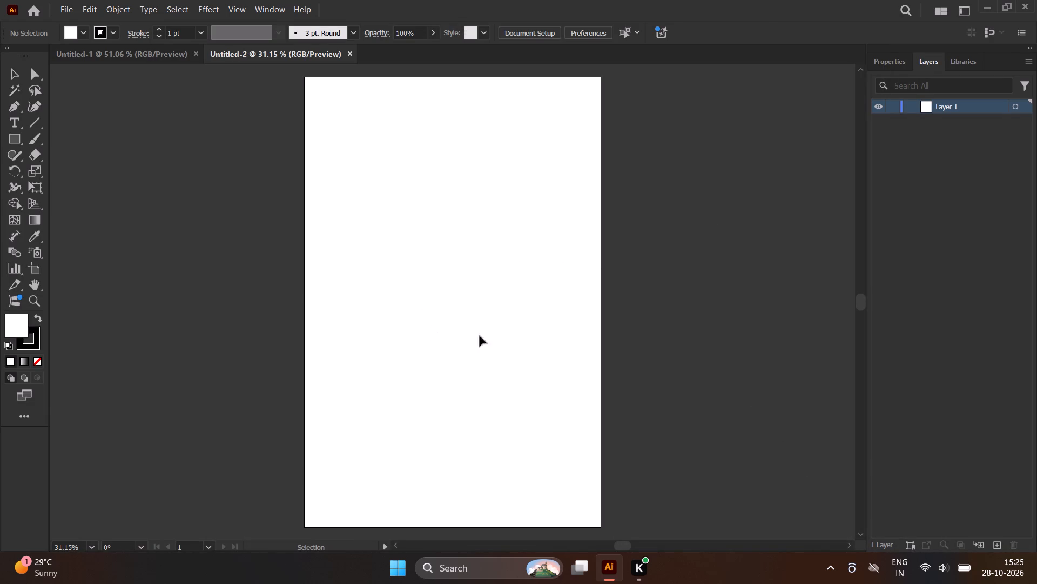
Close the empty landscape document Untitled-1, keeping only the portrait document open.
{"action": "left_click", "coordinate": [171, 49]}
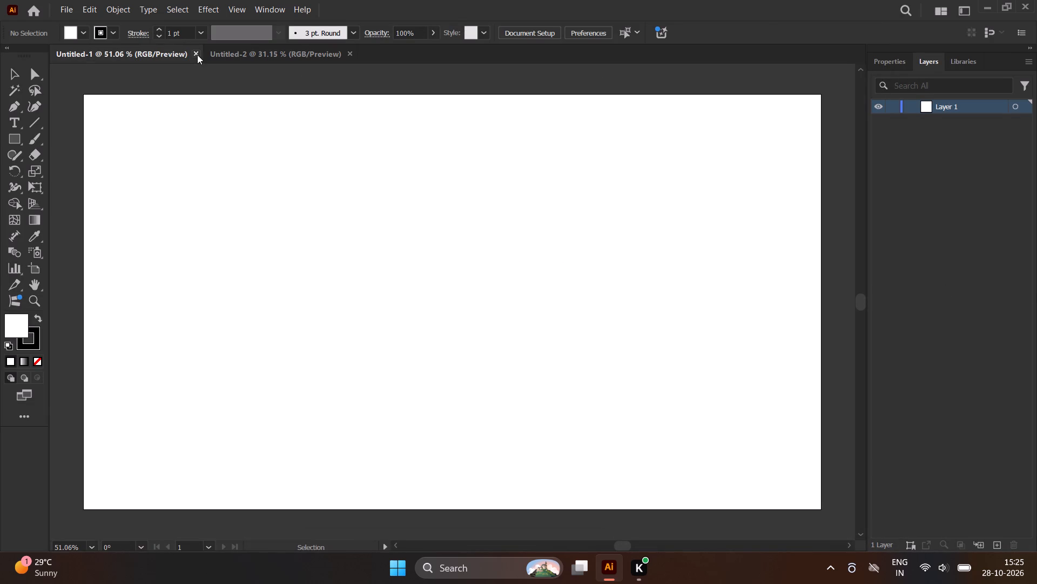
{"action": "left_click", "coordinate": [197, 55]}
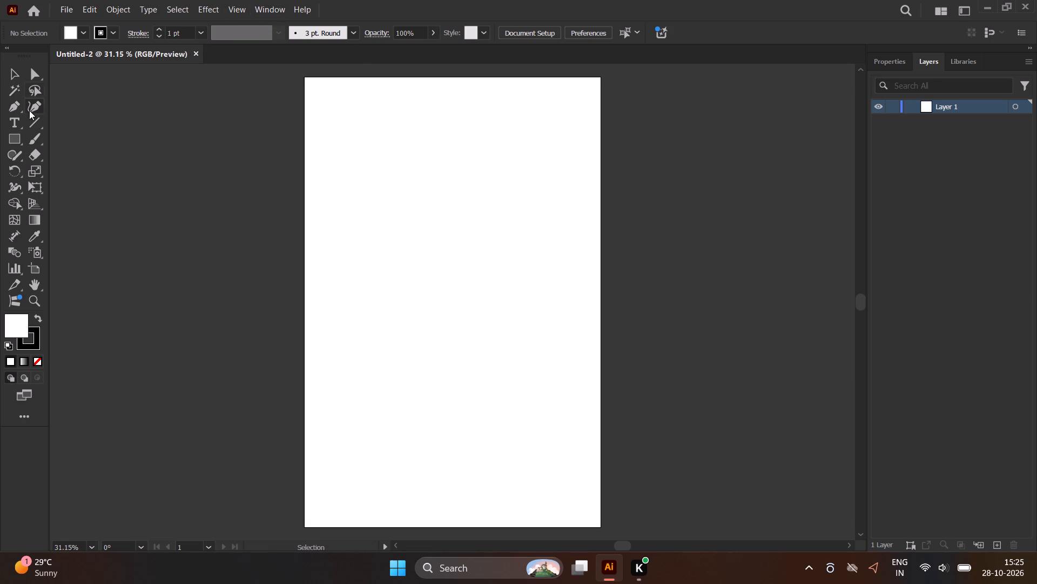
Draw a circle about 450 pt in diameter near the middle of the artboard with the Ellipse tool.
{"action": "right_click", "coordinate": [21, 136]}
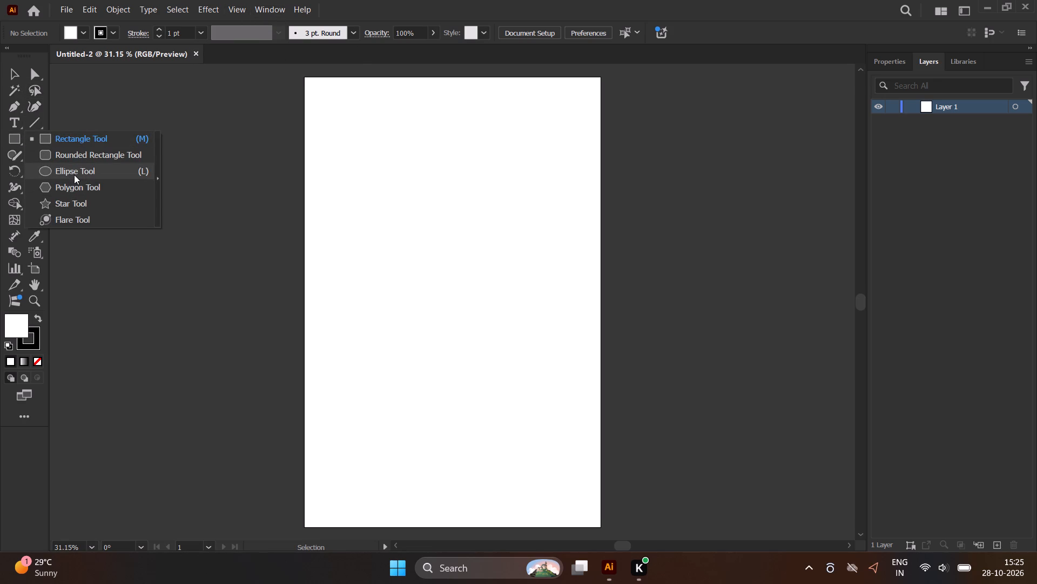
{"action": "left_click", "coordinate": [74, 175]}
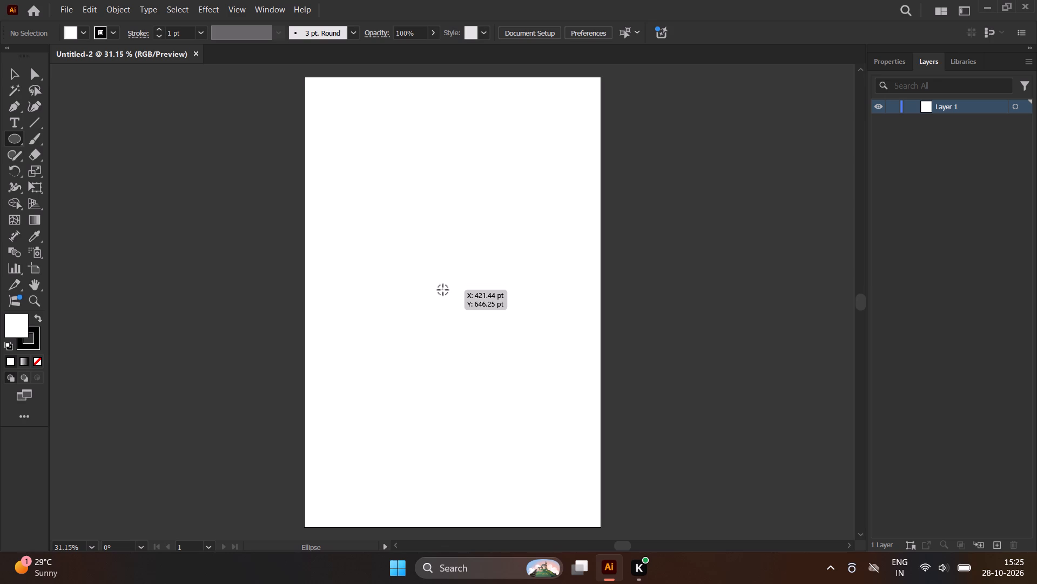
{"action": "left_click_drag", "start_coordinate": [443, 290], "coordinate": [508, 332], "text": "alt+shift"}
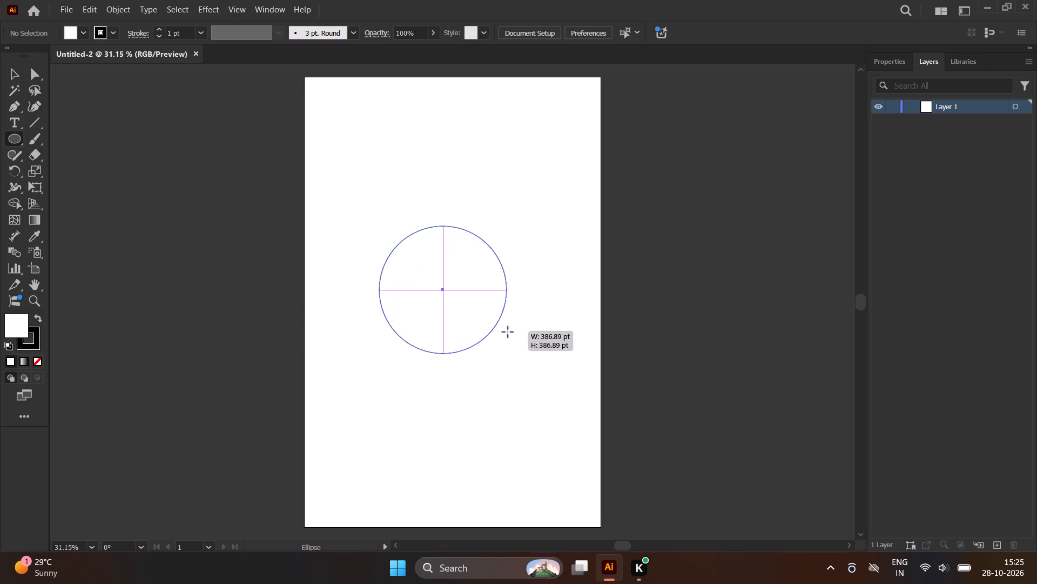
{"action": "left_click_drag", "start_coordinate": [508, 332], "coordinate": [521, 348], "text": "alt+shift"}
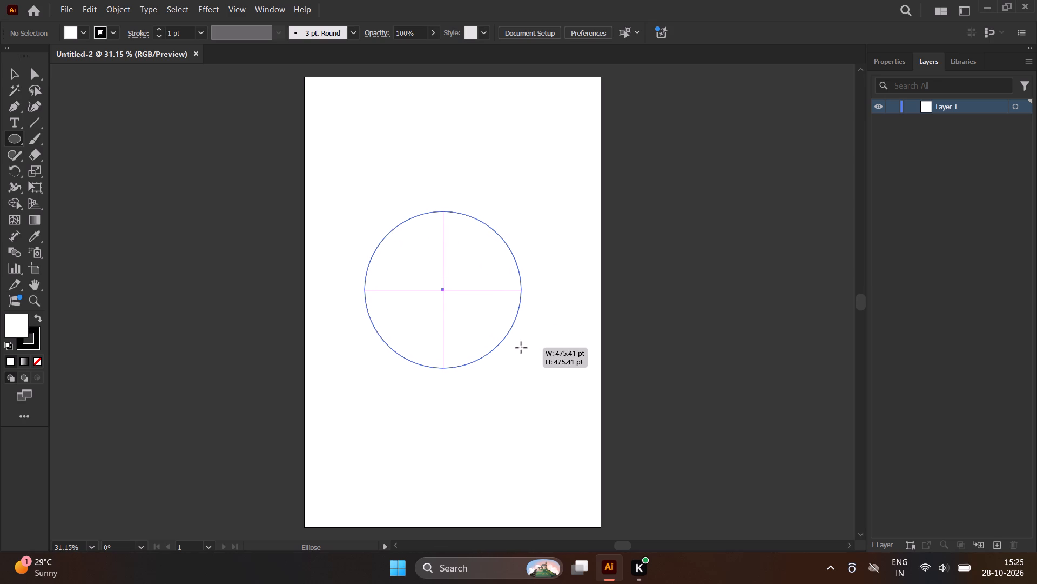
{"action": "left_click_drag", "start_coordinate": [521, 348], "coordinate": [518, 342], "text": "alt+shift"}
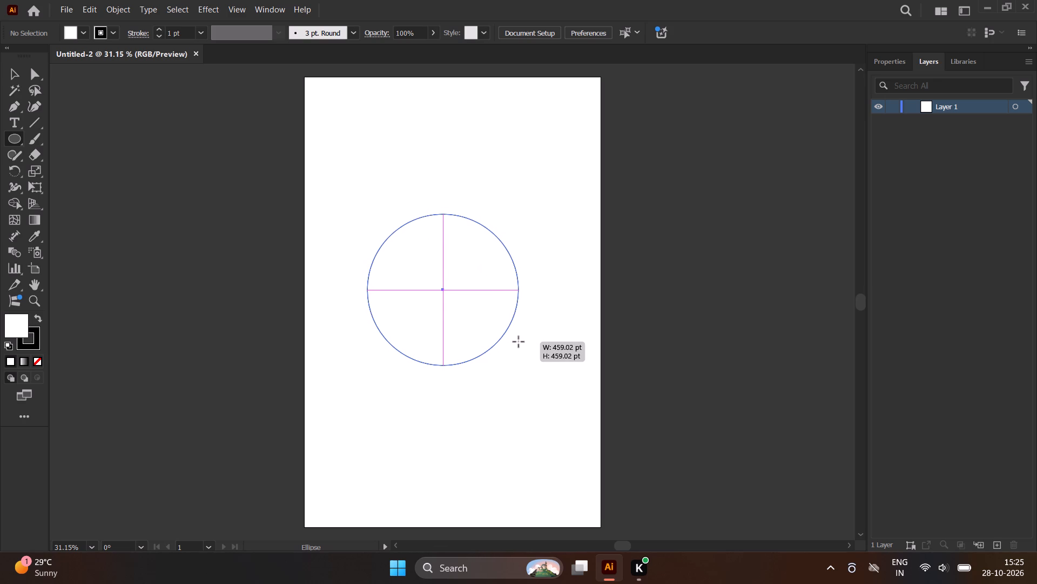
{"action": "left_click_drag", "start_coordinate": [518, 342], "coordinate": [516, 337], "text": "alt+shift"}
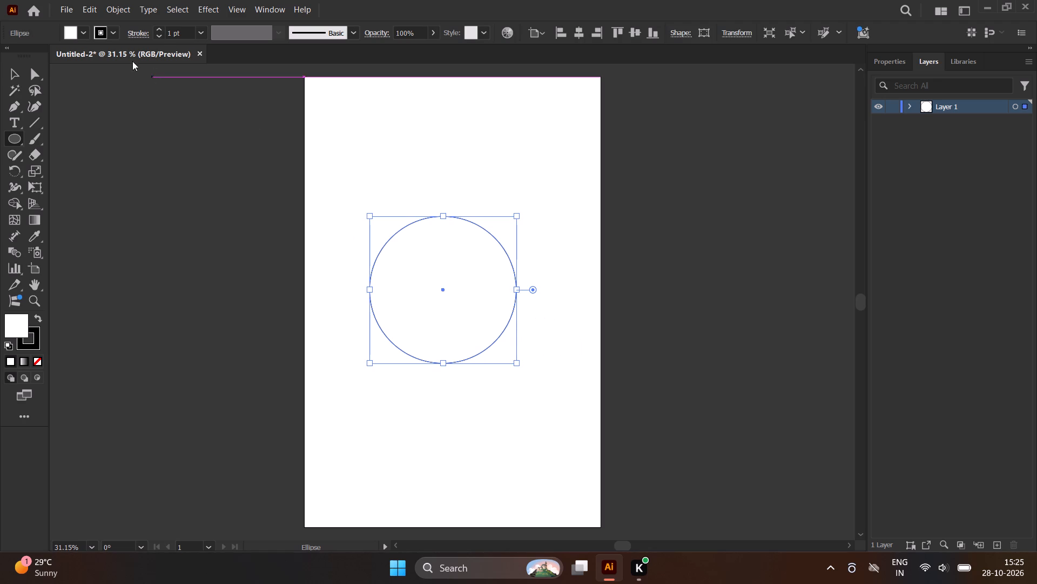
Fill the circle with the very dark grey, near-black swatch from the grays group.
{"action": "left_click", "coordinate": [86, 31]}
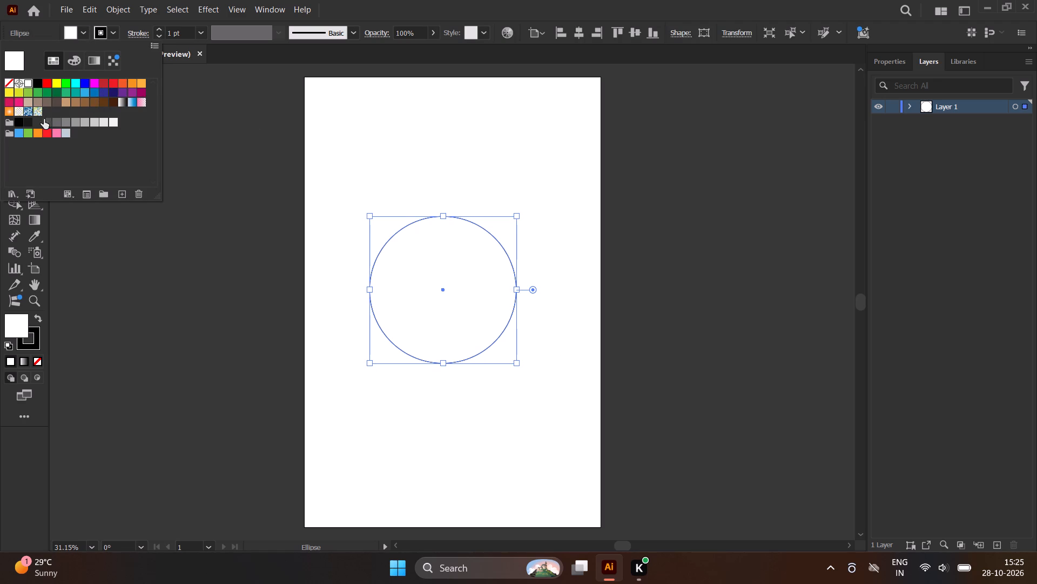
{"action": "left_click", "coordinate": [28, 123]}
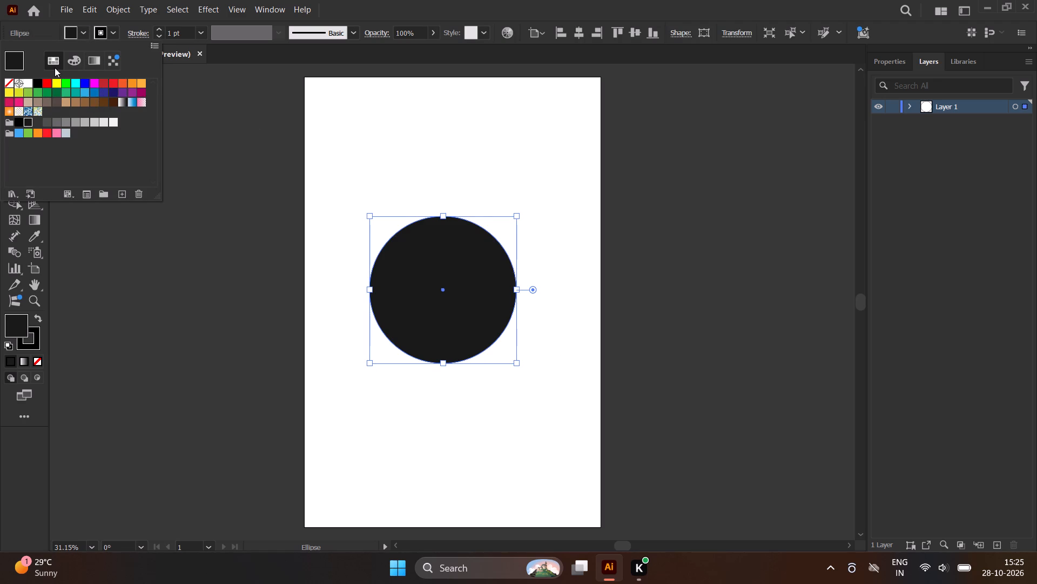
{"action": "left_click", "coordinate": [82, 35]}
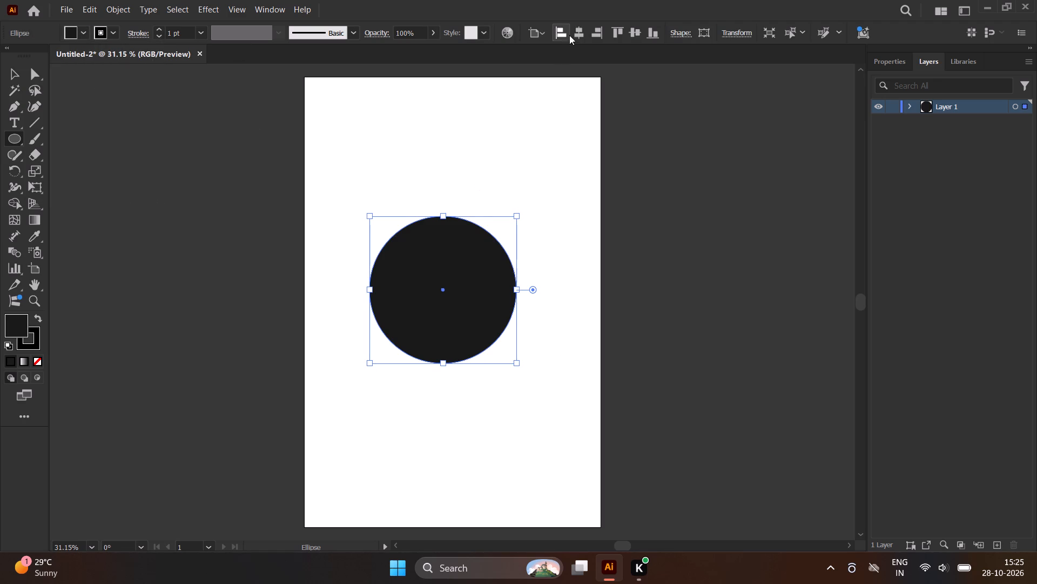
Centre the circle horizontally and vertically on the artboard, and leave it deselected.
{"action": "left_click", "coordinate": [576, 29]}
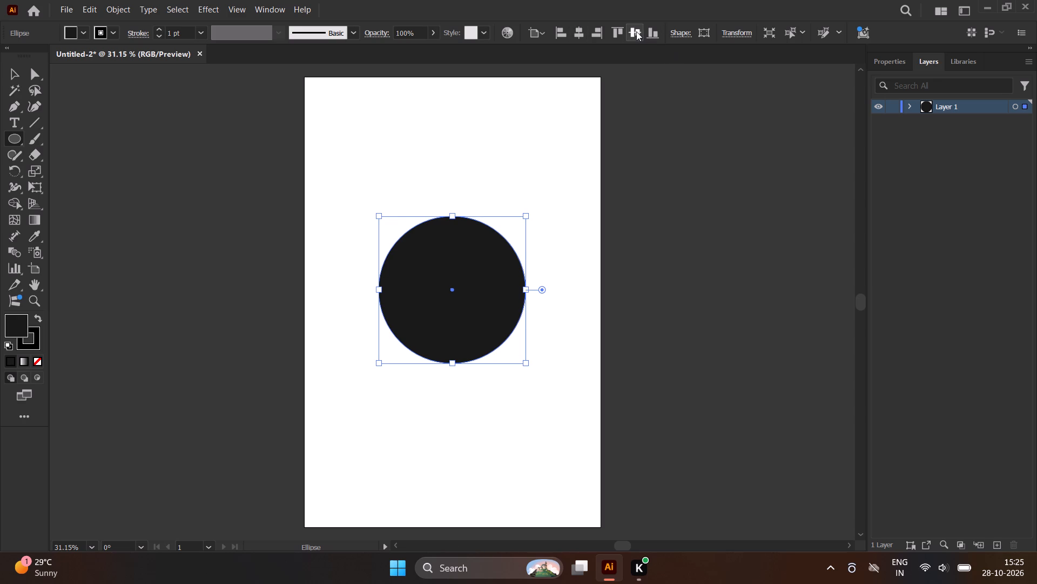
{"action": "left_click", "coordinate": [636, 31]}
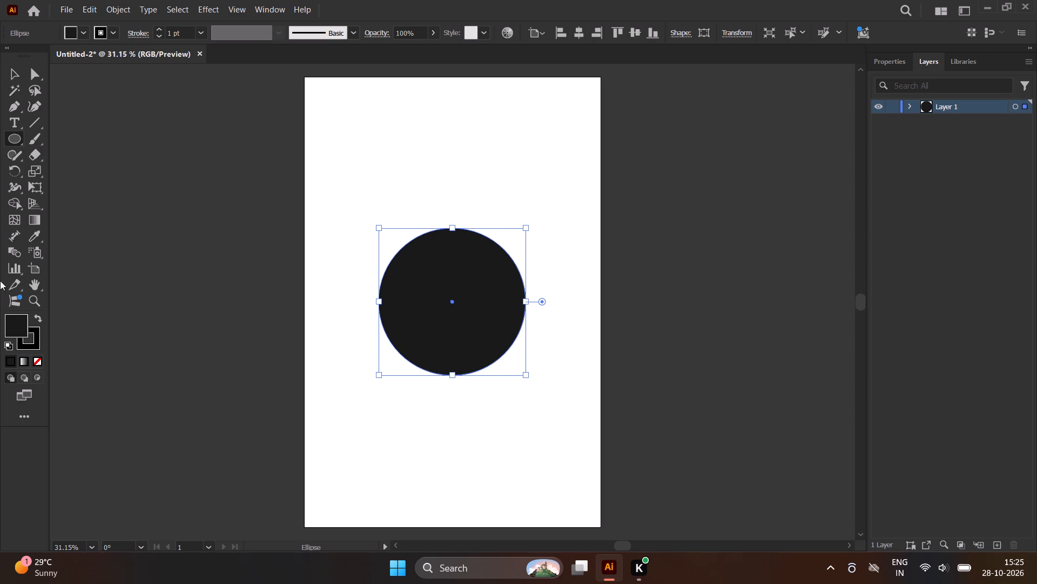
{"action": "left_click", "coordinate": [15, 74]}
{"action": "left_click", "coordinate": [357, 136]}
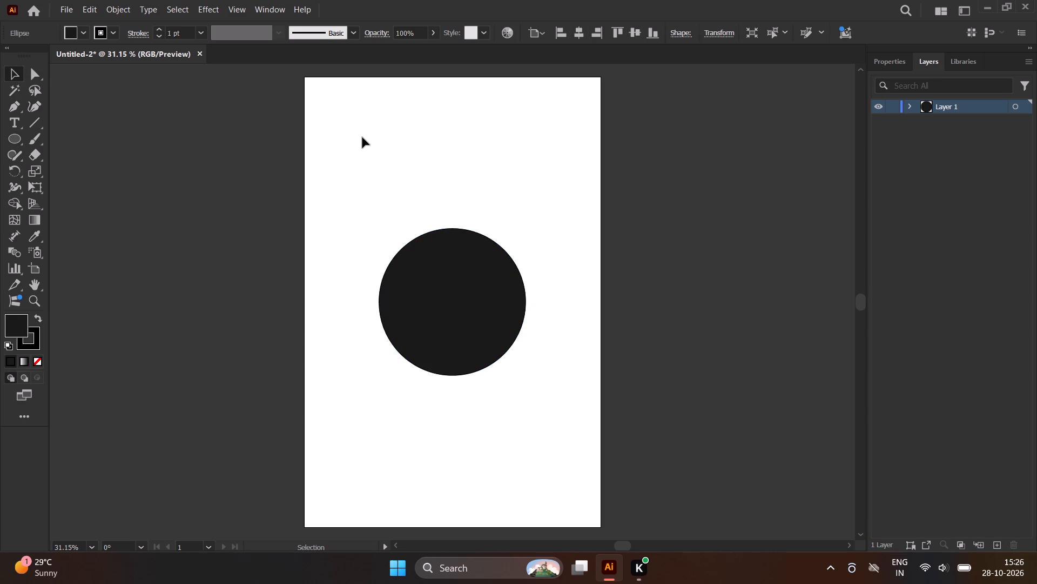
{"action": "left_click", "coordinate": [470, 284]}
{"action": "left_click", "coordinate": [630, 240]}
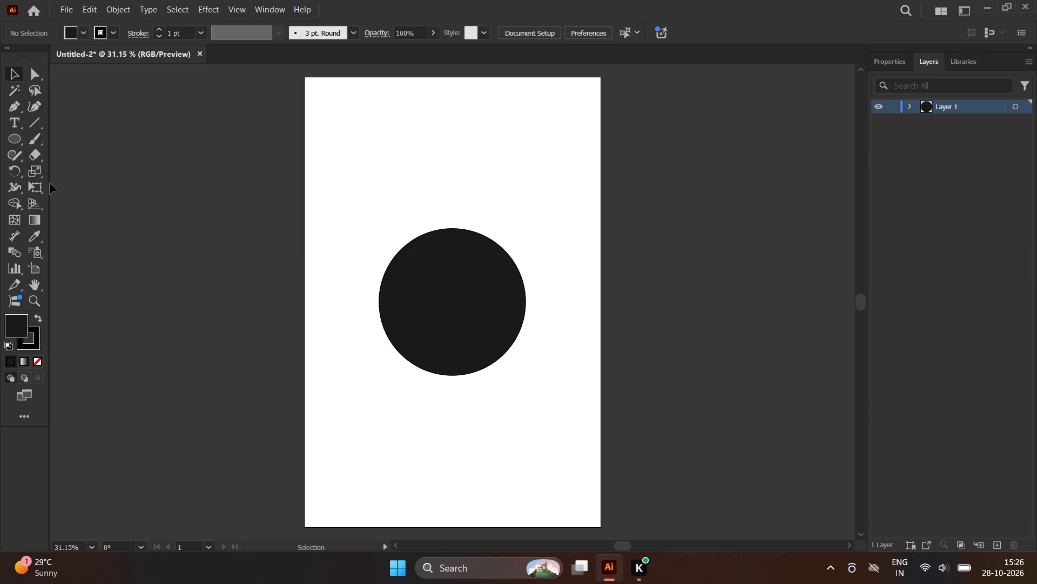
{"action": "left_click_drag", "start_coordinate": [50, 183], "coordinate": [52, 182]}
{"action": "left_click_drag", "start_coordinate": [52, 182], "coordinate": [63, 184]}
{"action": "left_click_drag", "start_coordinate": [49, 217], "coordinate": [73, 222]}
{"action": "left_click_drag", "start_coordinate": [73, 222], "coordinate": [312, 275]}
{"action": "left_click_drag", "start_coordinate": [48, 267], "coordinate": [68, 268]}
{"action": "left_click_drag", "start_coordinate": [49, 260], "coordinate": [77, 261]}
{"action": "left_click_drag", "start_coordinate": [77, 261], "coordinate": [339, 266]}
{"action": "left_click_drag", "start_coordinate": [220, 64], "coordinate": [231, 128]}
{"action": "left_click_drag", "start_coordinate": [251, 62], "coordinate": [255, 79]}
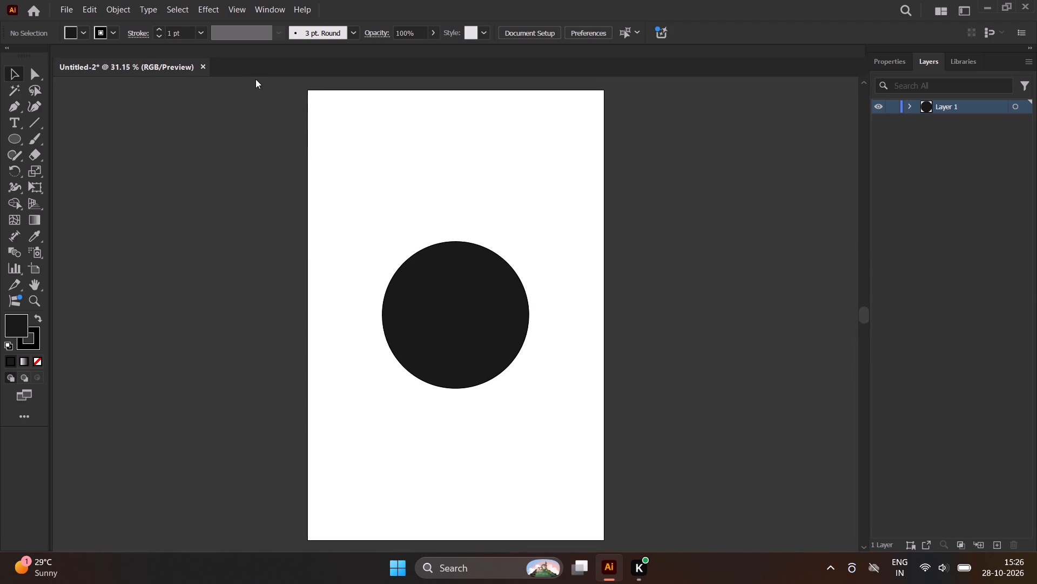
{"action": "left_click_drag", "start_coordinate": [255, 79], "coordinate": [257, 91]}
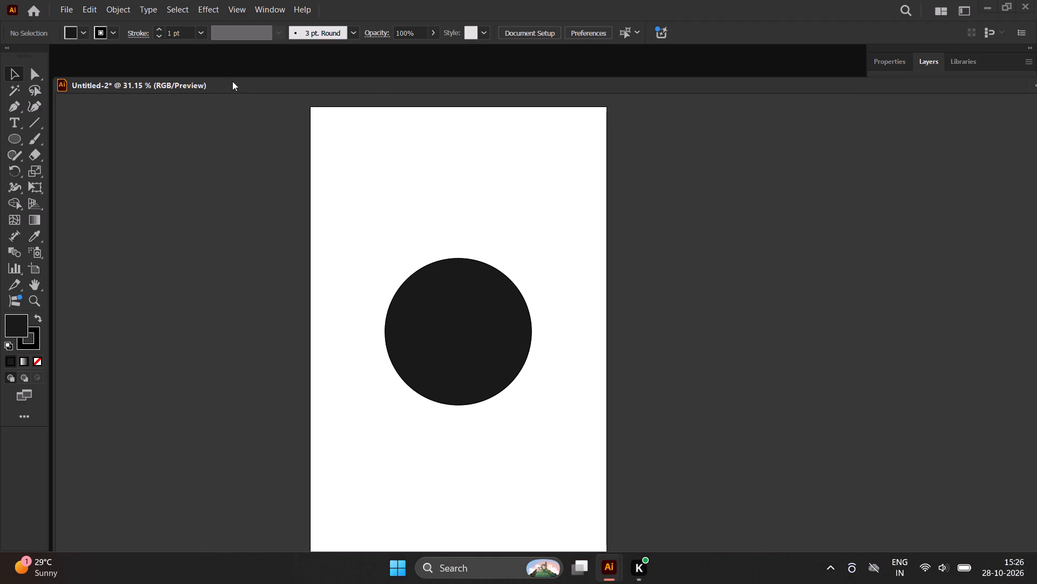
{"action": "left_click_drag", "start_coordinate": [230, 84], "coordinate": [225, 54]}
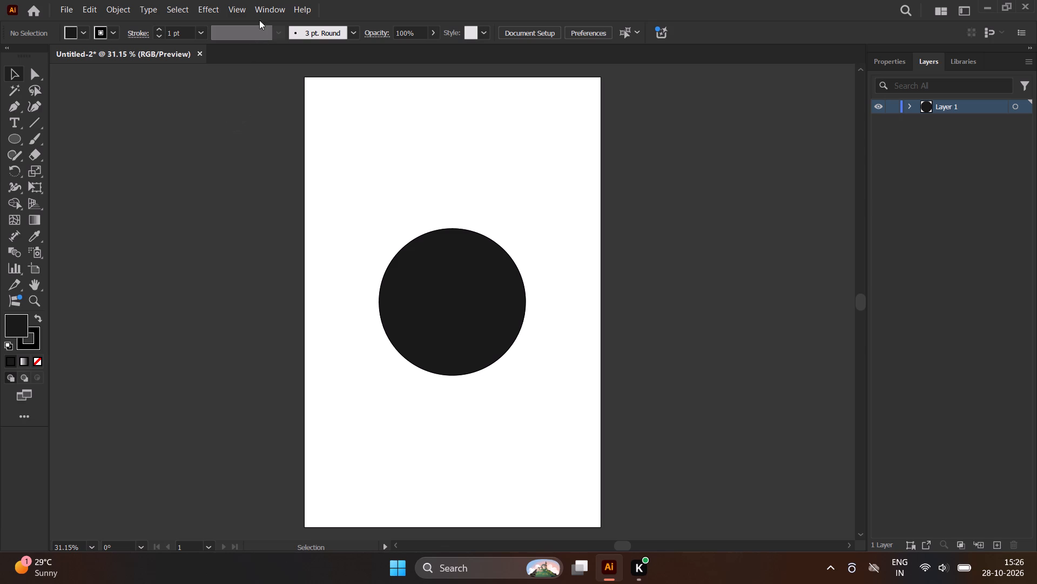
Show the rulers along the edges of the document.
{"action": "left_click", "coordinate": [234, 2]}
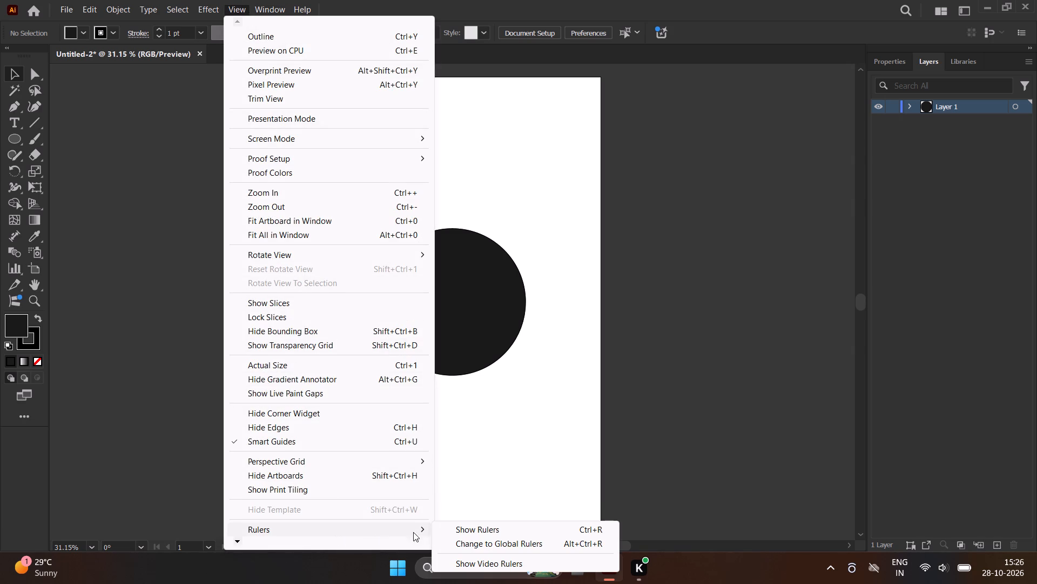
{"action": "left_click", "coordinate": [475, 530]}
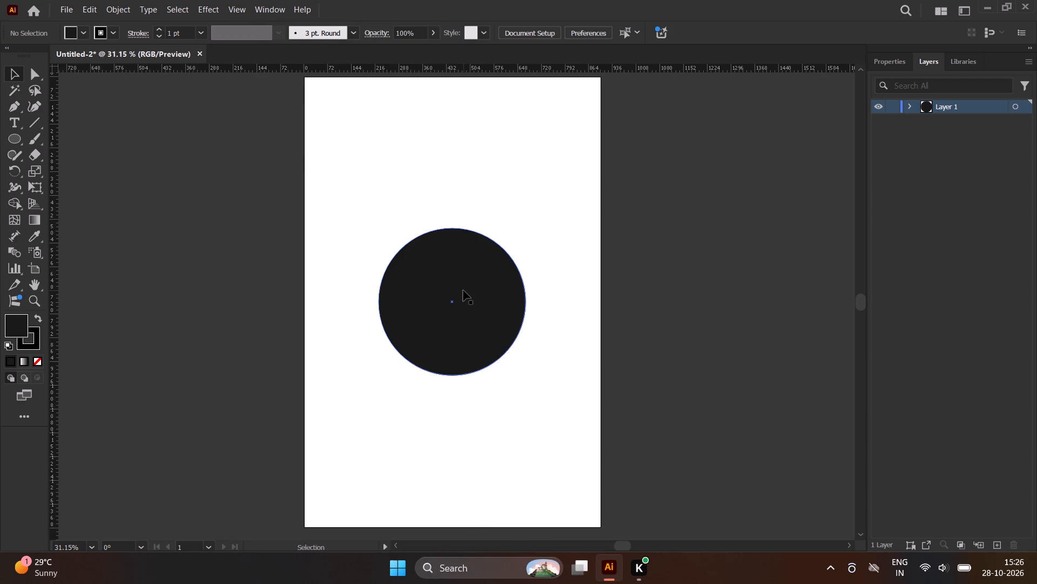
Add a vertical ruler guide and align it exactly with the circle's centre point, at 450 pt horizontally.
{"action": "scroll", "coordinate": [463, 290], "scroll_direction": "up", "scroll_amount": 1}
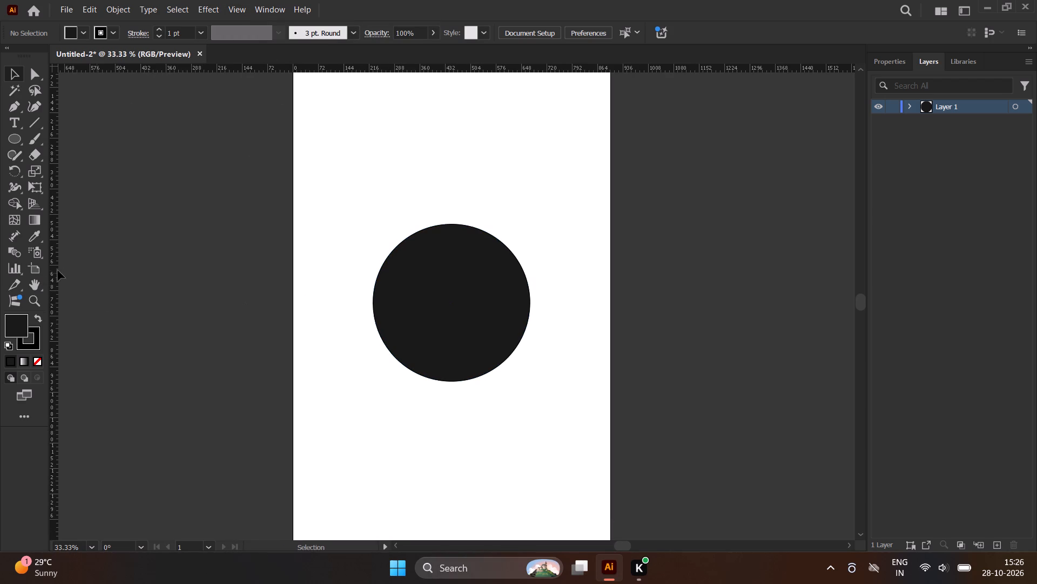
{"action": "scroll", "coordinate": [447, 302], "scroll_direction": "up", "scroll_amount": 4}
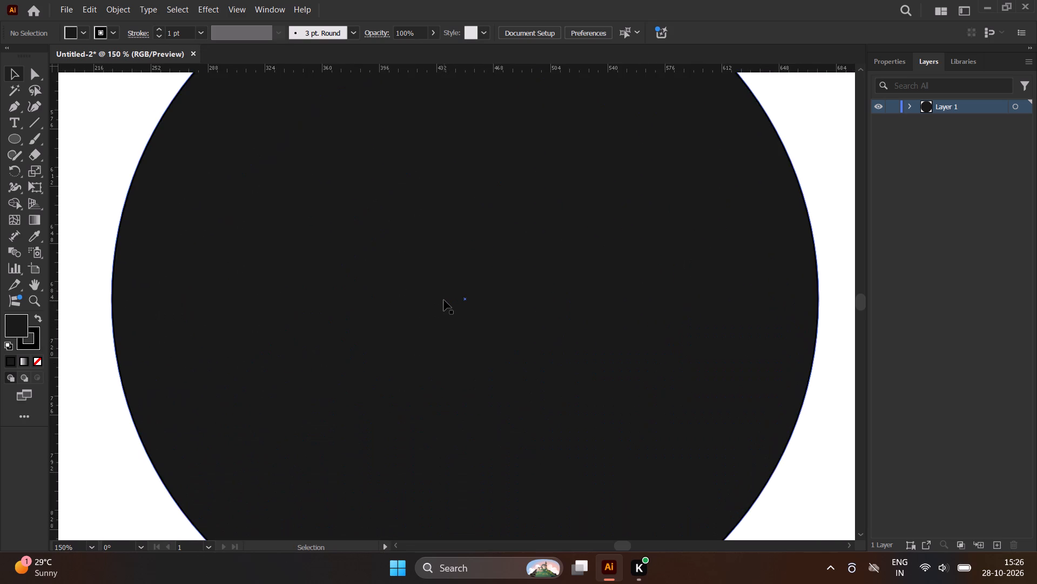
{"action": "scroll", "coordinate": [444, 300], "scroll_direction": "up", "scroll_amount": 1}
{"action": "scroll", "coordinate": [489, 304], "scroll_direction": "up", "scroll_amount": 3}
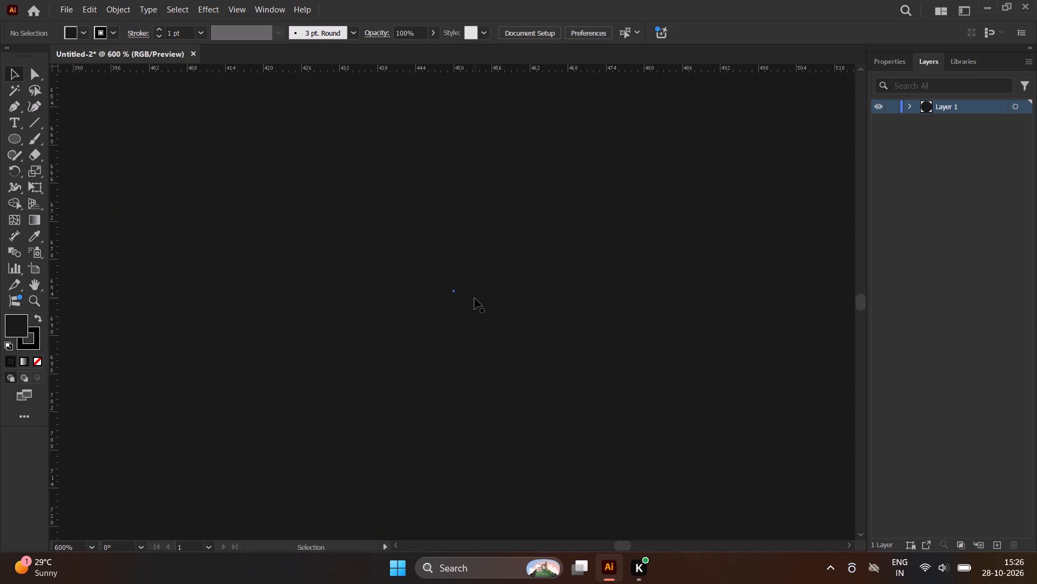
{"action": "left_click_drag", "start_coordinate": [57, 259], "coordinate": [116, 261]}
{"action": "left_click_drag", "start_coordinate": [116, 261], "coordinate": [452, 283]}
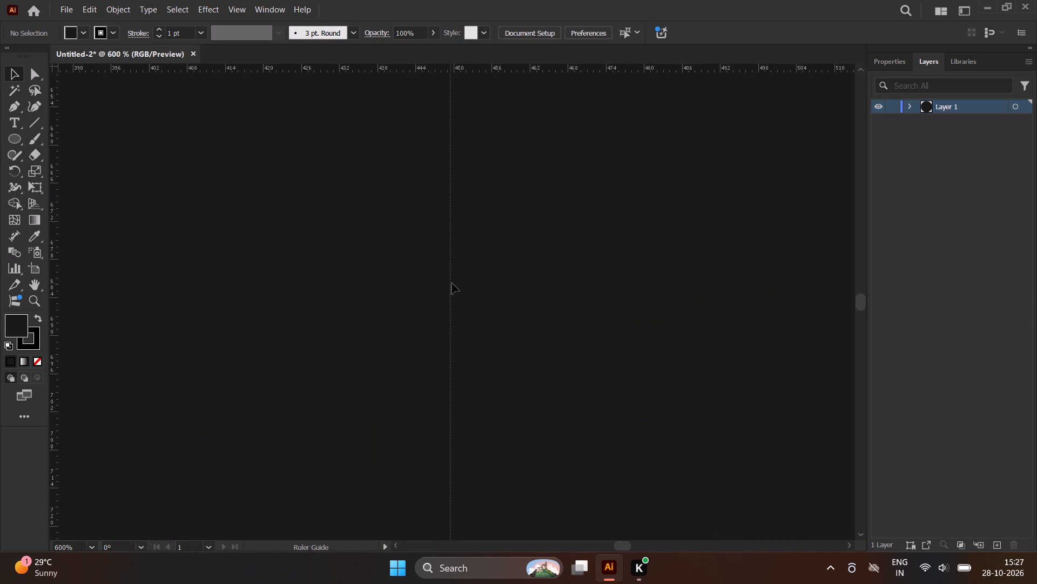
{"action": "left_click_drag", "start_coordinate": [452, 283], "coordinate": [473, 287]}
{"action": "left_click_drag", "start_coordinate": [473, 287], "coordinate": [450, 286]}
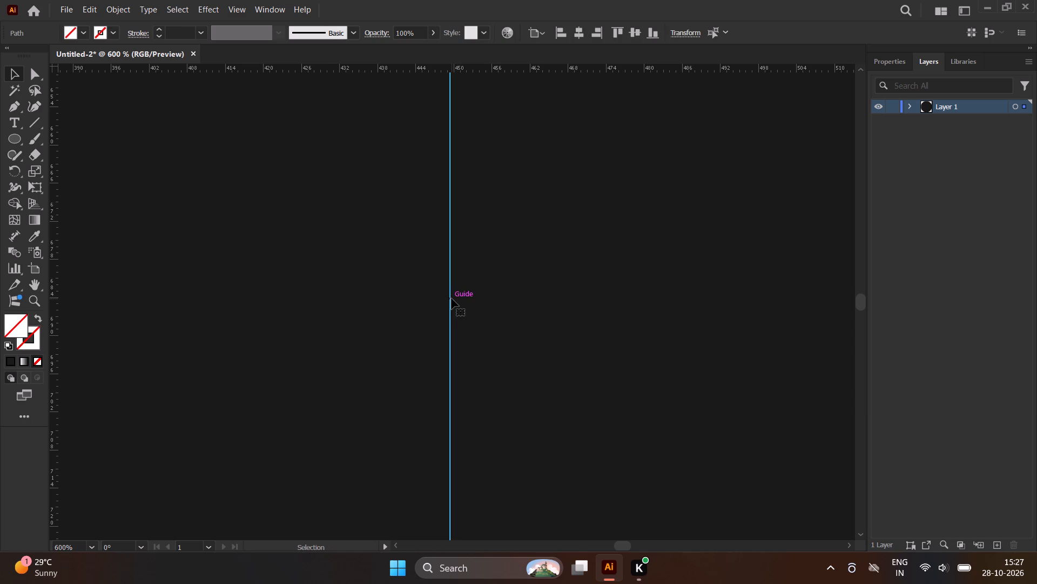
{"action": "left_click", "coordinate": [452, 298]}
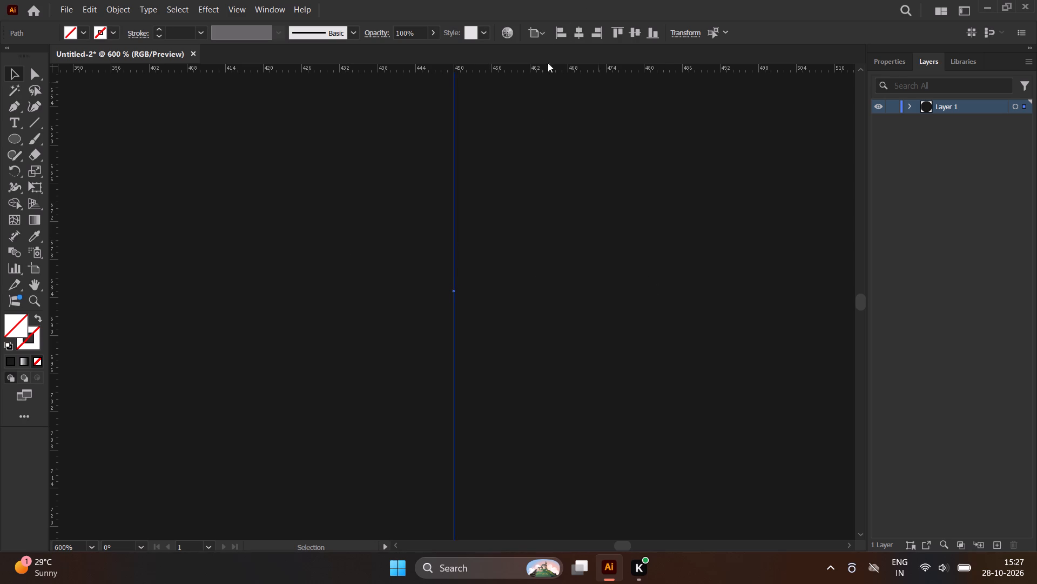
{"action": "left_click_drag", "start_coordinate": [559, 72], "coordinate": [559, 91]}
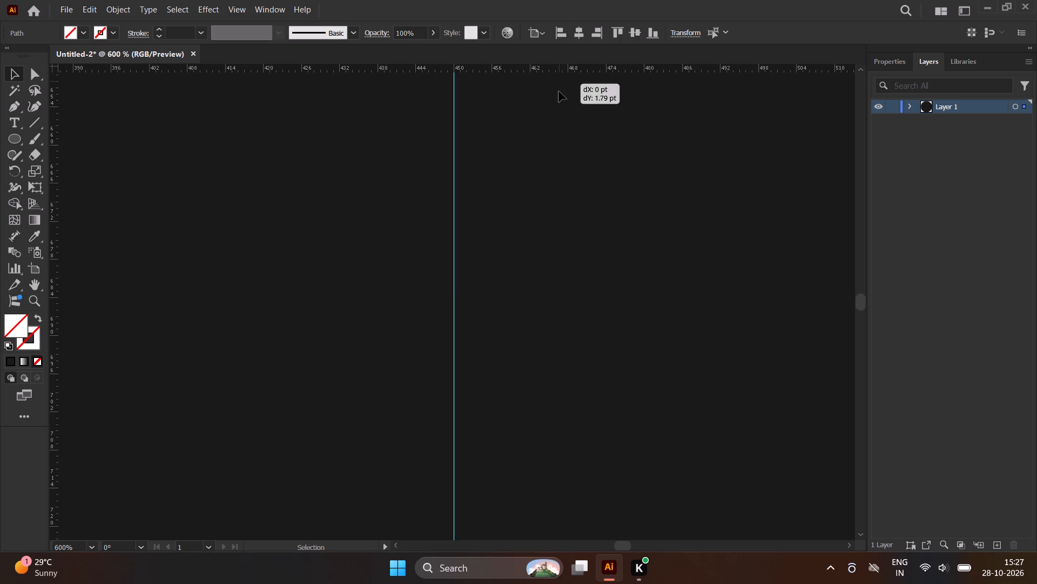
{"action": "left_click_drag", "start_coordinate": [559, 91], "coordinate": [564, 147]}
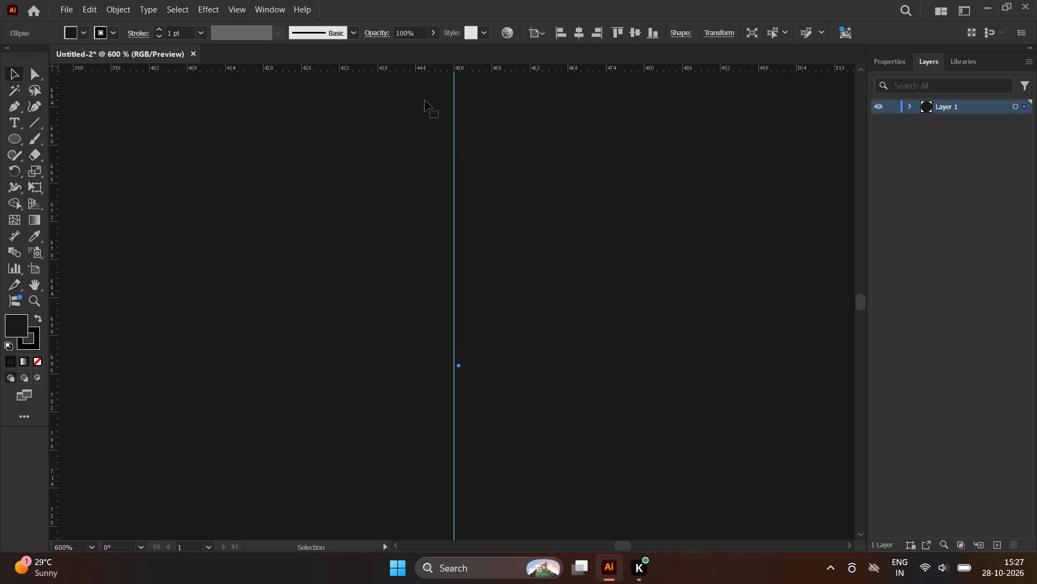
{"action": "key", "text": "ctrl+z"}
Add a horizontal ruler guide, snap it exactly to the circle's centre point on the vertical guide, and deselect it.
{"action": "left_click_drag", "start_coordinate": [439, 72], "coordinate": [440, 147]}
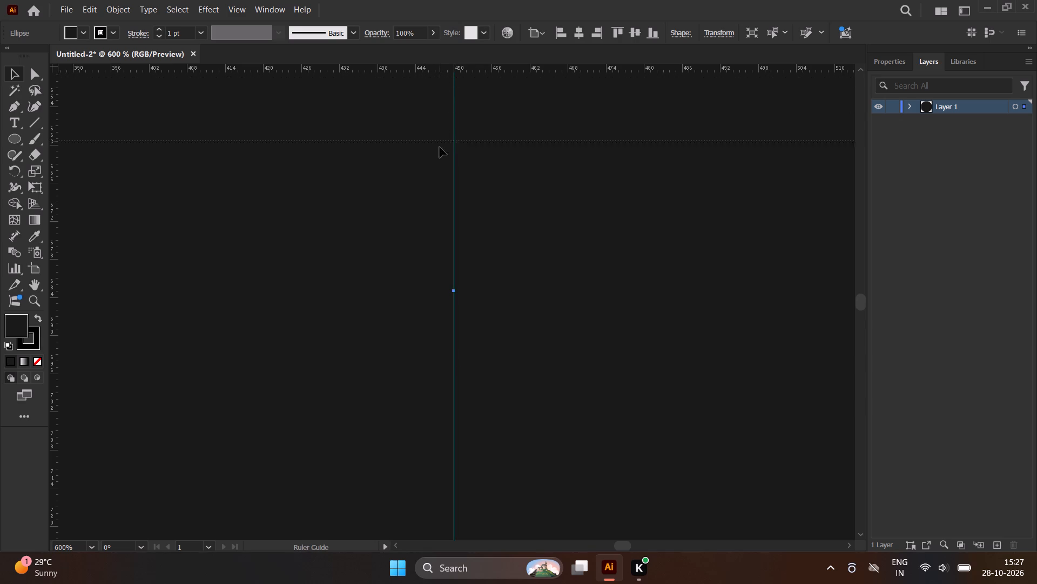
{"action": "left_click_drag", "start_coordinate": [440, 147], "coordinate": [444, 291]}
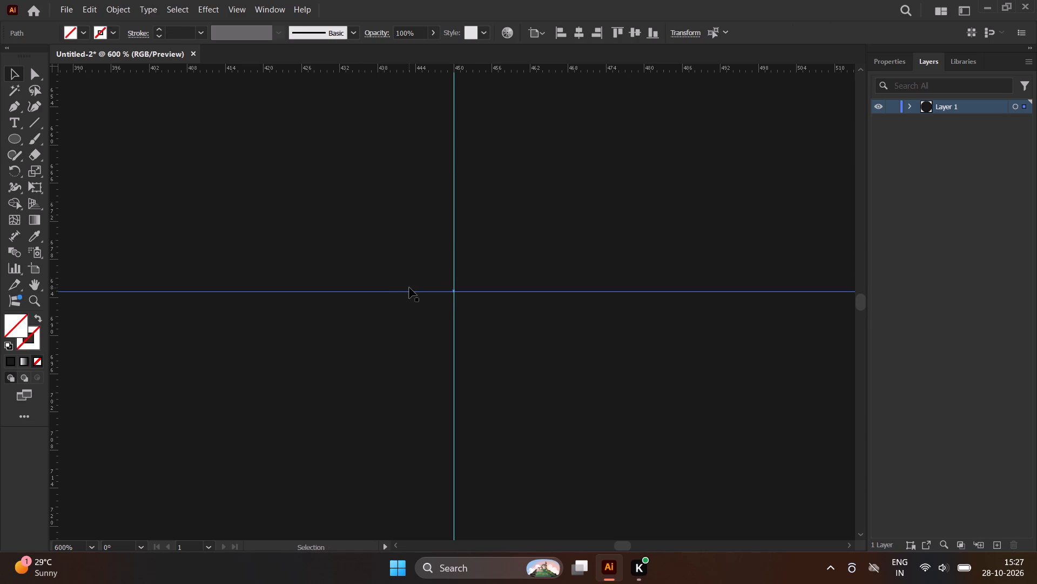
{"action": "scroll", "coordinate": [471, 283], "scroll_direction": "up", "scroll_amount": 6}
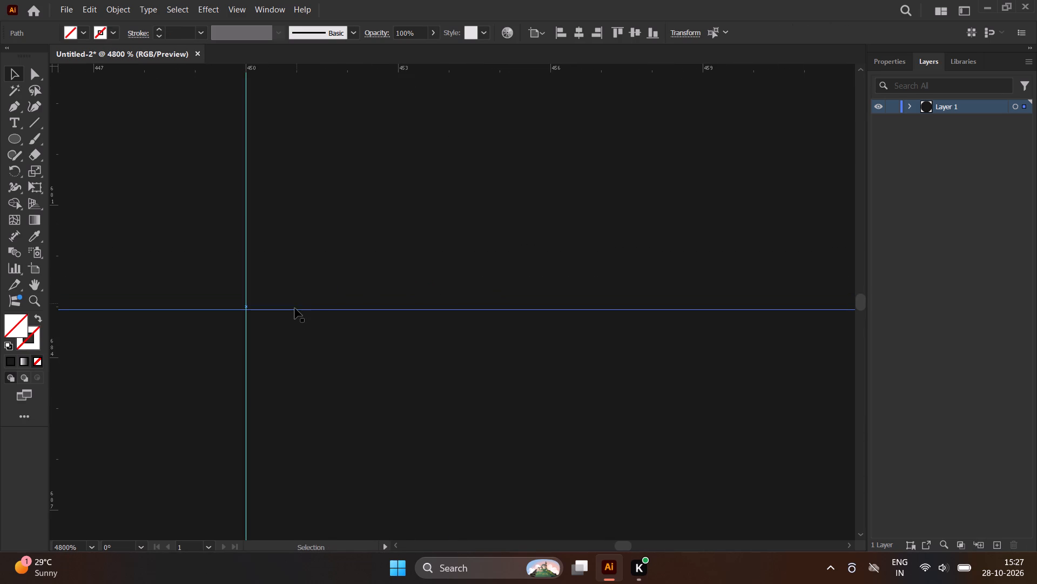
{"action": "left_click", "coordinate": [293, 309]}
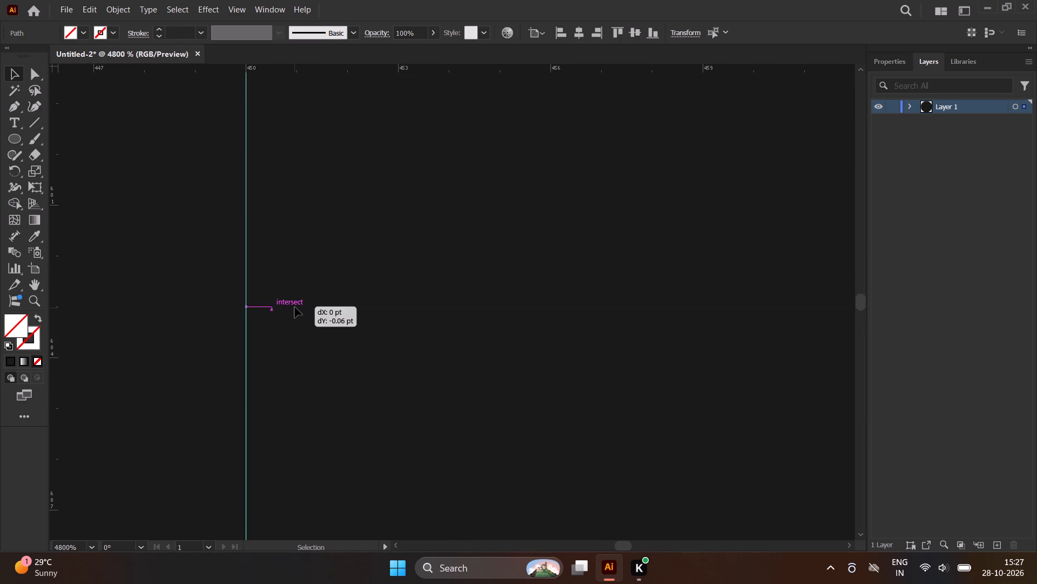
{"action": "scroll", "coordinate": [305, 272], "scroll_direction": "down", "scroll_amount": 5}
{"action": "scroll", "coordinate": [307, 276], "scroll_direction": "up", "scroll_amount": 1}
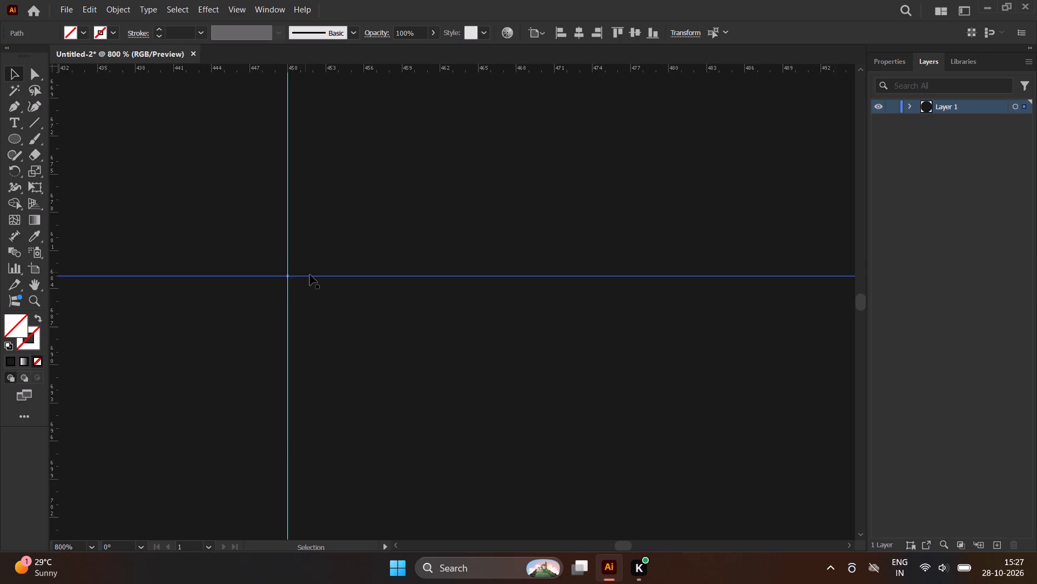
{"action": "scroll", "coordinate": [310, 275], "scroll_direction": "down", "scroll_amount": 3}
{"action": "scroll", "coordinate": [310, 275], "scroll_direction": "up", "scroll_amount": 1}
{"action": "scroll", "coordinate": [310, 275], "scroll_direction": "down", "scroll_amount": 1}
{"action": "scroll", "coordinate": [310, 275], "scroll_direction": "up", "scroll_amount": 1}
{"action": "scroll", "coordinate": [310, 275], "scroll_direction": "down", "scroll_amount": 3}
{"action": "scroll", "coordinate": [303, 269], "scroll_direction": "up", "scroll_amount": 1}
{"action": "scroll", "coordinate": [304, 269], "scroll_direction": "down", "scroll_amount": 6}
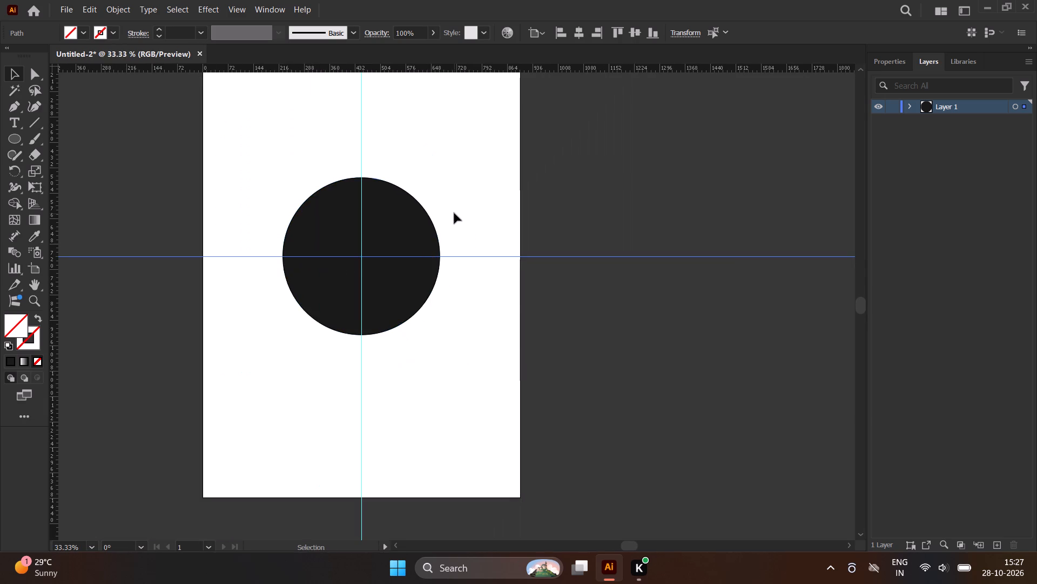
{"action": "left_click", "coordinate": [454, 213]}
{"action": "scroll", "coordinate": [408, 284], "scroll_direction": "down", "scroll_amount": 1}
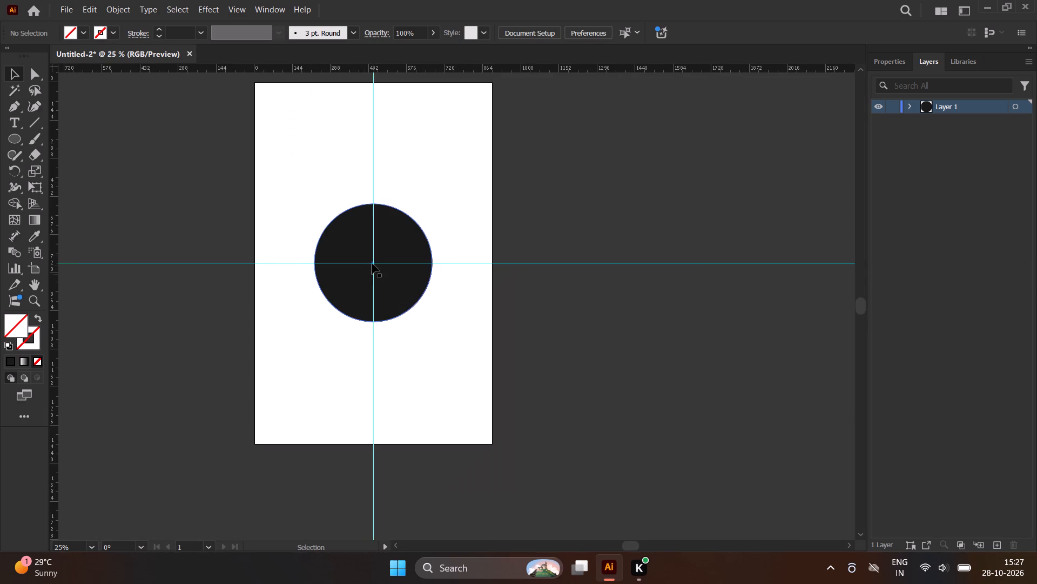
Draw a narrow vertical ellipse about 22 pt tall inside the circle's top edge, centred on the vertical guide at about Y 480 pt.
{"action": "scroll", "coordinate": [355, 216], "scroll_direction": "up", "scroll_amount": 4}
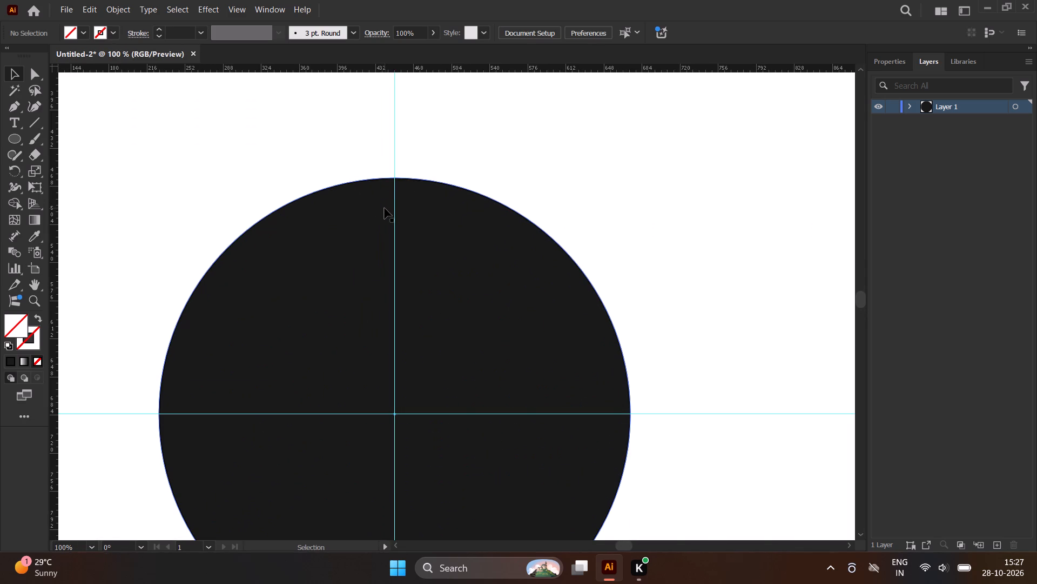
{"action": "left_click", "coordinate": [18, 135]}
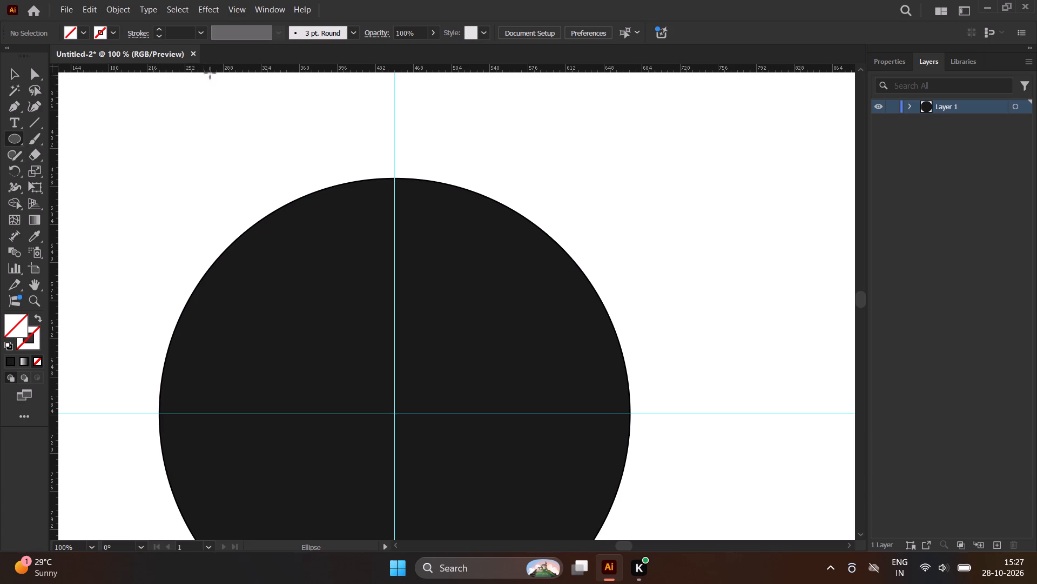
{"action": "scroll", "coordinate": [326, 140], "scroll_direction": "up", "scroll_amount": 1}
{"action": "scroll", "coordinate": [287, 139], "scroll_direction": "down", "scroll_amount": 3}
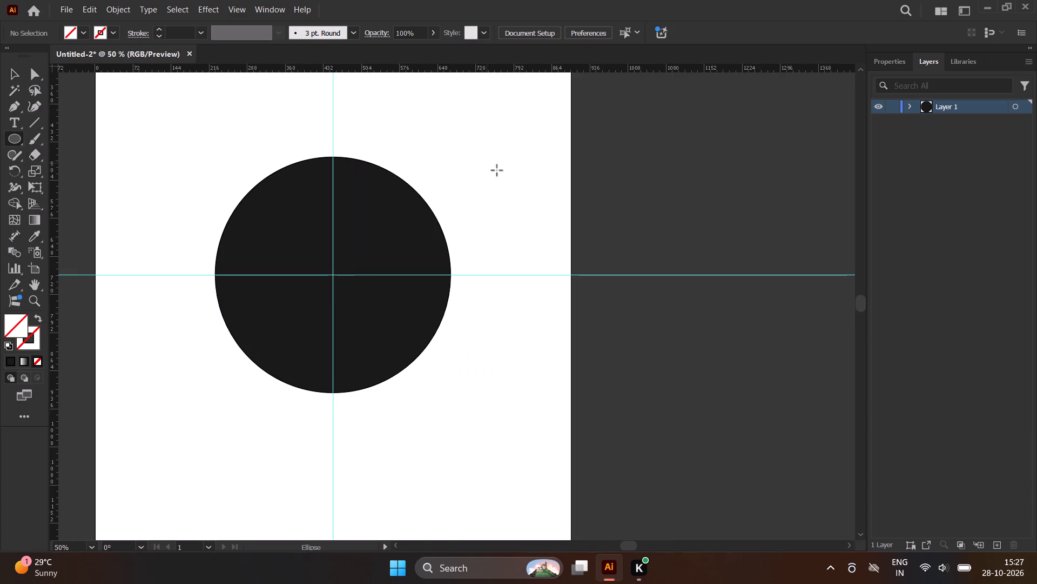
{"action": "scroll", "coordinate": [603, 204], "scroll_direction": "down", "scroll_amount": 1}
{"action": "scroll", "coordinate": [466, 215], "scroll_direction": "down", "scroll_amount": 3}
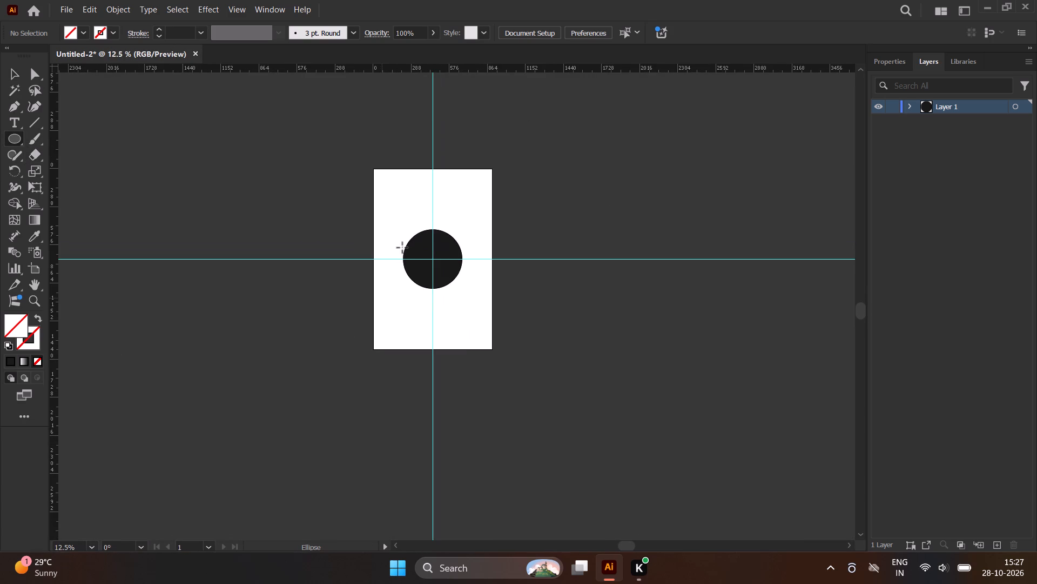
{"action": "scroll", "coordinate": [439, 228], "scroll_direction": "up", "scroll_amount": 4}
{"action": "scroll", "coordinate": [410, 190], "scroll_direction": "up", "scroll_amount": 3}
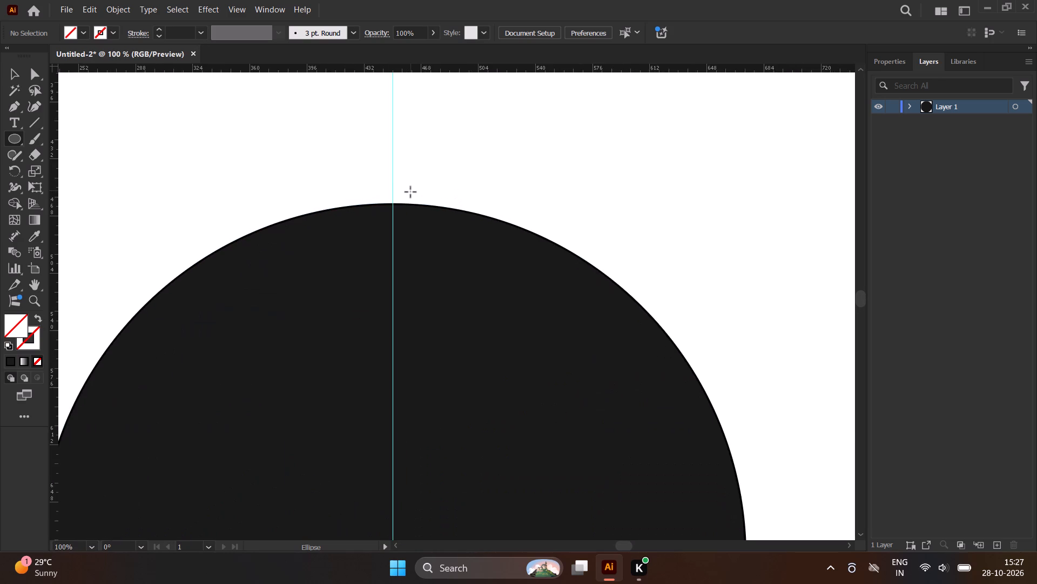
{"action": "scroll", "coordinate": [397, 208], "scroll_direction": "up", "scroll_amount": 2}
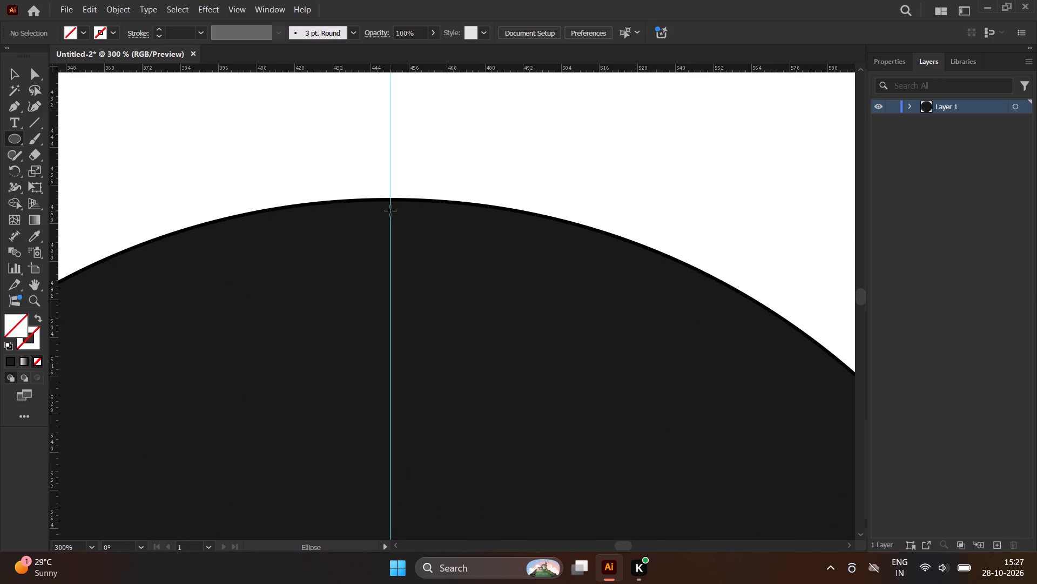
{"action": "scroll", "coordinate": [374, 213], "scroll_direction": "up", "scroll_amount": 1}
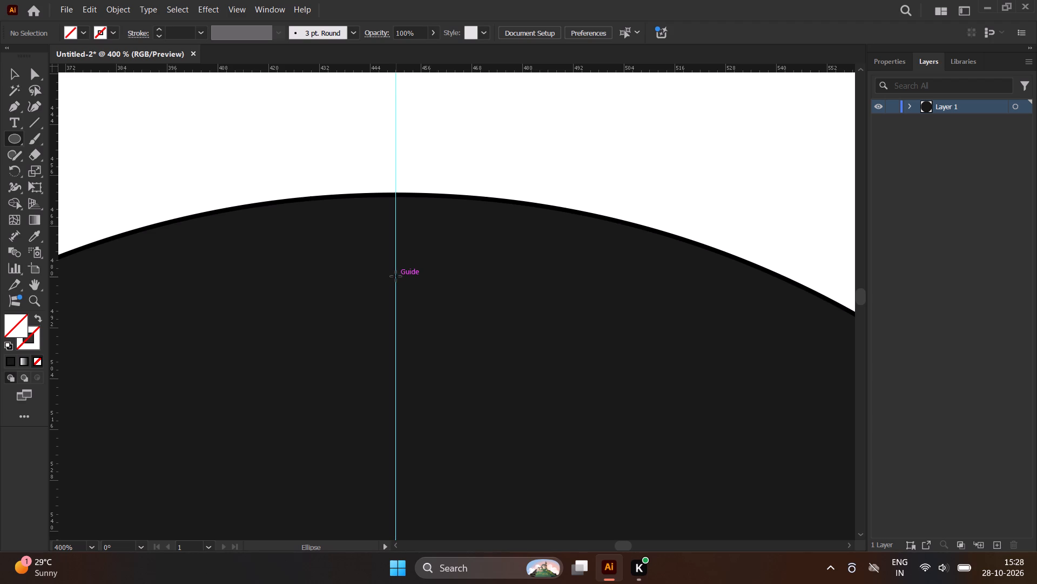
{"action": "scroll", "coordinate": [396, 276], "scroll_direction": "up", "scroll_amount": 2}
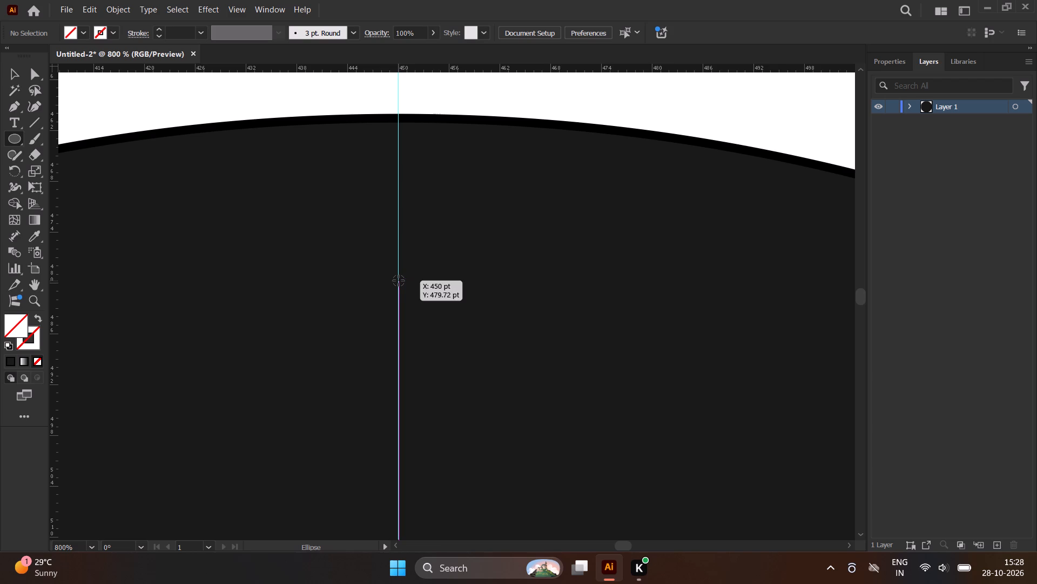
{"action": "left_click_drag", "start_coordinate": [399, 281], "coordinate": [426, 342], "text": "alt+shift"}
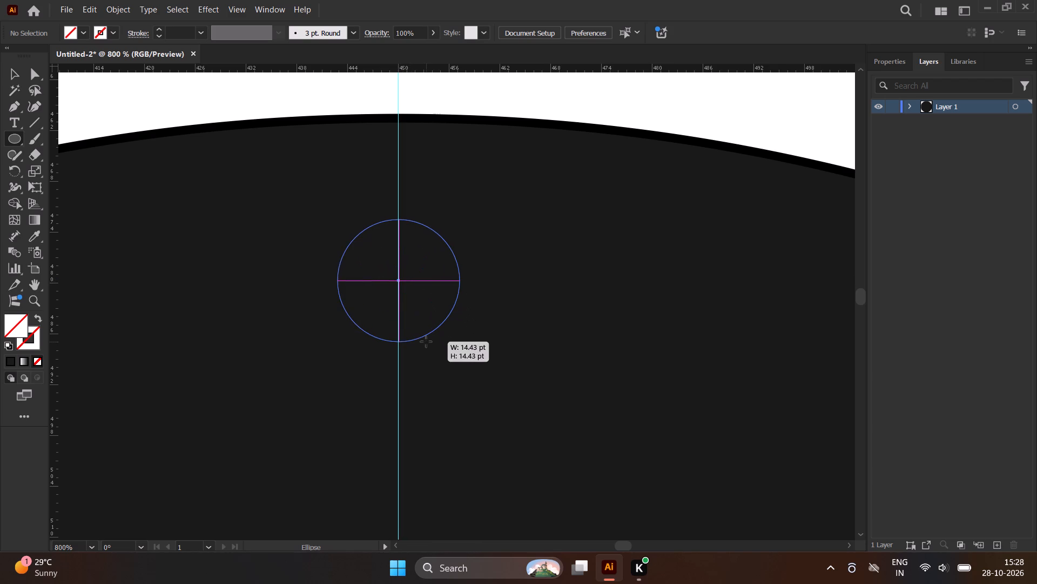
{"action": "left_click_drag", "start_coordinate": [426, 342], "coordinate": [432, 370], "text": "alt+shift"}
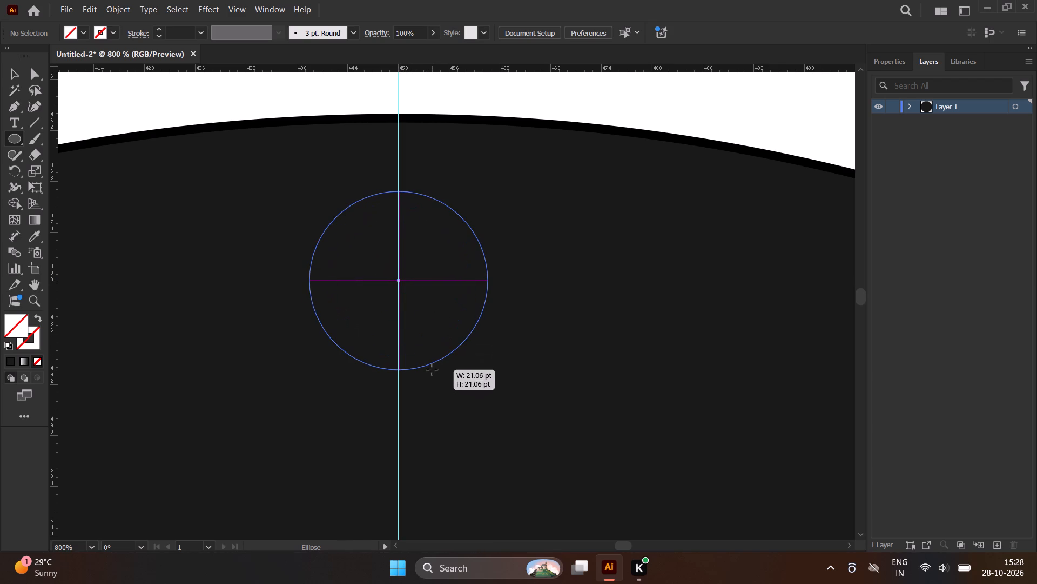
{"action": "left_click_drag", "start_coordinate": [432, 370], "coordinate": [433, 374], "text": "alt+shift"}
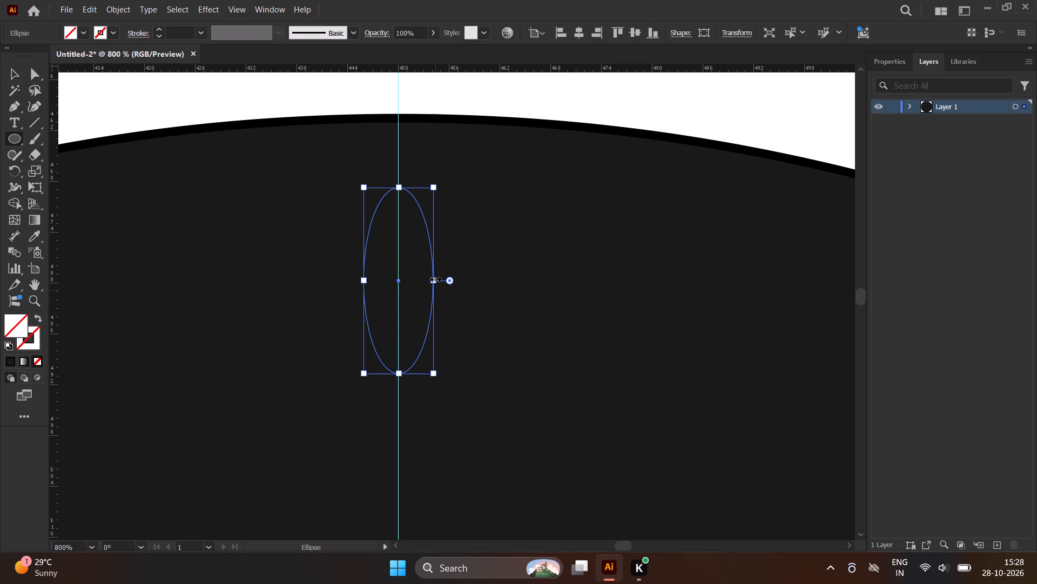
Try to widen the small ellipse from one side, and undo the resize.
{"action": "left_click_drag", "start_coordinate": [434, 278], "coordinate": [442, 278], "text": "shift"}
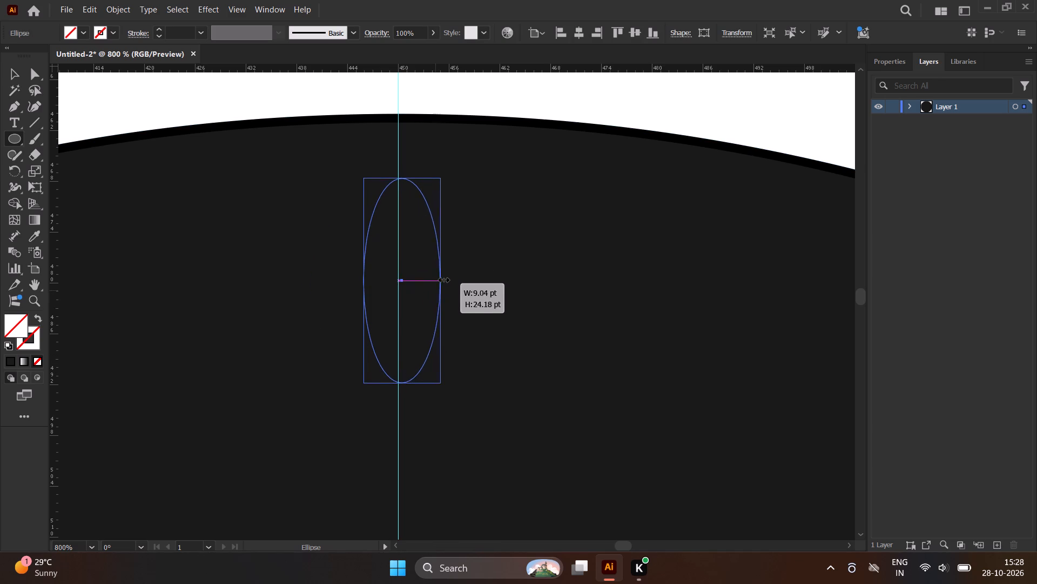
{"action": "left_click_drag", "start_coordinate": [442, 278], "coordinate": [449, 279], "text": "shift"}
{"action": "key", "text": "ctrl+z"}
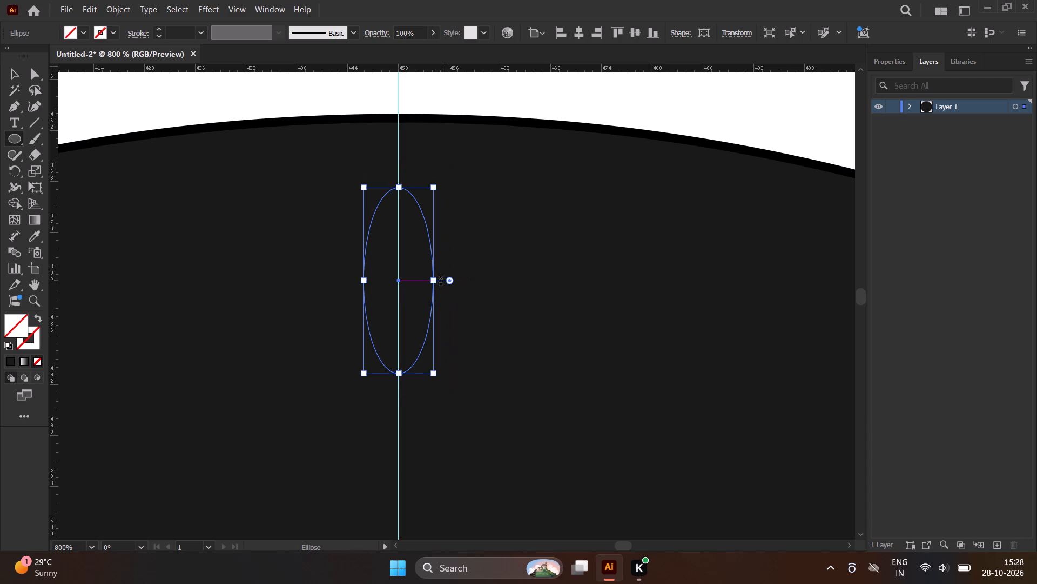
Widen the small ellipse on both sides to just over 15 pt, keeping its height and centring it on the vertical guide.
{"action": "left_click_drag", "start_coordinate": [434, 280], "coordinate": [440, 281]}
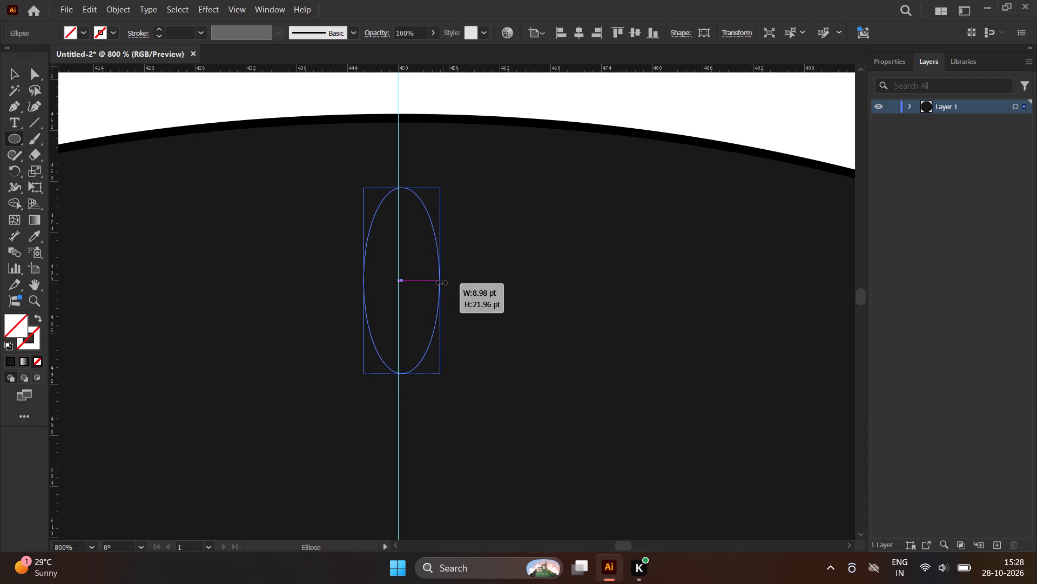
{"action": "left_click_drag", "start_coordinate": [440, 281], "coordinate": [469, 282]}
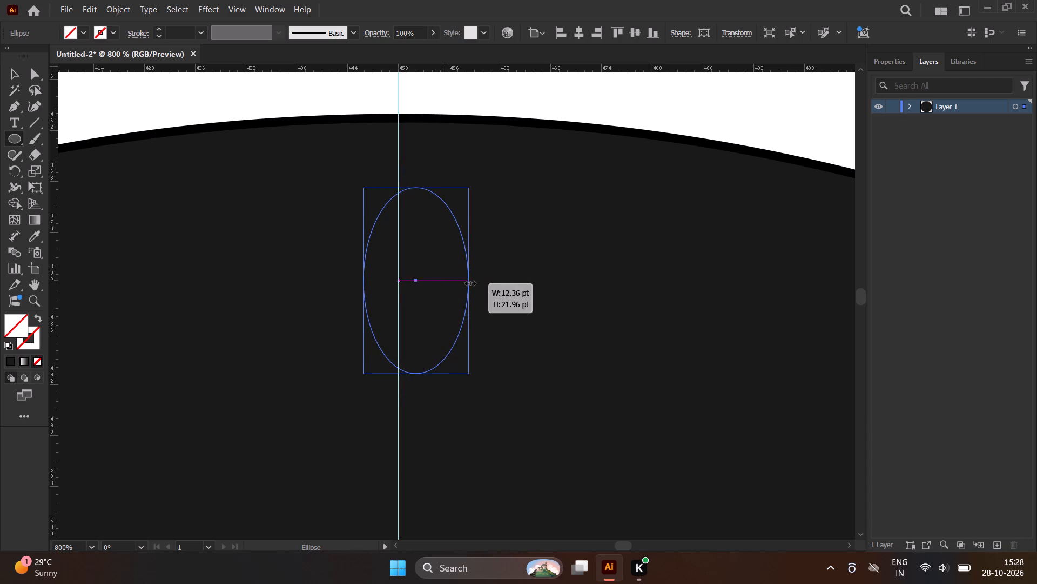
{"action": "left_click_drag", "start_coordinate": [469, 282], "coordinate": [470, 281]}
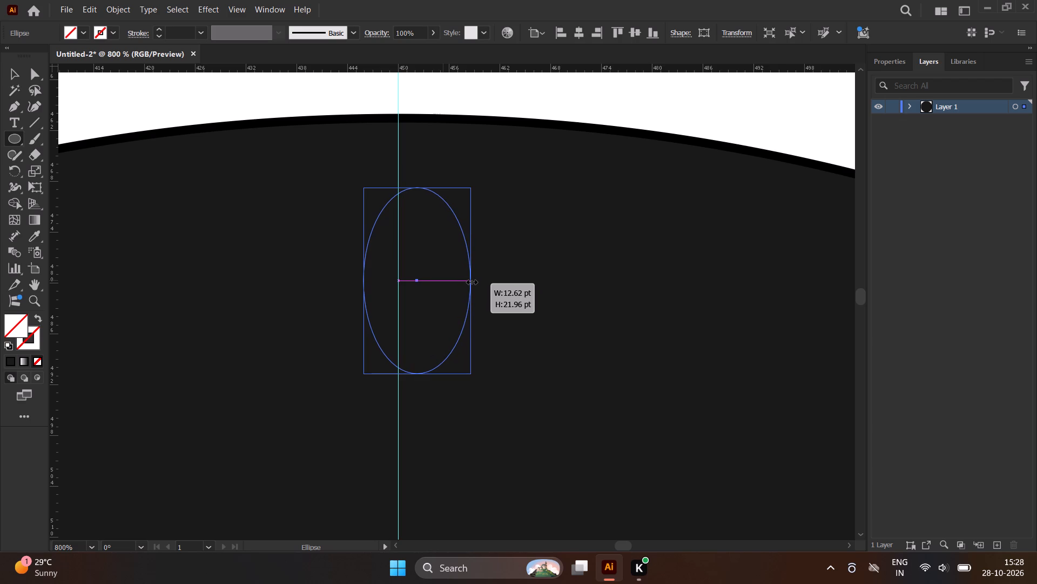
{"action": "left_click_drag", "start_coordinate": [470, 281], "coordinate": [464, 281]}
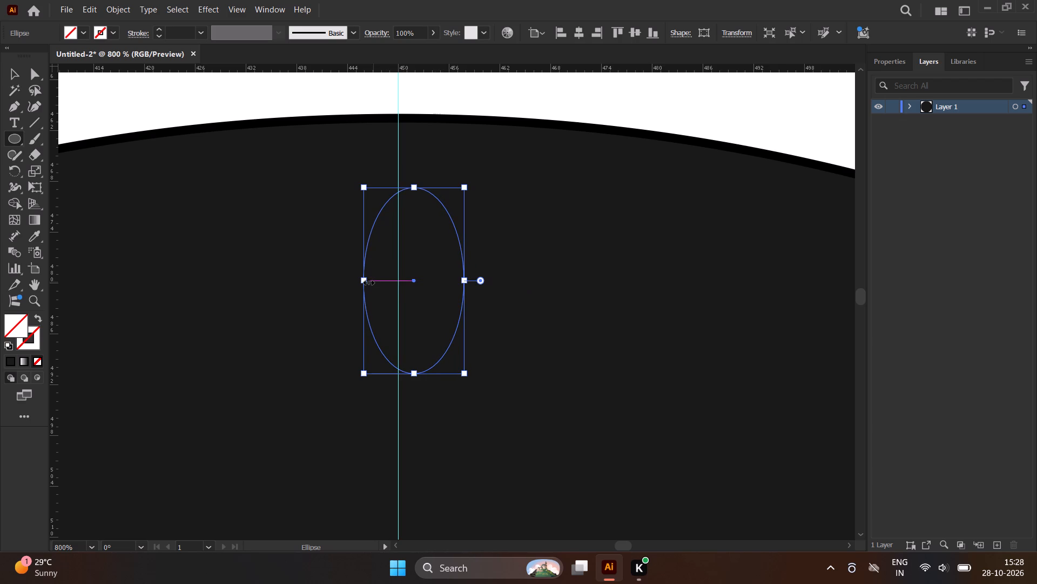
{"action": "left_click_drag", "start_coordinate": [365, 280], "coordinate": [354, 278]}
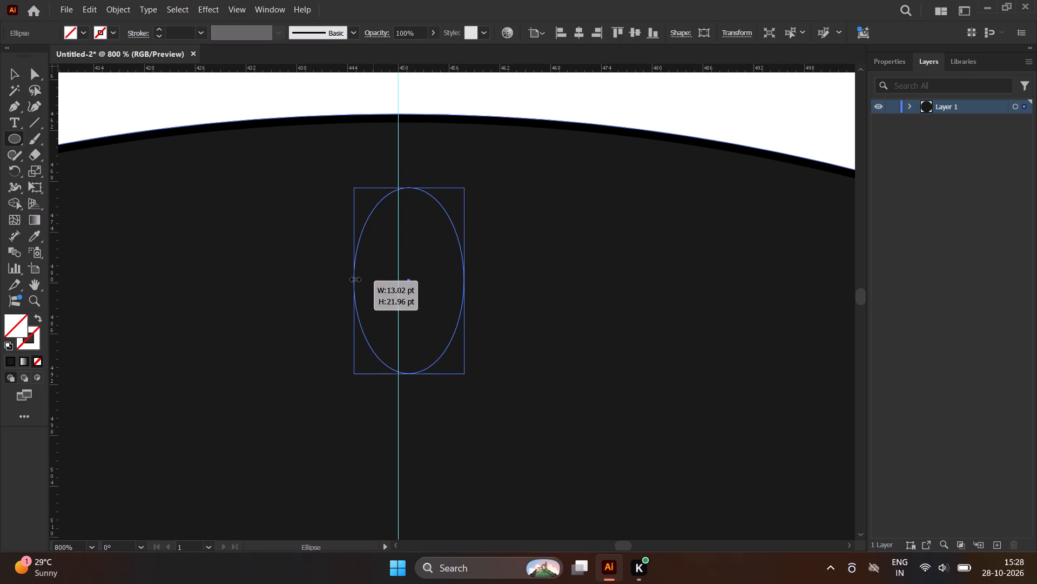
{"action": "left_click_drag", "start_coordinate": [354, 278], "coordinate": [337, 282]}
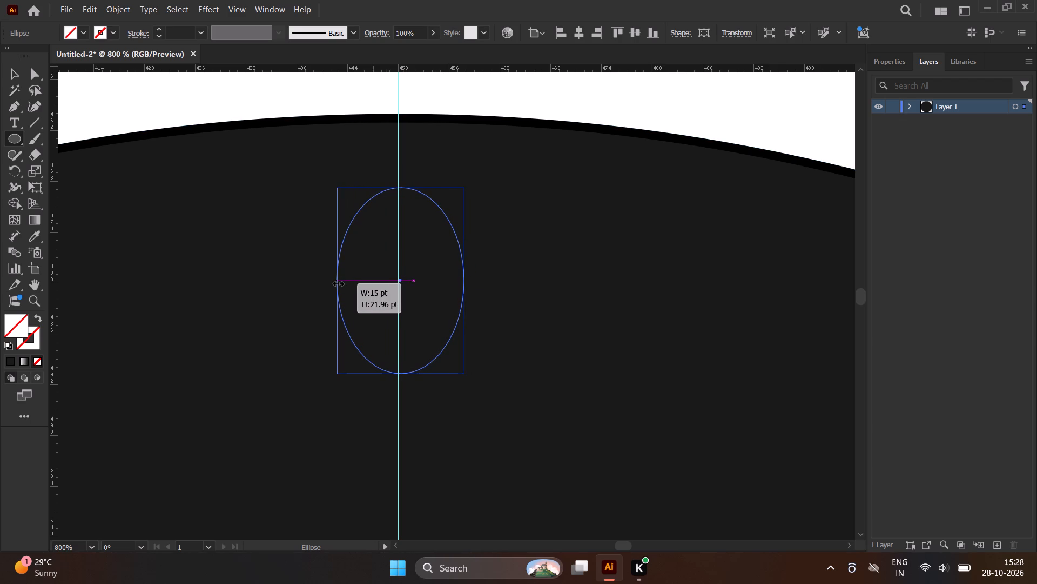
{"action": "left_click_drag", "start_coordinate": [337, 282], "coordinate": [333, 282]}
{"action": "left_click", "coordinate": [590, 277]}
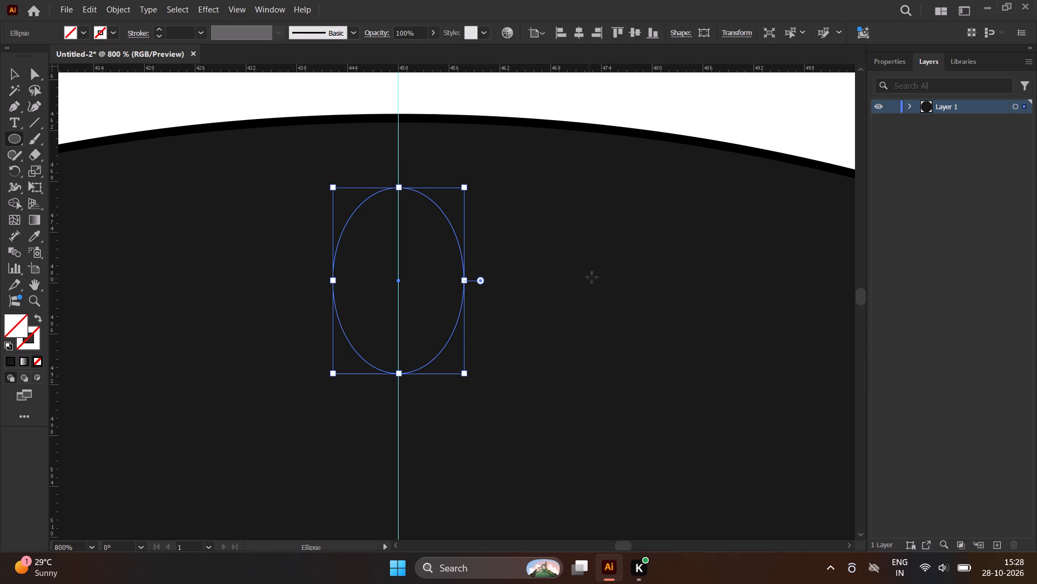
{"action": "left_click", "coordinate": [554, 305]}
Select the small ellipse and try brown and beige swatches before filling it with medium grey, #666666.
{"action": "left_click", "coordinate": [13, 72]}
{"action": "left_click", "coordinate": [585, 171]}
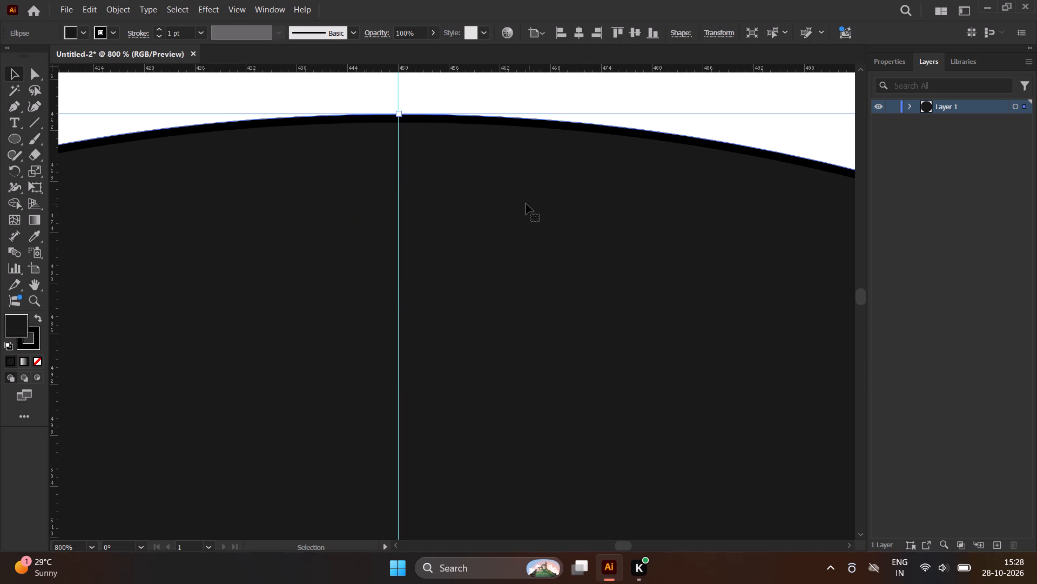
{"action": "left_click", "coordinate": [367, 242]}
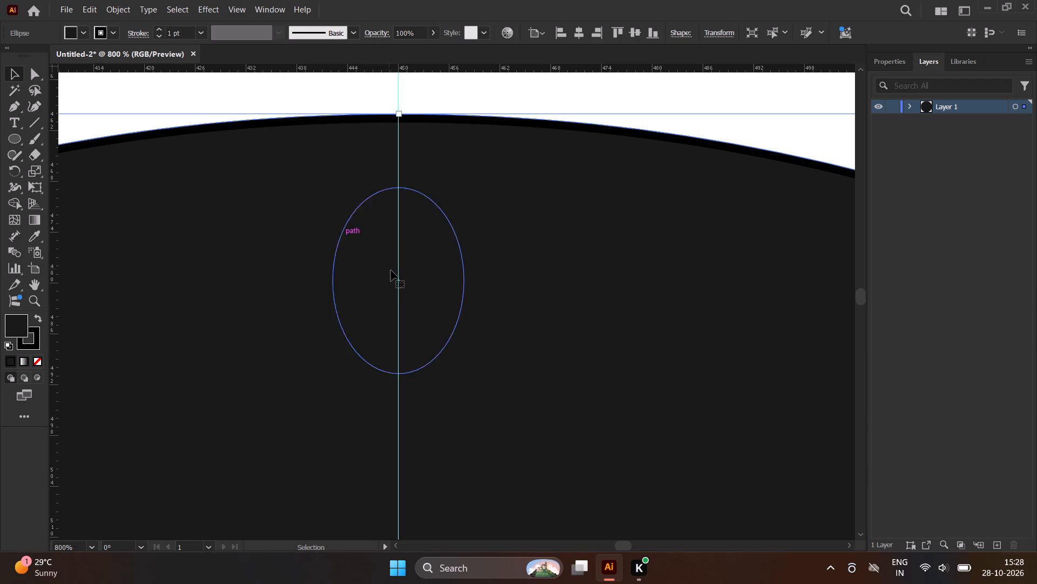
{"action": "left_click", "coordinate": [333, 268]}
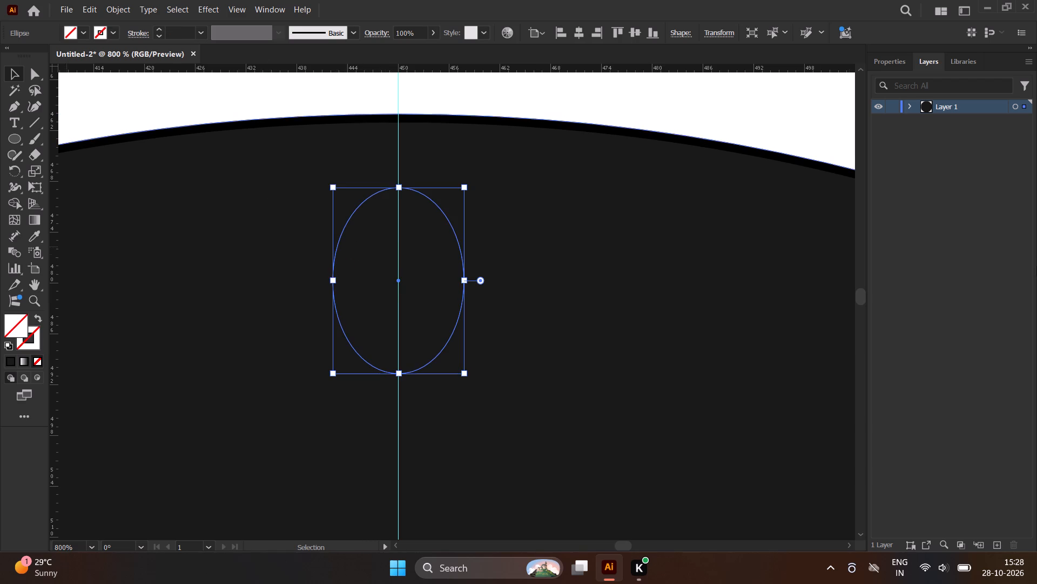
{"action": "left_click", "coordinate": [79, 33]}
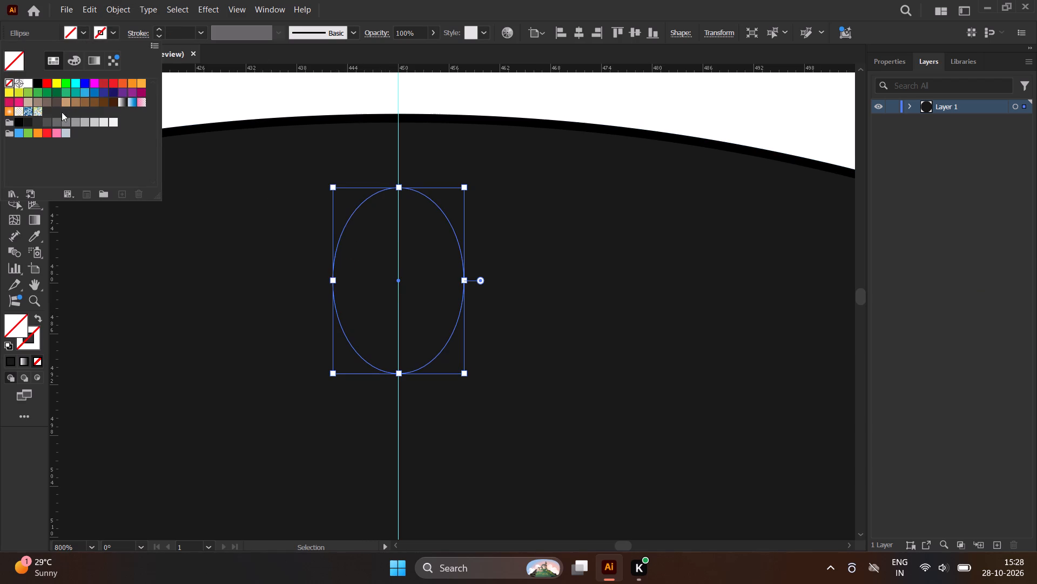
{"action": "left_click", "coordinate": [54, 99]}
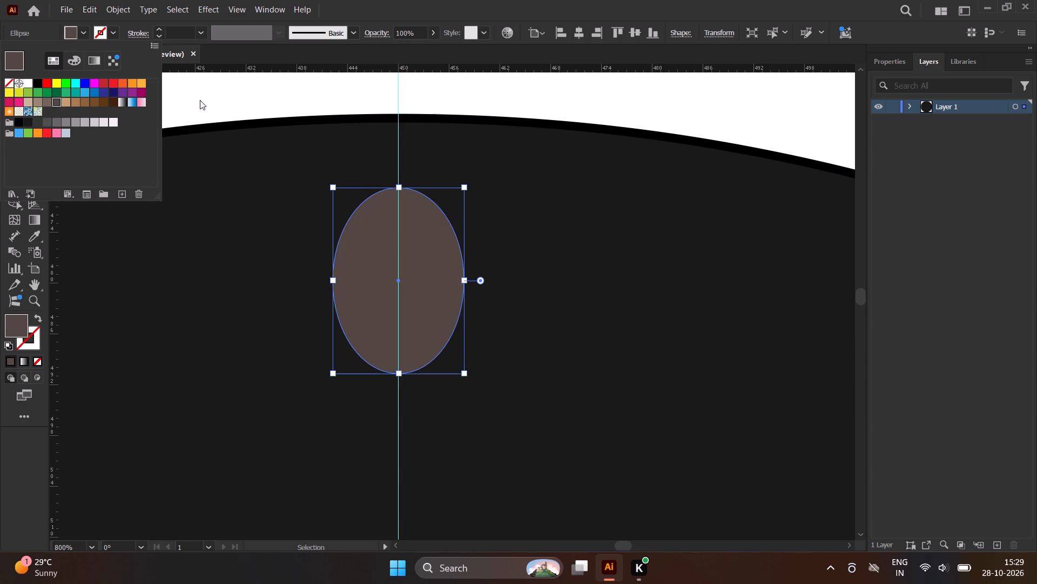
{"action": "left_click", "coordinate": [41, 99]}
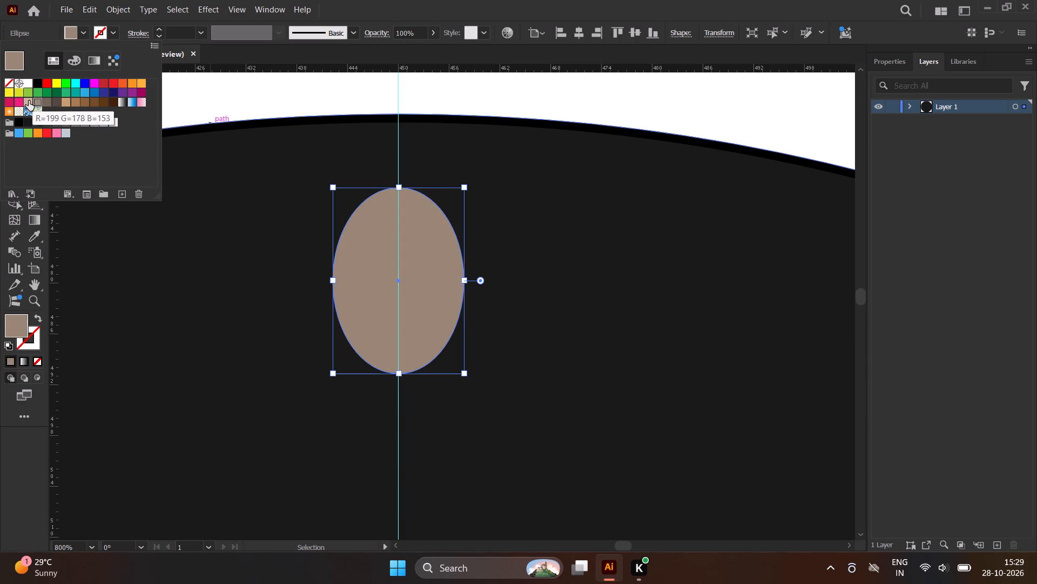
{"action": "left_click", "coordinate": [29, 101]}
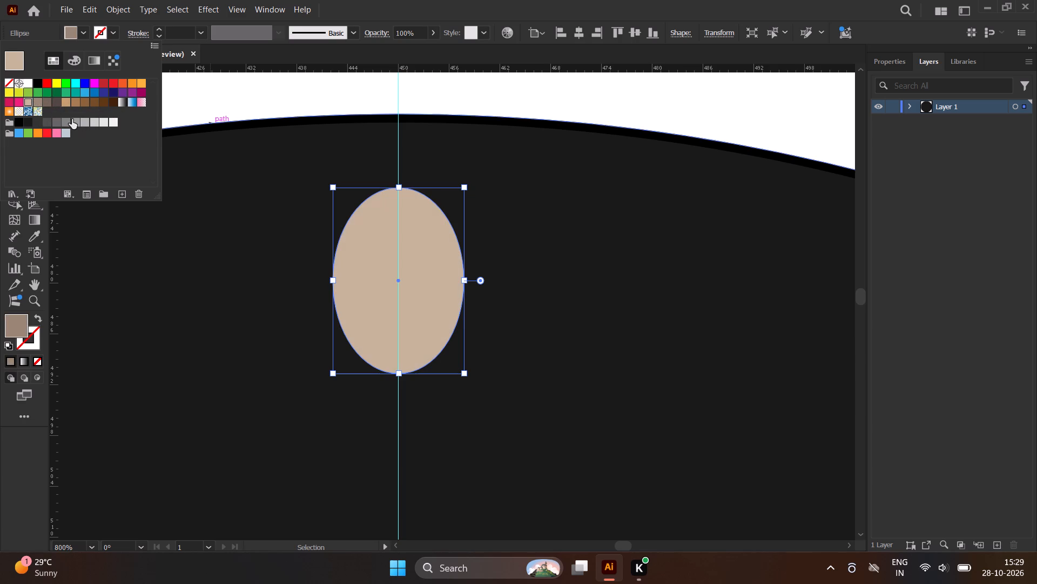
{"action": "left_click", "coordinate": [65, 121]}
{"action": "left_click", "coordinate": [59, 121]}
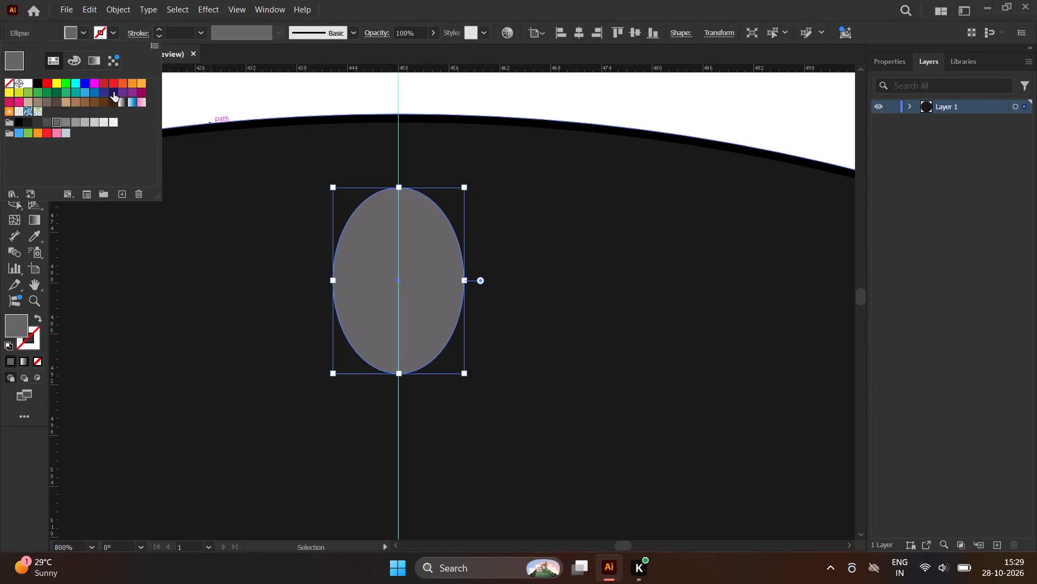
Try yellow, blue, purple, magenta and green fills on the small ellipse before settling on a dark teal in the Color Picker.
{"action": "double_click", "coordinate": [7, 321]}
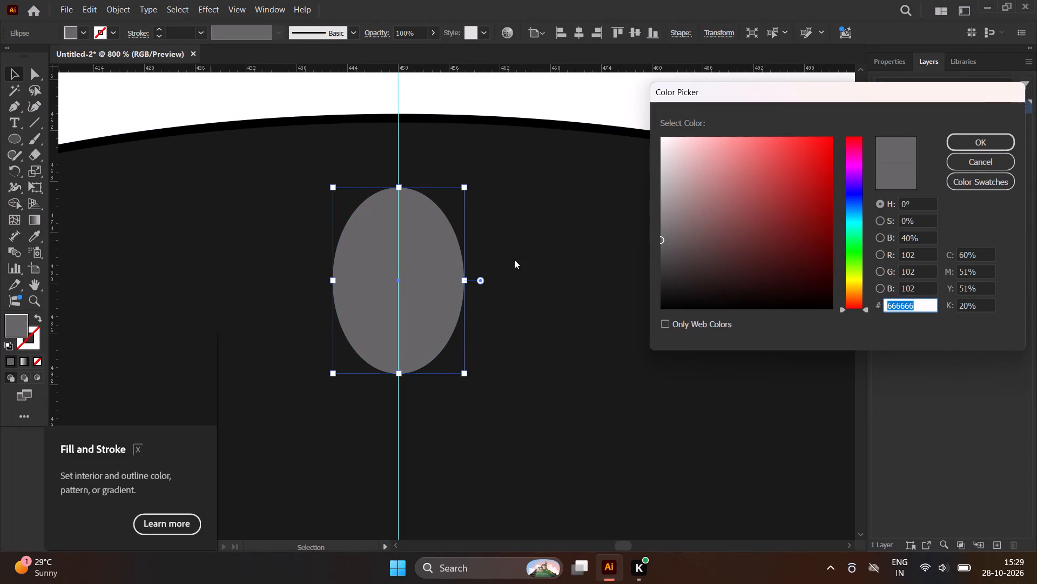
{"action": "left_click", "coordinate": [848, 288]}
{"action": "left_click", "coordinate": [849, 280]}
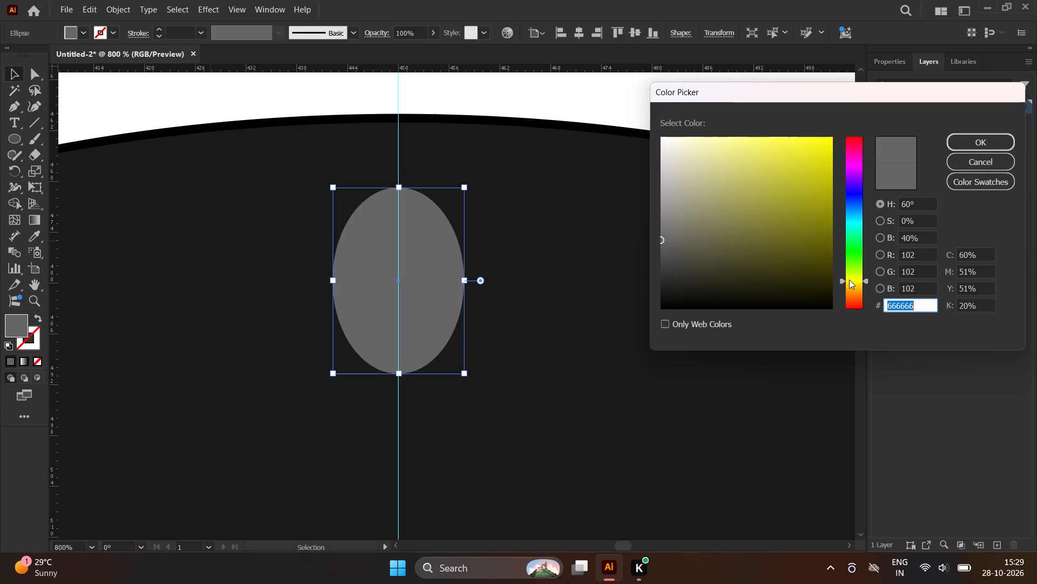
{"action": "left_click_drag", "start_coordinate": [820, 283], "coordinate": [824, 289]}
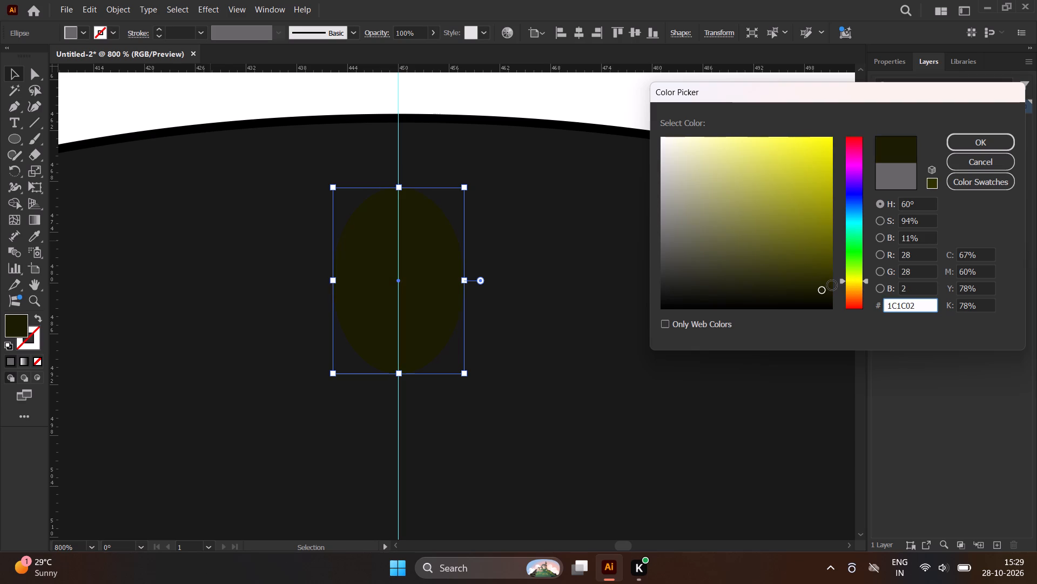
{"action": "left_click_drag", "start_coordinate": [829, 286], "coordinate": [826, 169]}
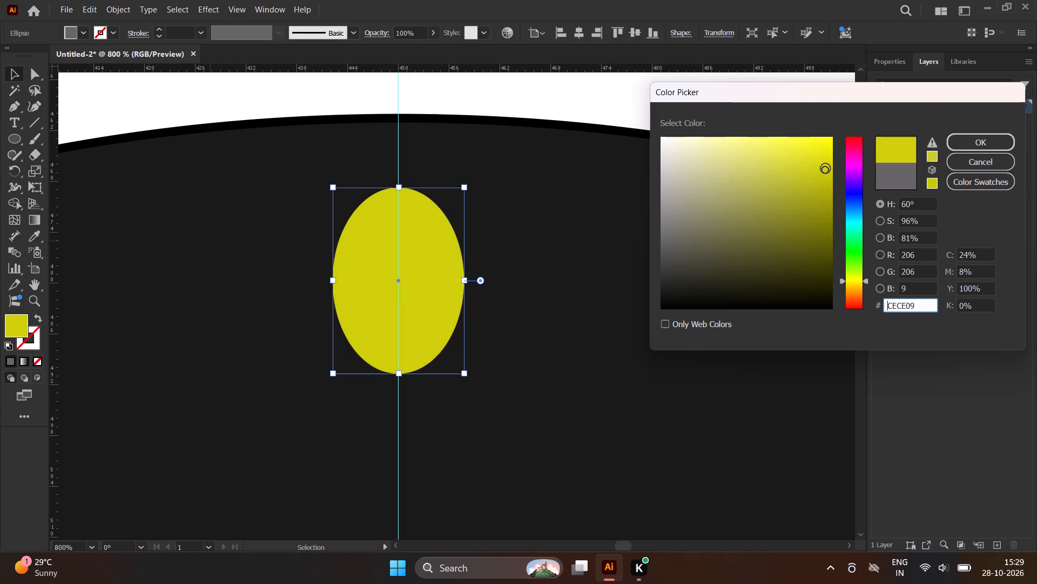
{"action": "left_click", "coordinate": [846, 256]}
{"action": "left_click_drag", "start_coordinate": [847, 221], "coordinate": [849, 208]}
{"action": "left_click", "coordinate": [850, 200]}
{"action": "left_click", "coordinate": [850, 190]}
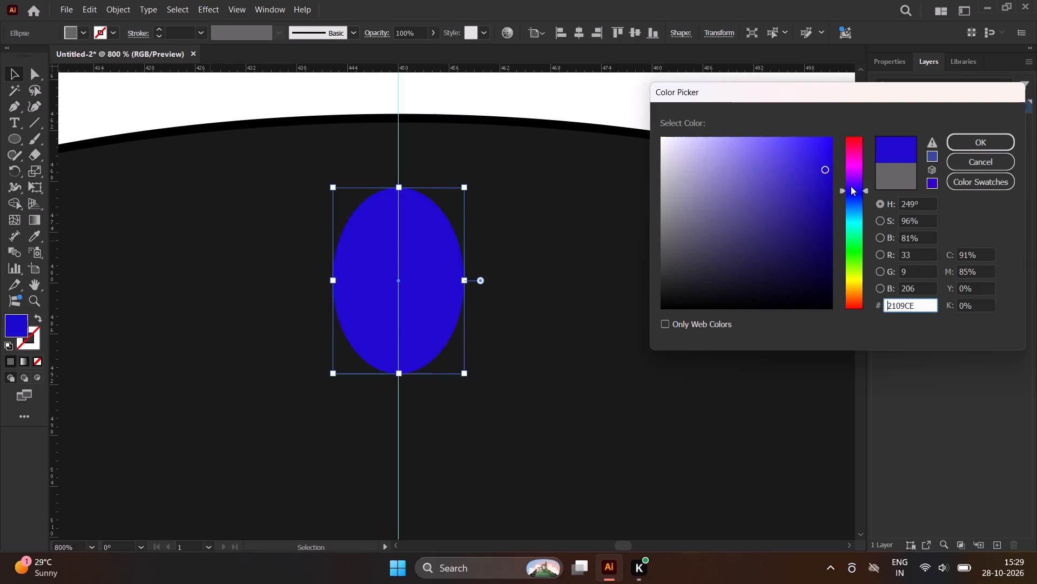
{"action": "left_click", "coordinate": [854, 176]}
{"action": "left_click_drag", "start_coordinate": [832, 181], "coordinate": [816, 231]}
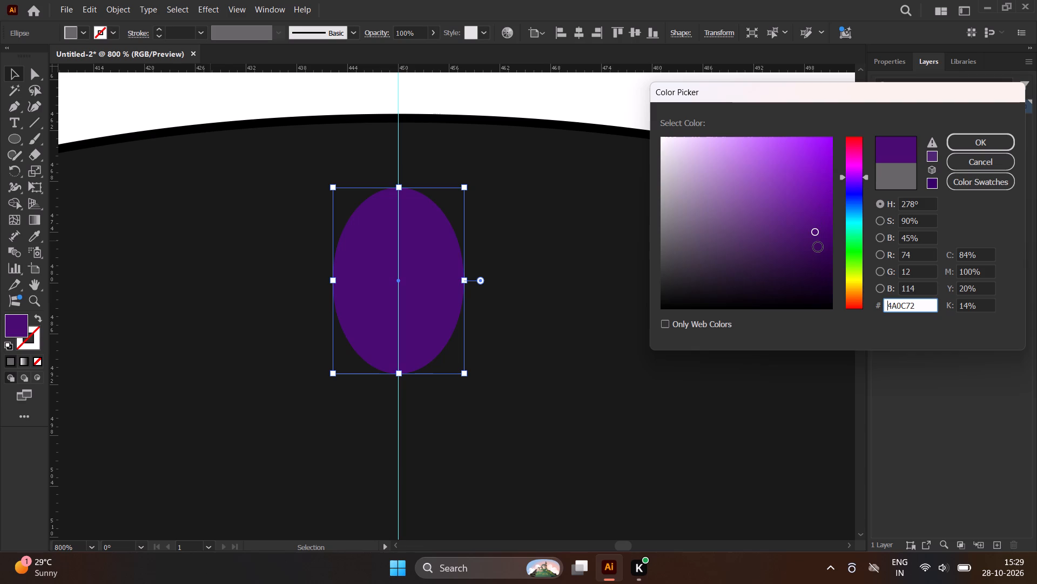
{"action": "left_click", "coordinate": [856, 157]}
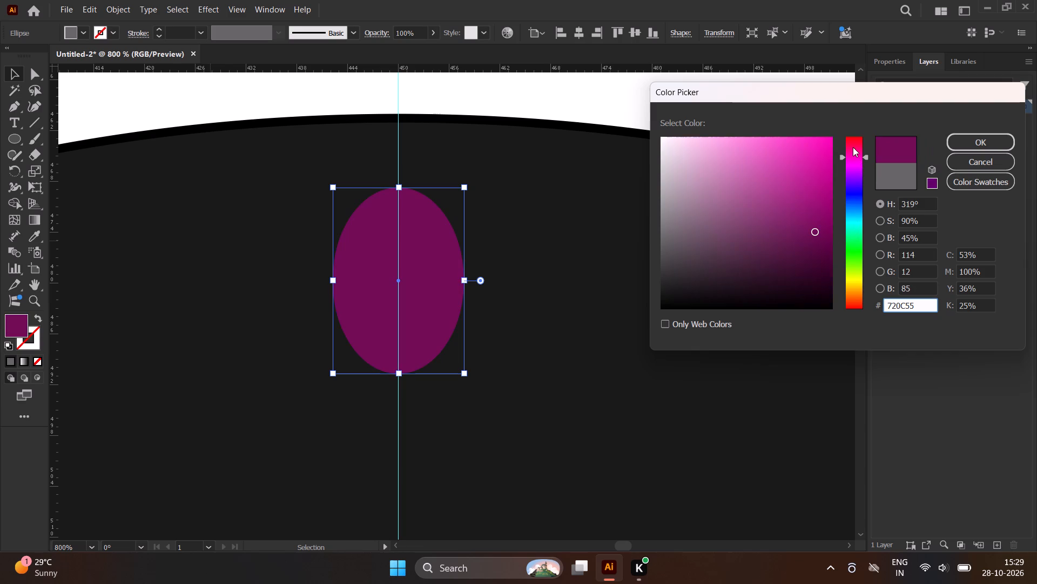
{"action": "left_click", "coordinate": [854, 139]}
{"action": "left_click_drag", "start_coordinate": [853, 188], "coordinate": [852, 233]}
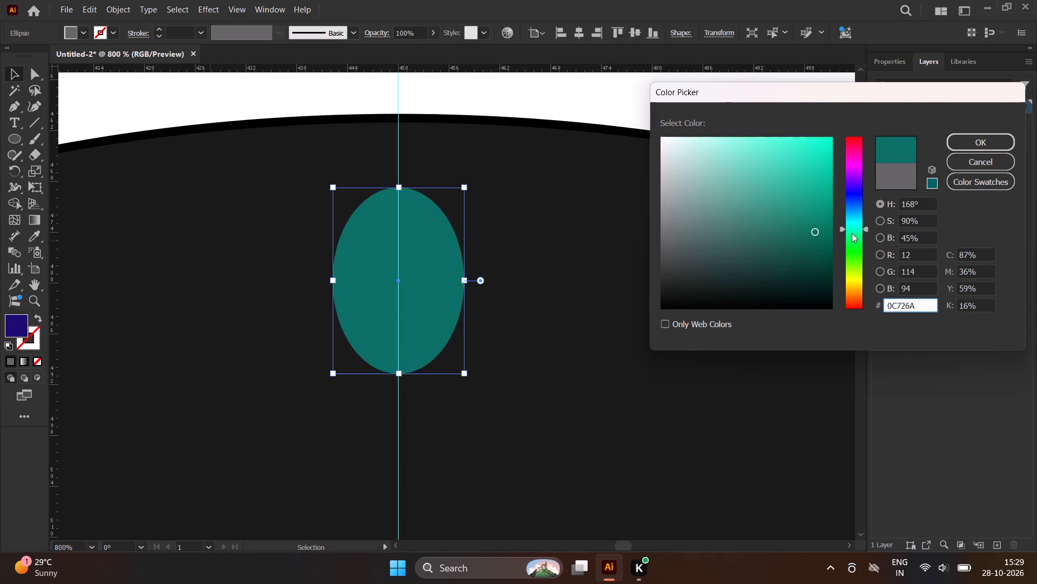
{"action": "left_click_drag", "start_coordinate": [852, 233], "coordinate": [849, 265]}
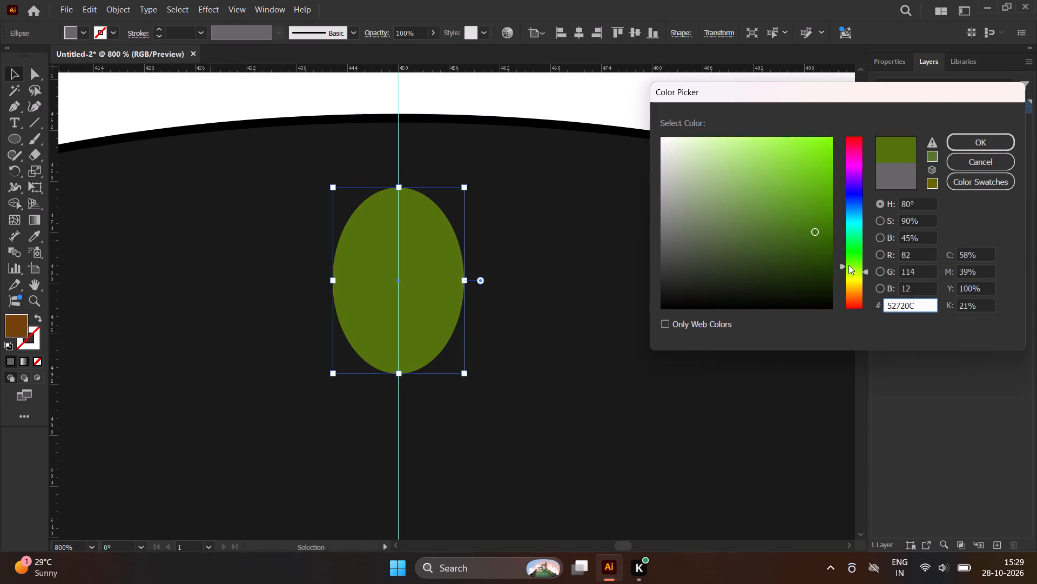
{"action": "left_click_drag", "start_coordinate": [849, 265], "coordinate": [849, 223]}
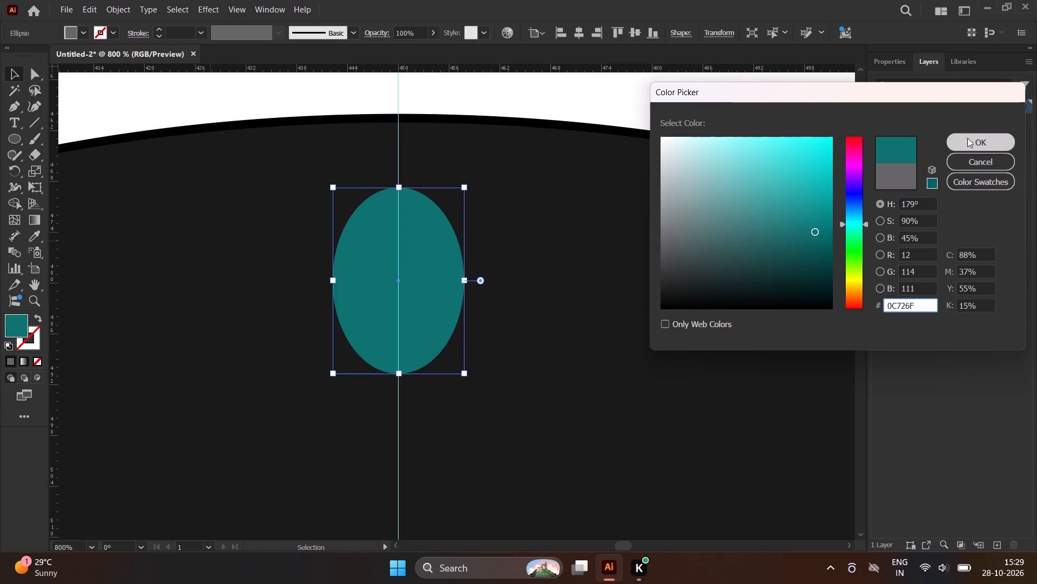
{"action": "left_click_drag", "start_coordinate": [819, 241], "coordinate": [820, 246]}
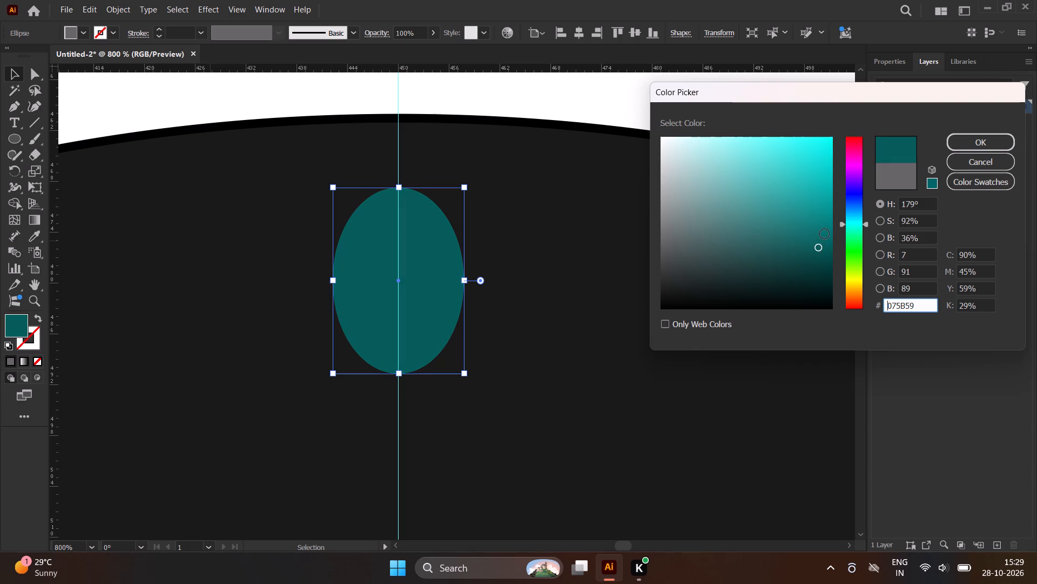
{"action": "left_click_drag", "start_coordinate": [825, 234], "coordinate": [829, 249]}
{"action": "left_click", "coordinate": [978, 145]}
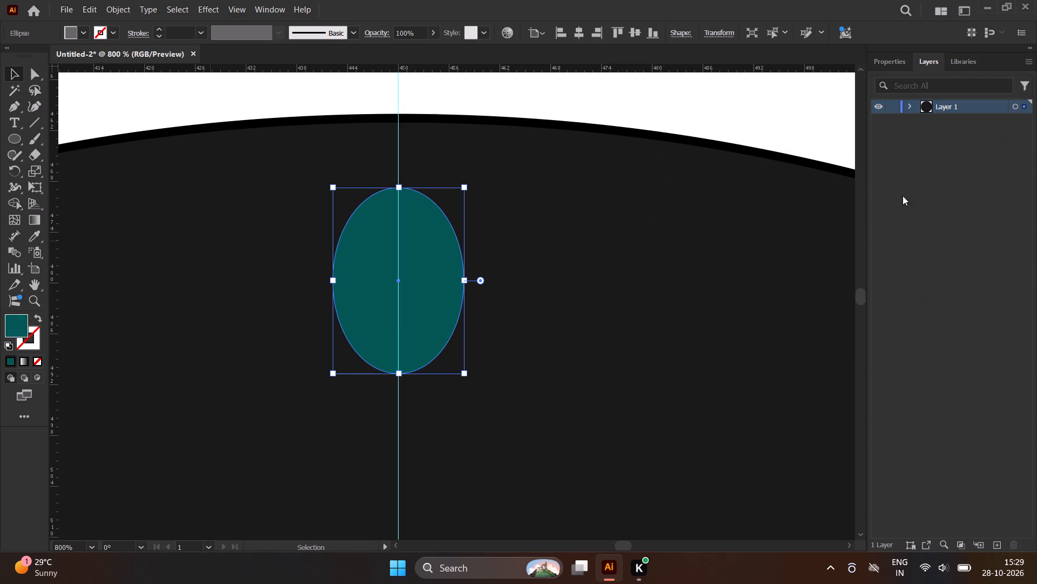
Examine the teal ellipse's size and colour against the whole near-black circle.
{"action": "left_click", "coordinate": [732, 212]}
{"action": "scroll", "coordinate": [547, 197], "scroll_direction": "up", "scroll_amount": 1}
{"action": "scroll", "coordinate": [547, 197], "scroll_direction": "down", "scroll_amount": 1}
{"action": "scroll", "coordinate": [541, 194], "scroll_direction": "up", "scroll_amount": 1}
{"action": "scroll", "coordinate": [490, 191], "scroll_direction": "down", "scroll_amount": 1}
{"action": "scroll", "coordinate": [488, 190], "scroll_direction": "up", "scroll_amount": 1}
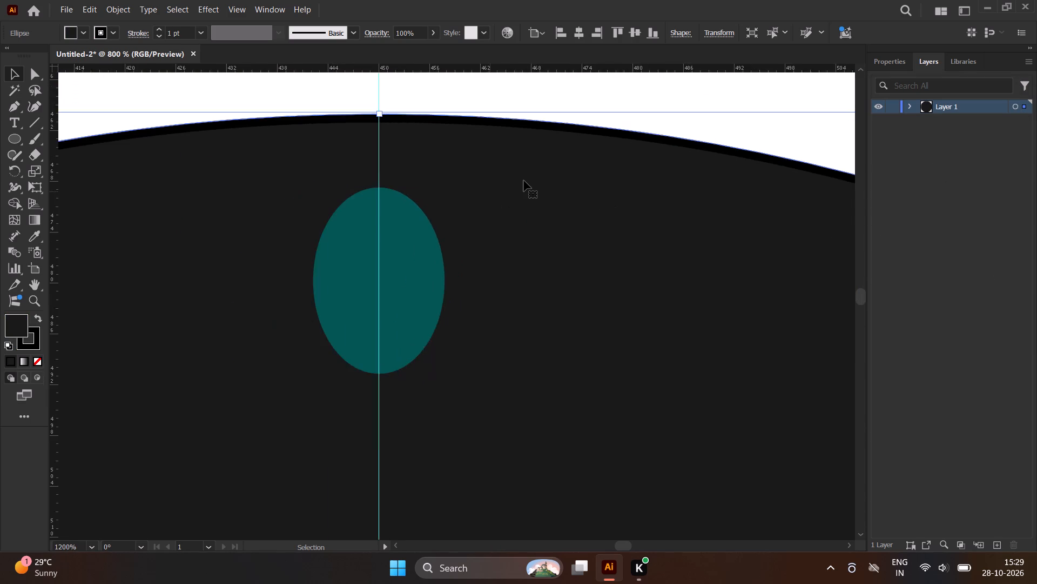
{"action": "scroll", "coordinate": [530, 181], "scroll_direction": "down", "scroll_amount": 5}
{"action": "scroll", "coordinate": [368, 188], "scroll_direction": "down", "scroll_amount": 1}
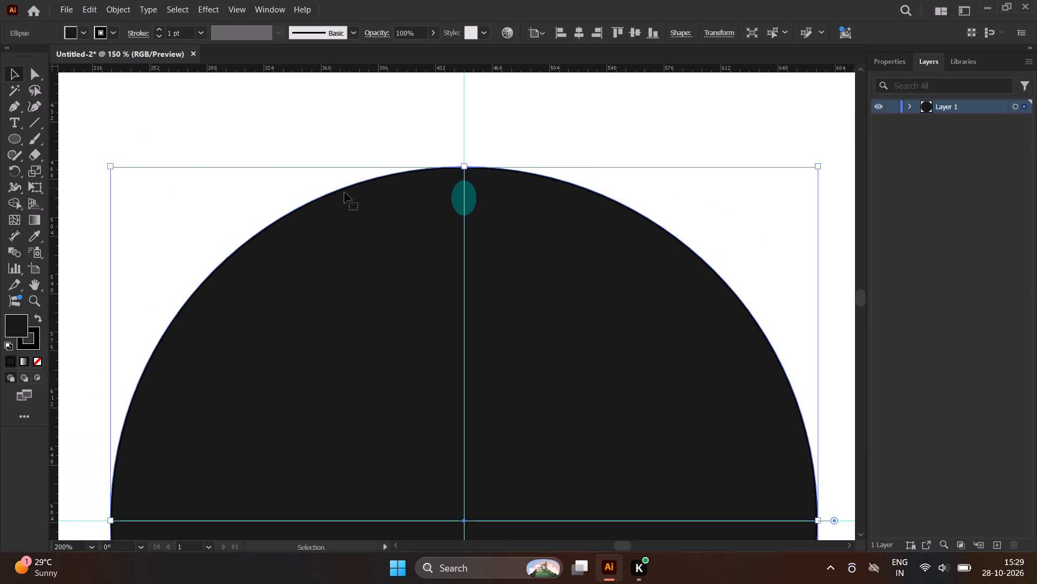
{"action": "scroll", "coordinate": [342, 193], "scroll_direction": "down", "scroll_amount": 2}
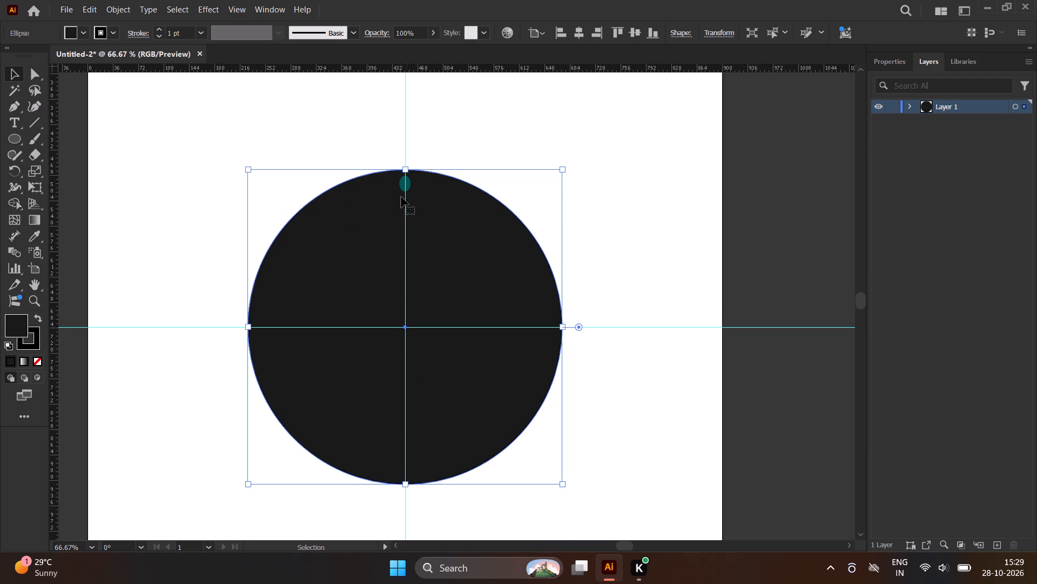
Widen the teal ellipse on both sides to about 17 pt, keeping its height, recentre it on the vertical guide and deselect it.
{"action": "scroll", "coordinate": [394, 197], "scroll_direction": "up", "scroll_amount": 4}
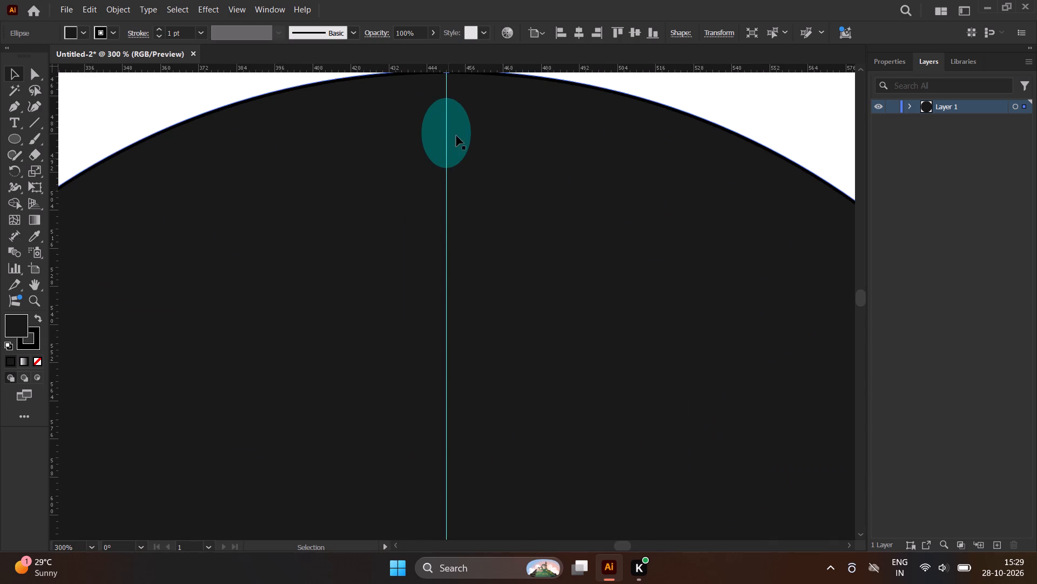
{"action": "left_click", "coordinate": [427, 127]}
{"action": "scroll", "coordinate": [440, 128], "scroll_direction": "up", "scroll_amount": 4}
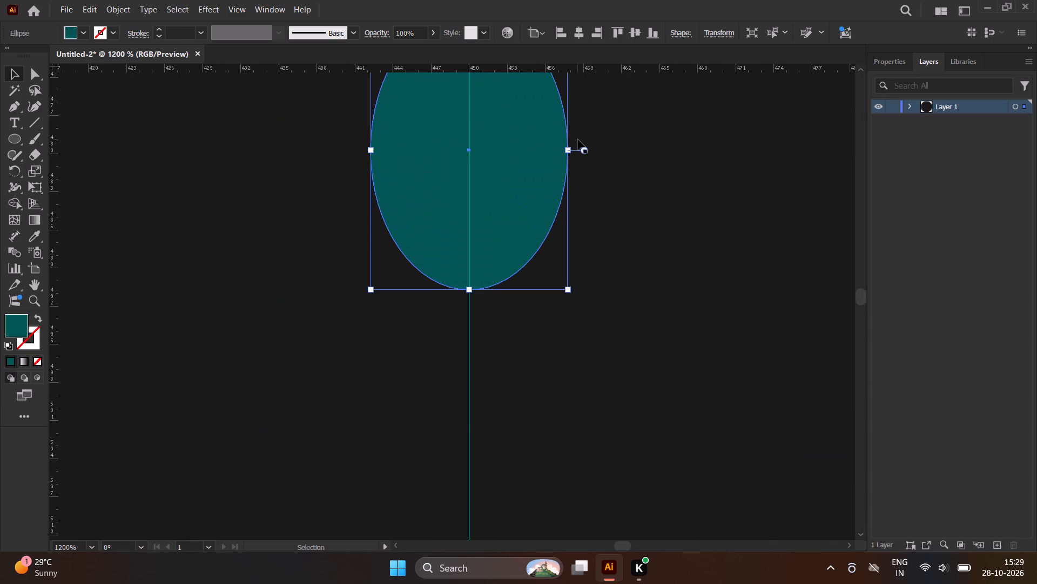
{"action": "left_click_drag", "start_coordinate": [568, 149], "coordinate": [578, 151]}
{"action": "left_click_drag", "start_coordinate": [373, 149], "coordinate": [368, 148]}
{"action": "left_click_drag", "start_coordinate": [368, 148], "coordinate": [362, 149]}
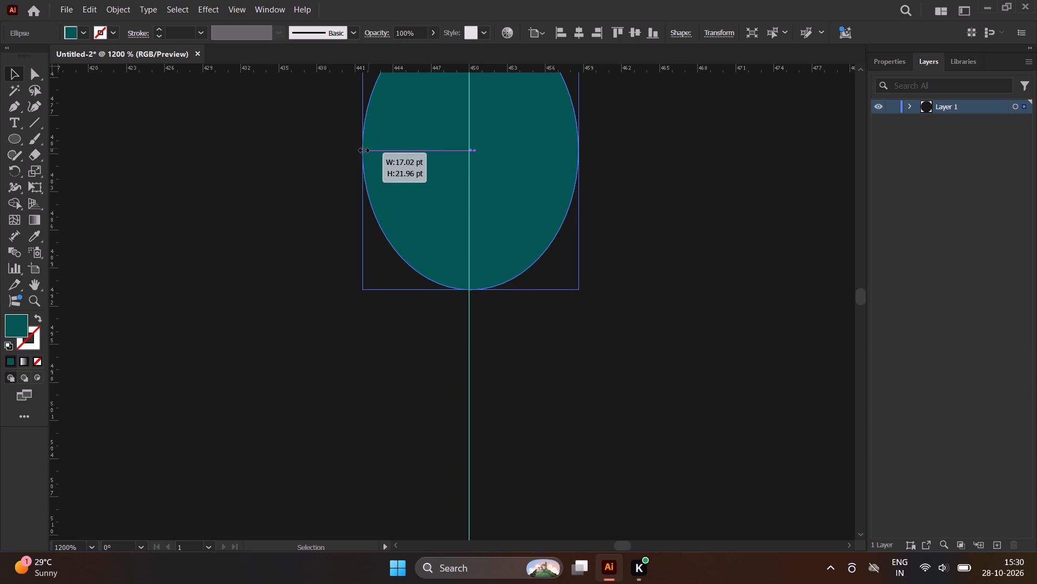
{"action": "left_click_drag", "start_coordinate": [362, 149], "coordinate": [361, 149]}
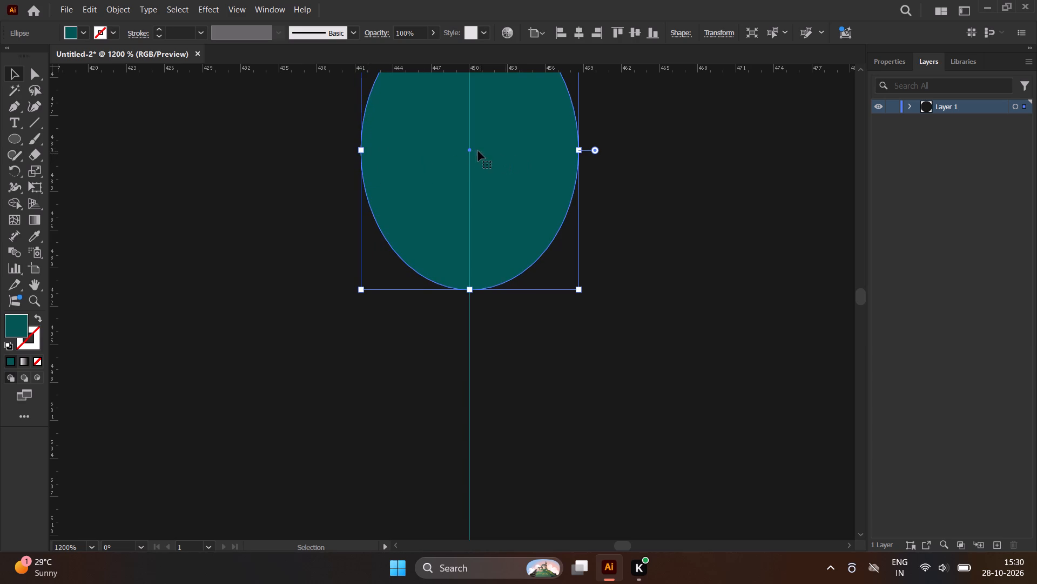
{"action": "scroll", "coordinate": [473, 157], "scroll_direction": "up", "scroll_amount": 4}
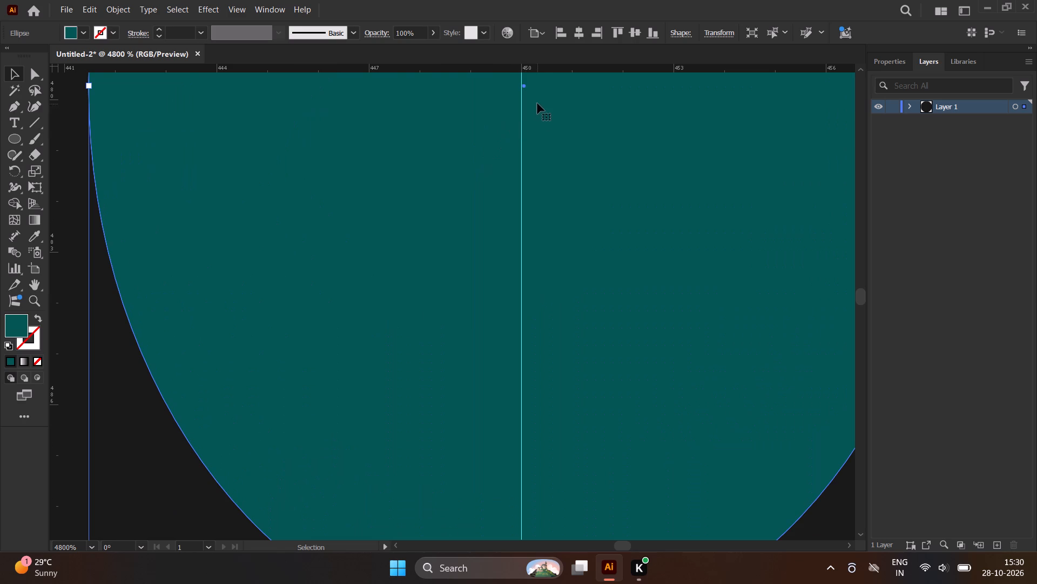
{"action": "left_click", "coordinate": [536, 100]}
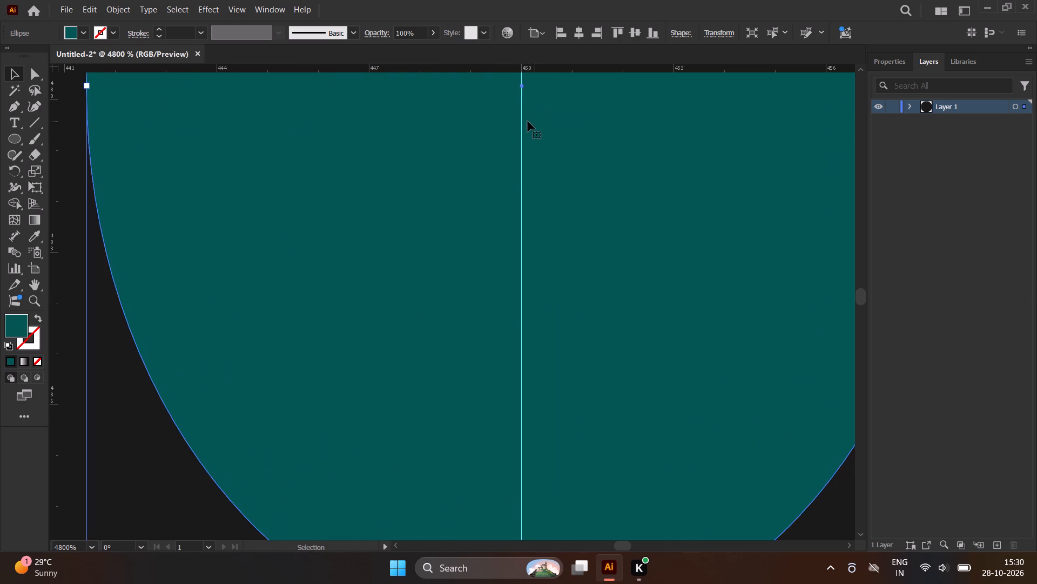
{"action": "scroll", "coordinate": [525, 127], "scroll_direction": "down", "scroll_amount": 3}
{"action": "scroll", "coordinate": [525, 127], "scroll_direction": "up", "scroll_amount": 1}
{"action": "scroll", "coordinate": [510, 211], "scroll_direction": "down", "scroll_amount": 5}
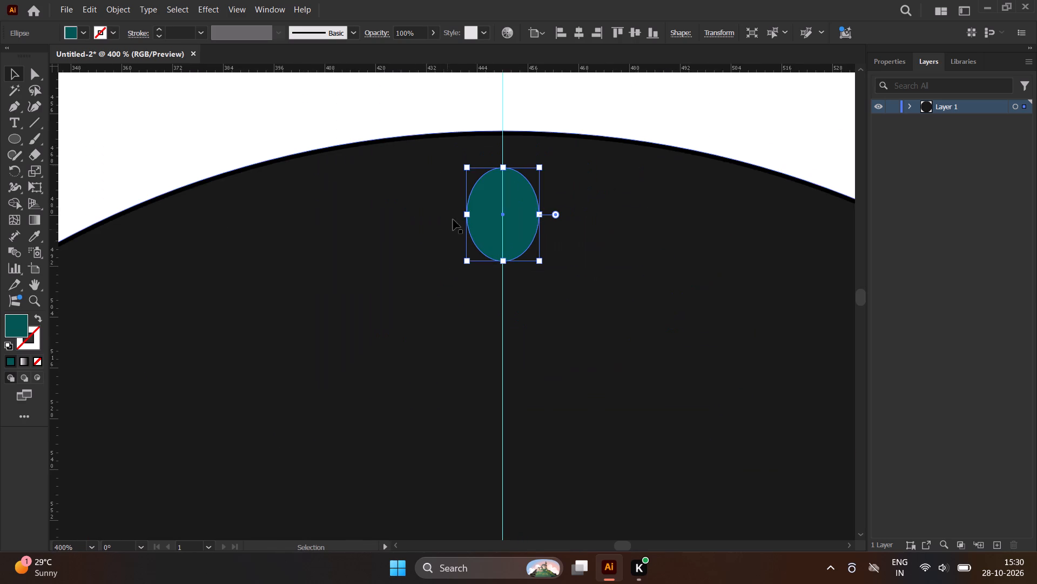
{"action": "left_click", "coordinate": [436, 118]}
Select the horizontal guide and create a copy rotated 30° about the point where the two guides intersect.
{"action": "scroll", "coordinate": [511, 194], "scroll_direction": "up", "scroll_amount": 1}
{"action": "scroll", "coordinate": [510, 197], "scroll_direction": "down", "scroll_amount": 4}
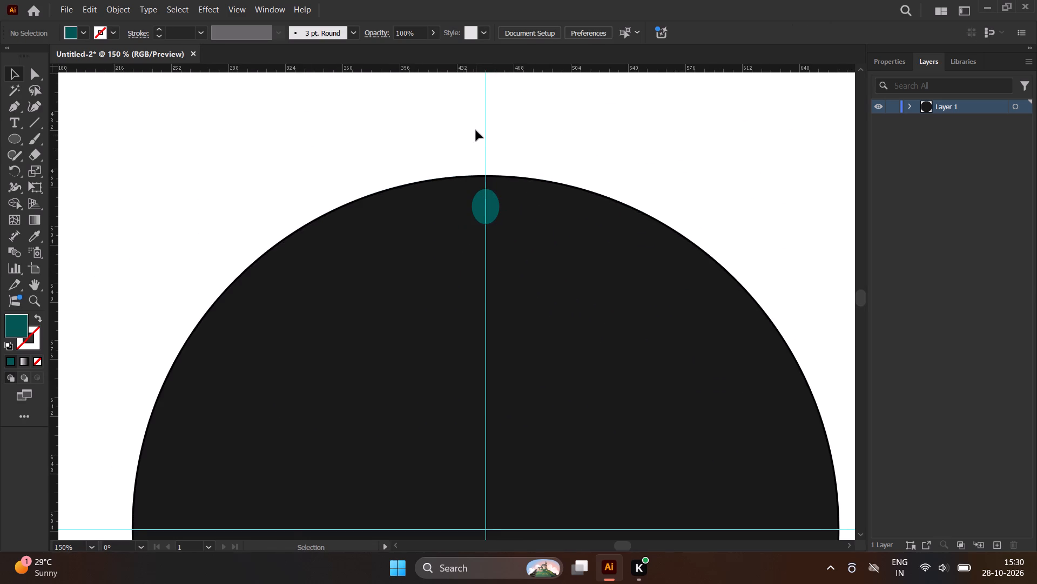
{"action": "scroll", "coordinate": [476, 129], "scroll_direction": "down", "scroll_amount": 1}
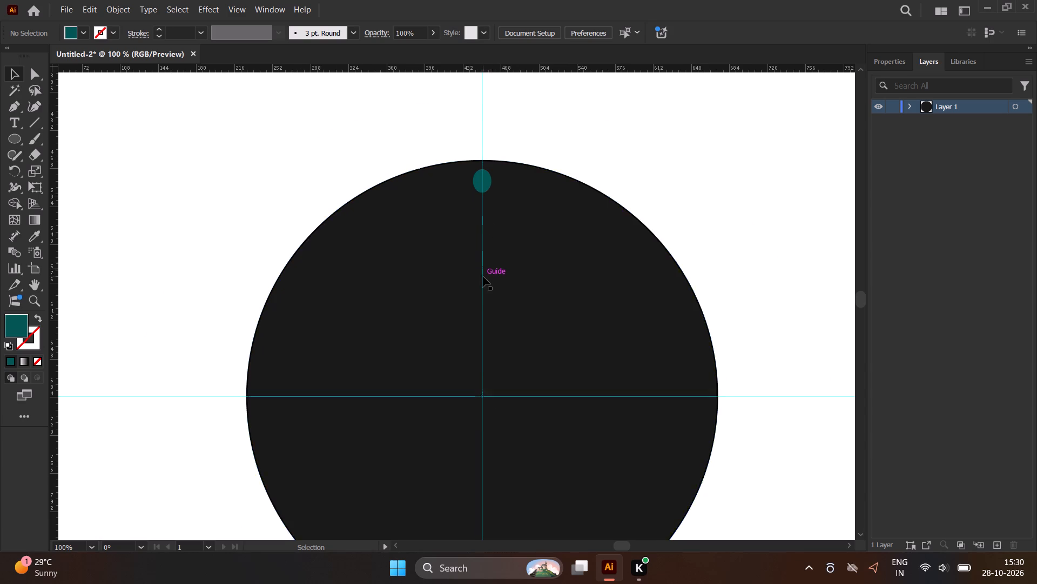
{"action": "scroll", "coordinate": [483, 276], "scroll_direction": "up", "scroll_amount": 1}
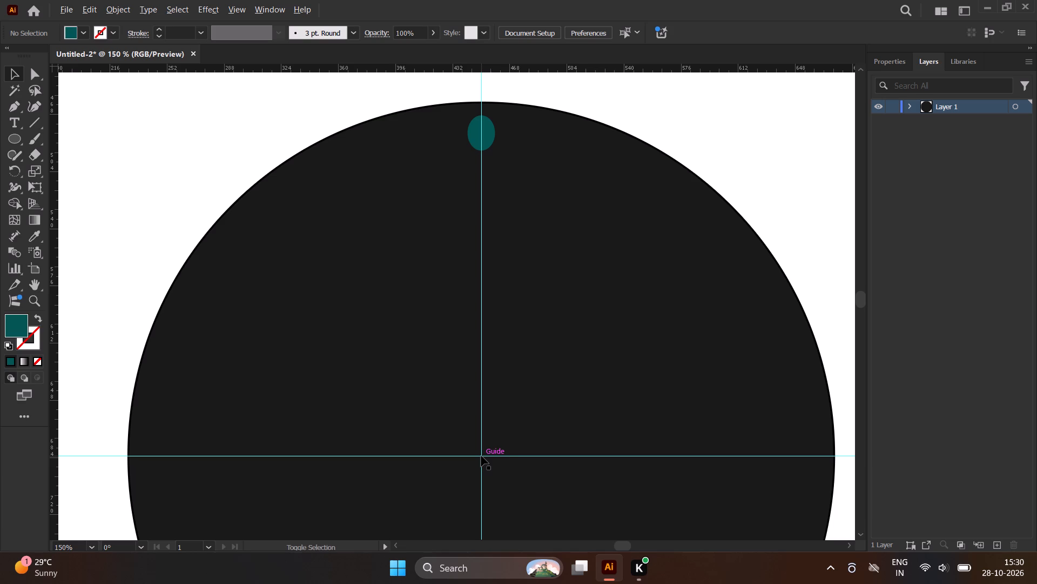
{"action": "left_click", "coordinate": [481, 456], "text": "alt+shift"}
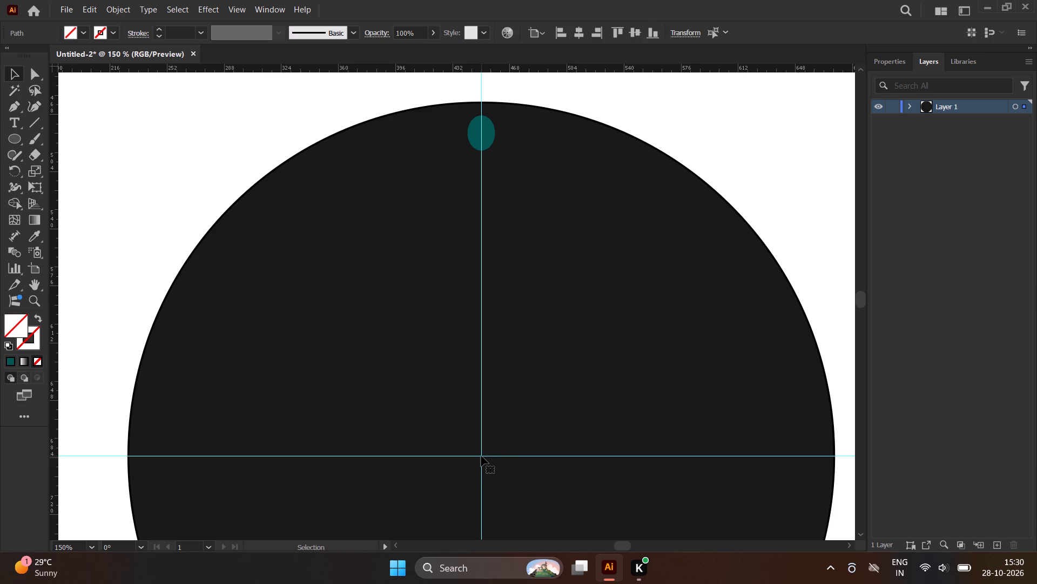
{"action": "left_click", "coordinate": [481, 456]}
{"action": "left_click", "coordinate": [18, 170]}
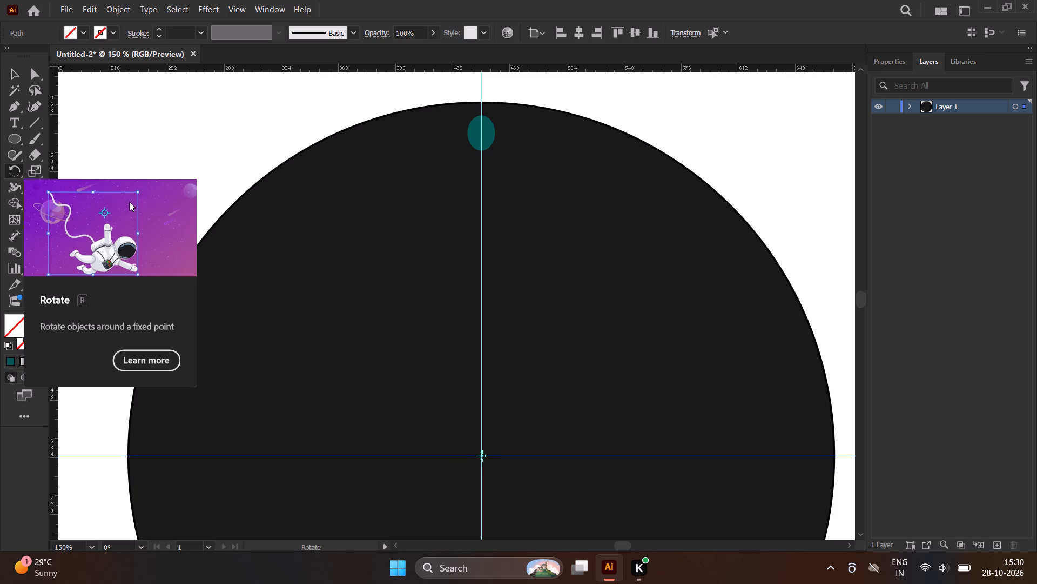
{"action": "left_click", "coordinate": [482, 456]}
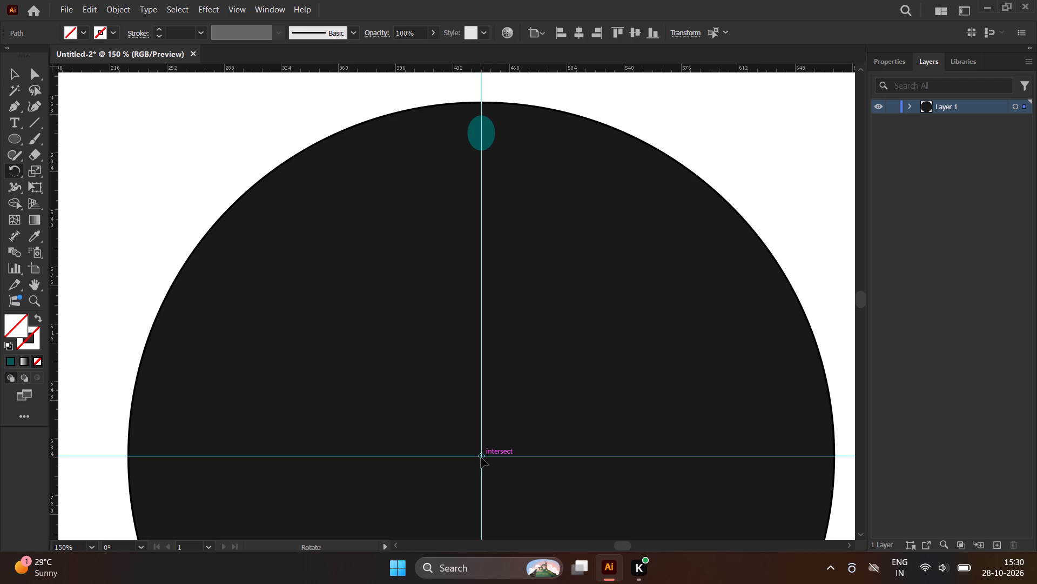
{"action": "left_click", "coordinate": [481, 457]}
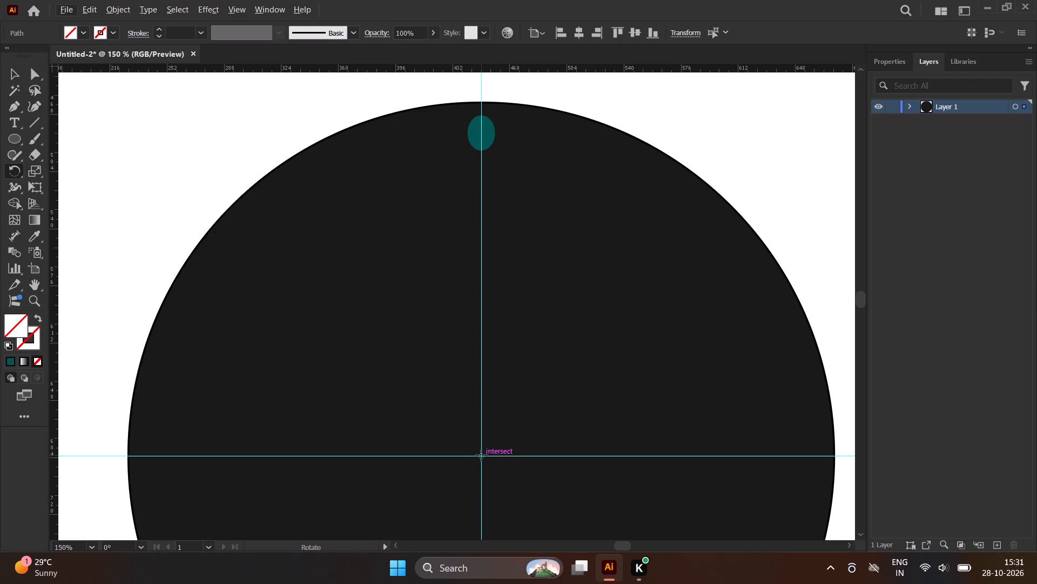
{"action": "left_click", "coordinate": [482, 456], "text": "alt"}
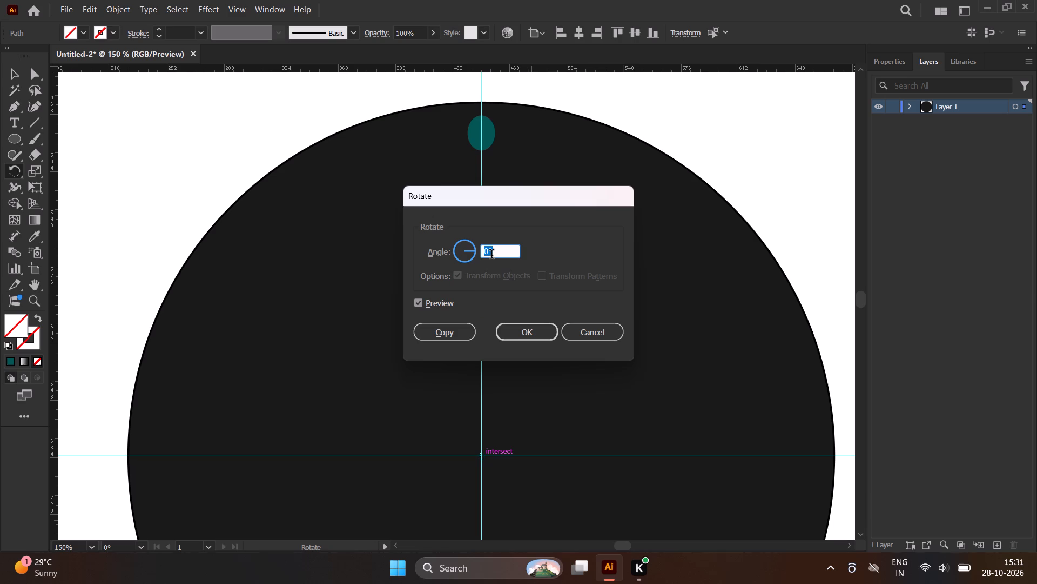
{"action": "type", "text": "30"}
{"action": "left_click", "coordinate": [453, 326]}
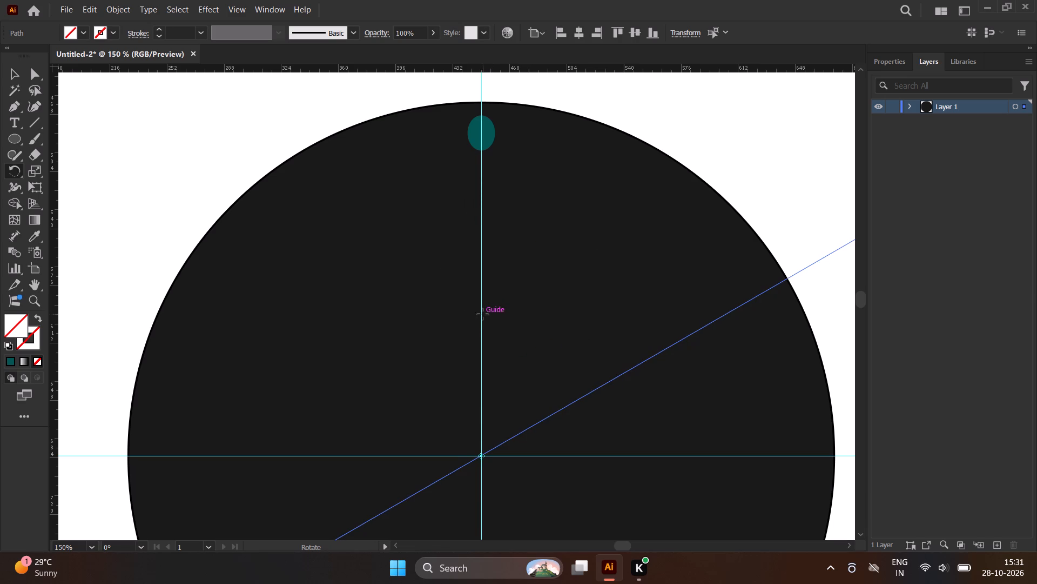
Repeat the 30° guide rotation copy six times around the circle's centre, and undo the last two copies.
{"action": "key", "text": "ctrl+d"}
{"action": "key", "text": "ctrl+d"}
{"action": "key", "text": "ctrl+d"}
{"action": "key", "text": "ctrl+d"}
{"action": "key", "text": "ctrl+d"}
{"action": "key", "text": "ctrl+d"}
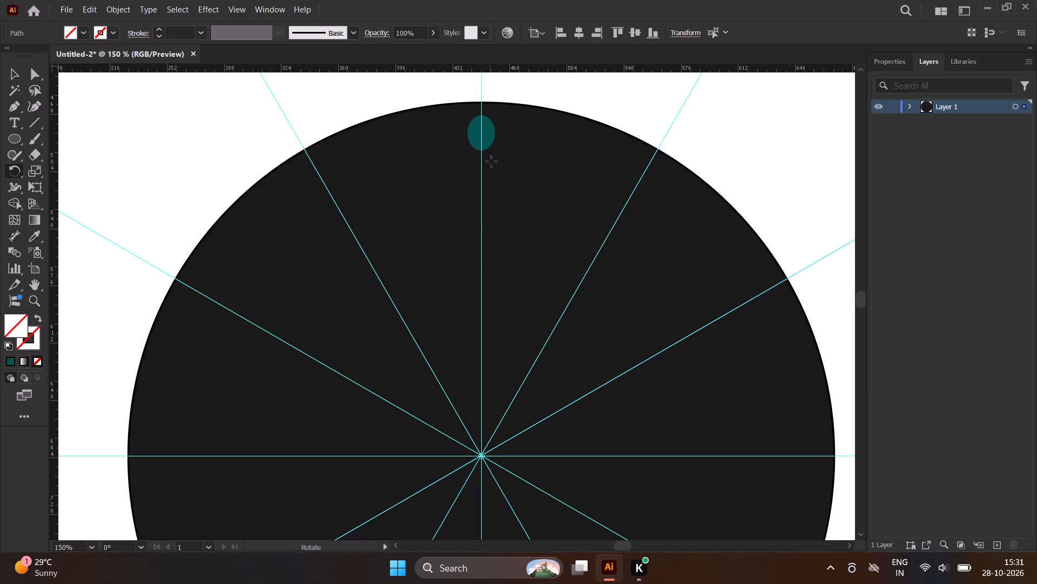
{"action": "key", "text": "ctrl+z"}
{"action": "key", "text": "ctrl+z"}
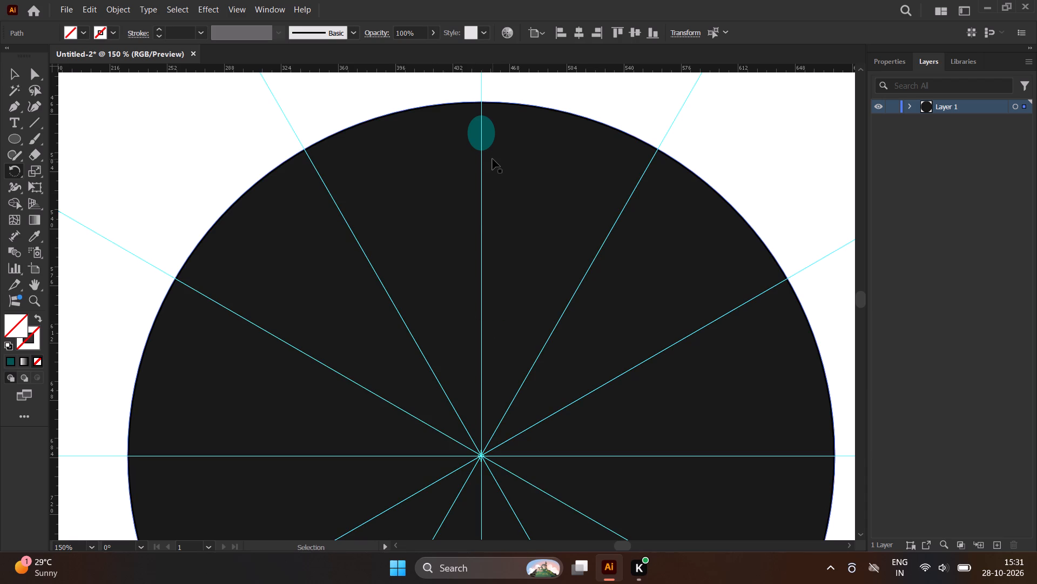
Undo the remaining rotated guide copies so only the horizontal and vertical guides cross the circle.
{"action": "key", "text": "ctrl+z"}
{"action": "key", "text": "ctrl+z"}
{"action": "key", "text": "ctrl+z"}
{"action": "key", "text": "ctrl+z"}
{"action": "key", "text": "ctrl+z"}
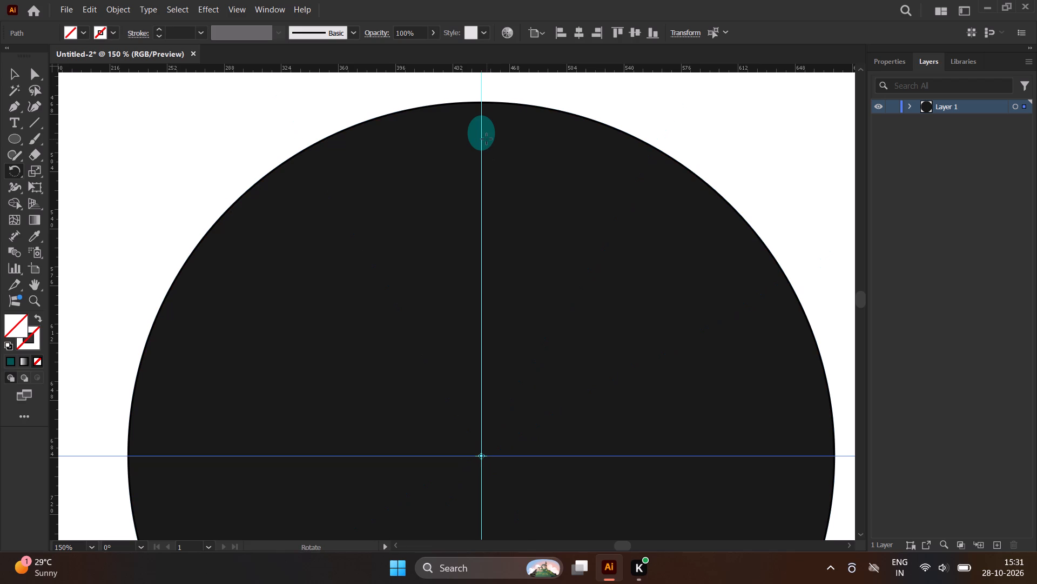
Create a copy of the teal ellipse rotated 30° about the intersection of the two guides.
{"action": "left_click", "coordinate": [11, 70]}
{"action": "left_click", "coordinate": [475, 135]}
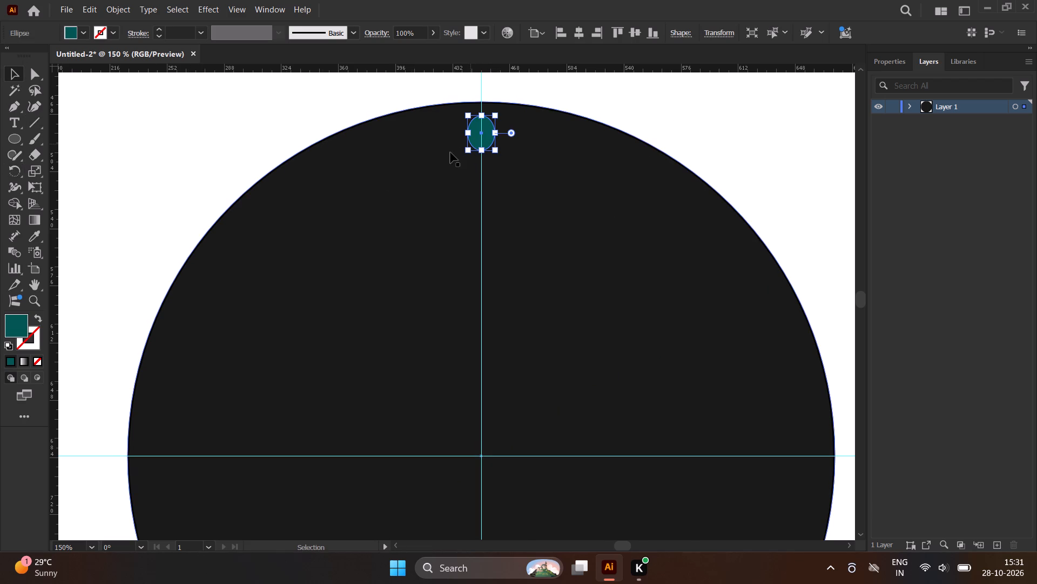
{"action": "left_click", "coordinate": [16, 165]}
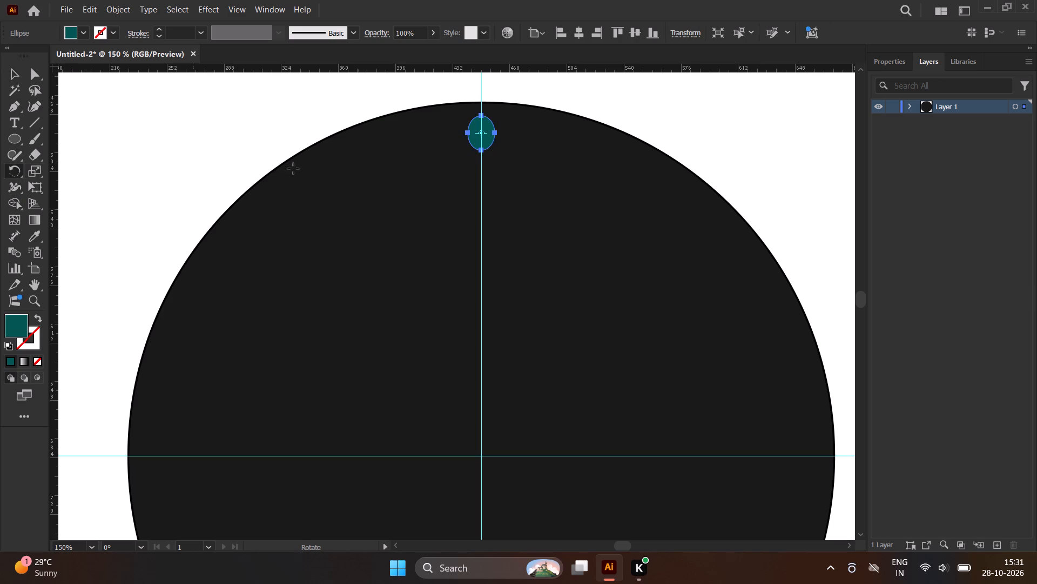
{"action": "left_click", "coordinate": [482, 456], "text": "alt"}
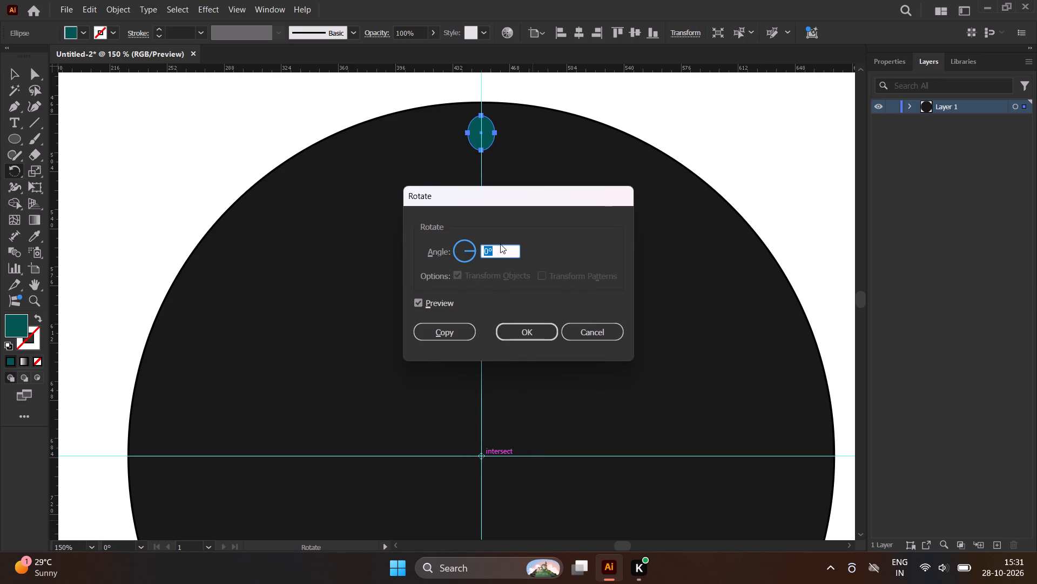
{"action": "type", "text": "30"}
{"action": "left_click", "coordinate": [450, 333]}
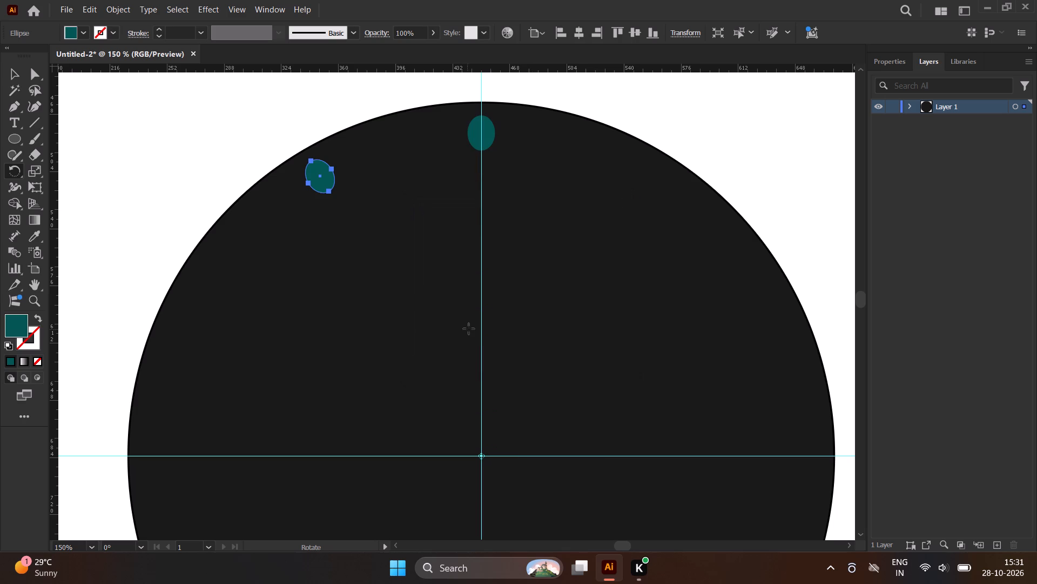
Repeat the 30° ellipse rotation copy ten times to complete a ring of twelve ellipses inside the near-black circle.
{"action": "scroll", "coordinate": [466, 300], "scroll_direction": "down", "scroll_amount": 1}
{"action": "scroll", "coordinate": [331, 271], "scroll_direction": "down", "scroll_amount": 1}
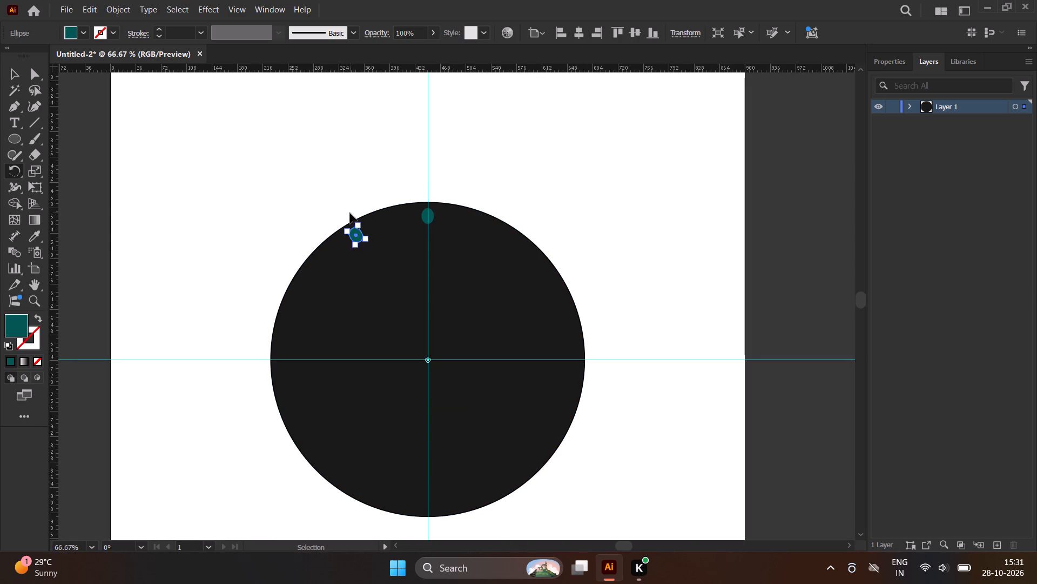
{"action": "key", "text": "ctrl+d"}
{"action": "key", "text": "ctrl+d"}
{"action": "key", "text": "ctrl+d"}
{"action": "key", "text": "ctrl+d"}
{"action": "key", "text": "ctrl+d"}
{"action": "key", "text": "ctrl+d"}
{"action": "key", "text": "ctrl+d"}
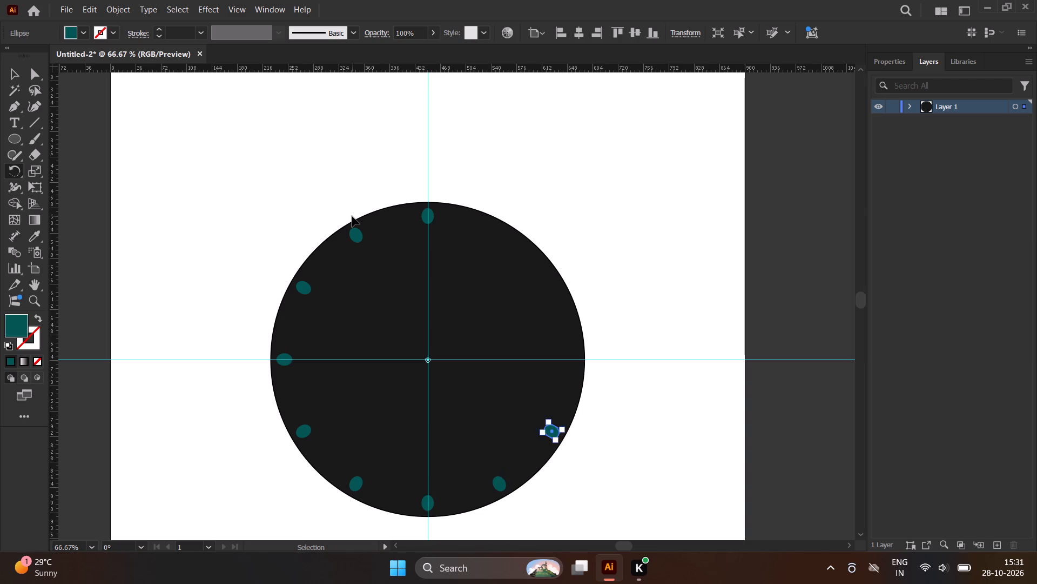
{"action": "key", "text": "ctrl+d"}
{"action": "key", "text": "ctrl+d"}
{"action": "key", "text": "ctrl+d"}
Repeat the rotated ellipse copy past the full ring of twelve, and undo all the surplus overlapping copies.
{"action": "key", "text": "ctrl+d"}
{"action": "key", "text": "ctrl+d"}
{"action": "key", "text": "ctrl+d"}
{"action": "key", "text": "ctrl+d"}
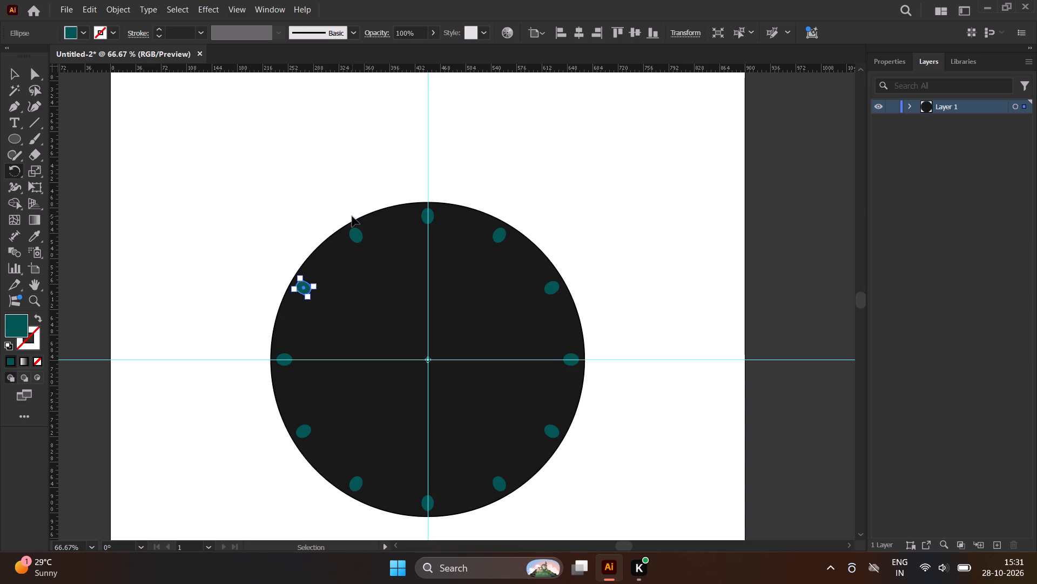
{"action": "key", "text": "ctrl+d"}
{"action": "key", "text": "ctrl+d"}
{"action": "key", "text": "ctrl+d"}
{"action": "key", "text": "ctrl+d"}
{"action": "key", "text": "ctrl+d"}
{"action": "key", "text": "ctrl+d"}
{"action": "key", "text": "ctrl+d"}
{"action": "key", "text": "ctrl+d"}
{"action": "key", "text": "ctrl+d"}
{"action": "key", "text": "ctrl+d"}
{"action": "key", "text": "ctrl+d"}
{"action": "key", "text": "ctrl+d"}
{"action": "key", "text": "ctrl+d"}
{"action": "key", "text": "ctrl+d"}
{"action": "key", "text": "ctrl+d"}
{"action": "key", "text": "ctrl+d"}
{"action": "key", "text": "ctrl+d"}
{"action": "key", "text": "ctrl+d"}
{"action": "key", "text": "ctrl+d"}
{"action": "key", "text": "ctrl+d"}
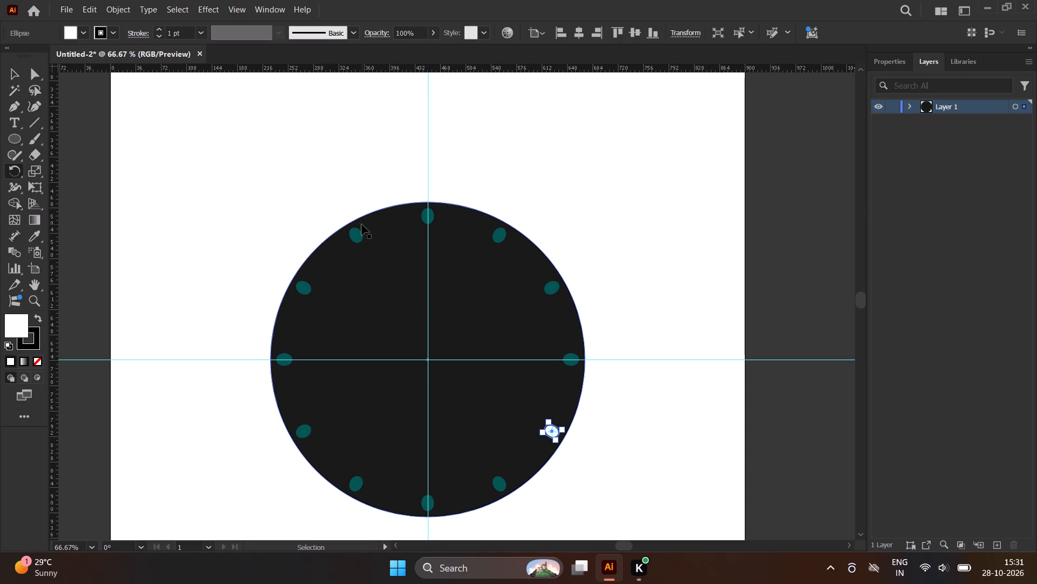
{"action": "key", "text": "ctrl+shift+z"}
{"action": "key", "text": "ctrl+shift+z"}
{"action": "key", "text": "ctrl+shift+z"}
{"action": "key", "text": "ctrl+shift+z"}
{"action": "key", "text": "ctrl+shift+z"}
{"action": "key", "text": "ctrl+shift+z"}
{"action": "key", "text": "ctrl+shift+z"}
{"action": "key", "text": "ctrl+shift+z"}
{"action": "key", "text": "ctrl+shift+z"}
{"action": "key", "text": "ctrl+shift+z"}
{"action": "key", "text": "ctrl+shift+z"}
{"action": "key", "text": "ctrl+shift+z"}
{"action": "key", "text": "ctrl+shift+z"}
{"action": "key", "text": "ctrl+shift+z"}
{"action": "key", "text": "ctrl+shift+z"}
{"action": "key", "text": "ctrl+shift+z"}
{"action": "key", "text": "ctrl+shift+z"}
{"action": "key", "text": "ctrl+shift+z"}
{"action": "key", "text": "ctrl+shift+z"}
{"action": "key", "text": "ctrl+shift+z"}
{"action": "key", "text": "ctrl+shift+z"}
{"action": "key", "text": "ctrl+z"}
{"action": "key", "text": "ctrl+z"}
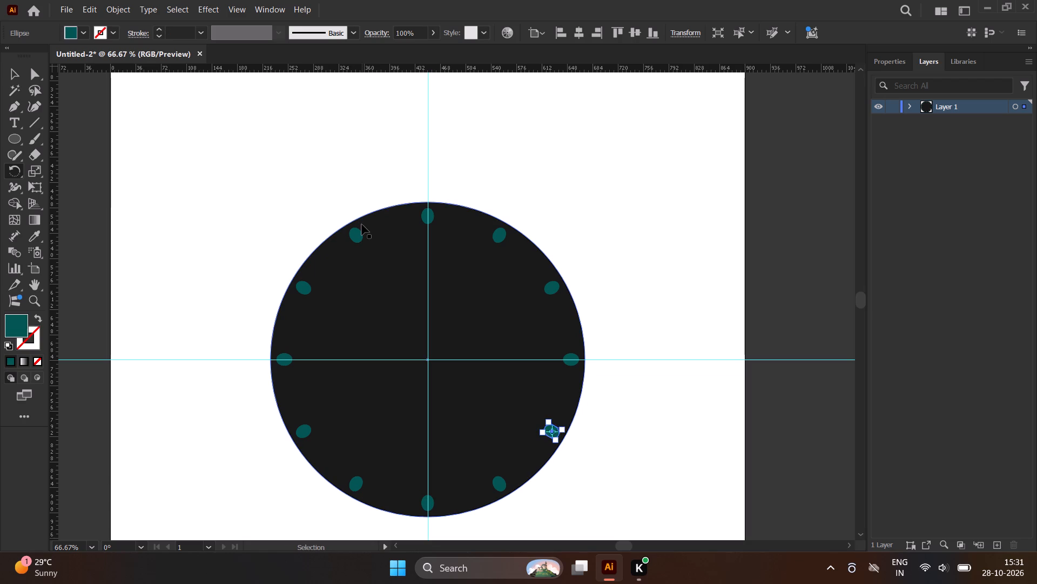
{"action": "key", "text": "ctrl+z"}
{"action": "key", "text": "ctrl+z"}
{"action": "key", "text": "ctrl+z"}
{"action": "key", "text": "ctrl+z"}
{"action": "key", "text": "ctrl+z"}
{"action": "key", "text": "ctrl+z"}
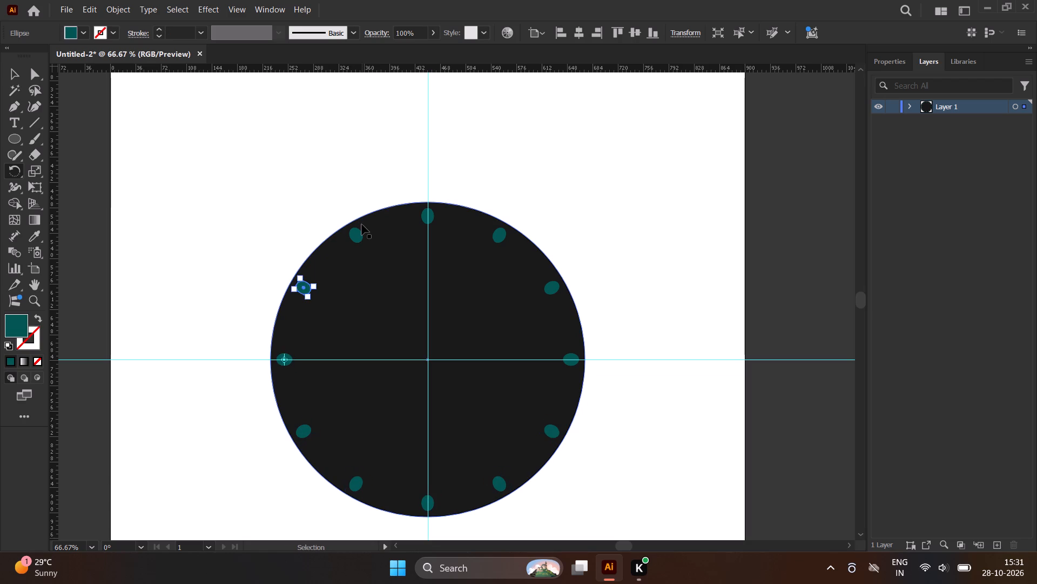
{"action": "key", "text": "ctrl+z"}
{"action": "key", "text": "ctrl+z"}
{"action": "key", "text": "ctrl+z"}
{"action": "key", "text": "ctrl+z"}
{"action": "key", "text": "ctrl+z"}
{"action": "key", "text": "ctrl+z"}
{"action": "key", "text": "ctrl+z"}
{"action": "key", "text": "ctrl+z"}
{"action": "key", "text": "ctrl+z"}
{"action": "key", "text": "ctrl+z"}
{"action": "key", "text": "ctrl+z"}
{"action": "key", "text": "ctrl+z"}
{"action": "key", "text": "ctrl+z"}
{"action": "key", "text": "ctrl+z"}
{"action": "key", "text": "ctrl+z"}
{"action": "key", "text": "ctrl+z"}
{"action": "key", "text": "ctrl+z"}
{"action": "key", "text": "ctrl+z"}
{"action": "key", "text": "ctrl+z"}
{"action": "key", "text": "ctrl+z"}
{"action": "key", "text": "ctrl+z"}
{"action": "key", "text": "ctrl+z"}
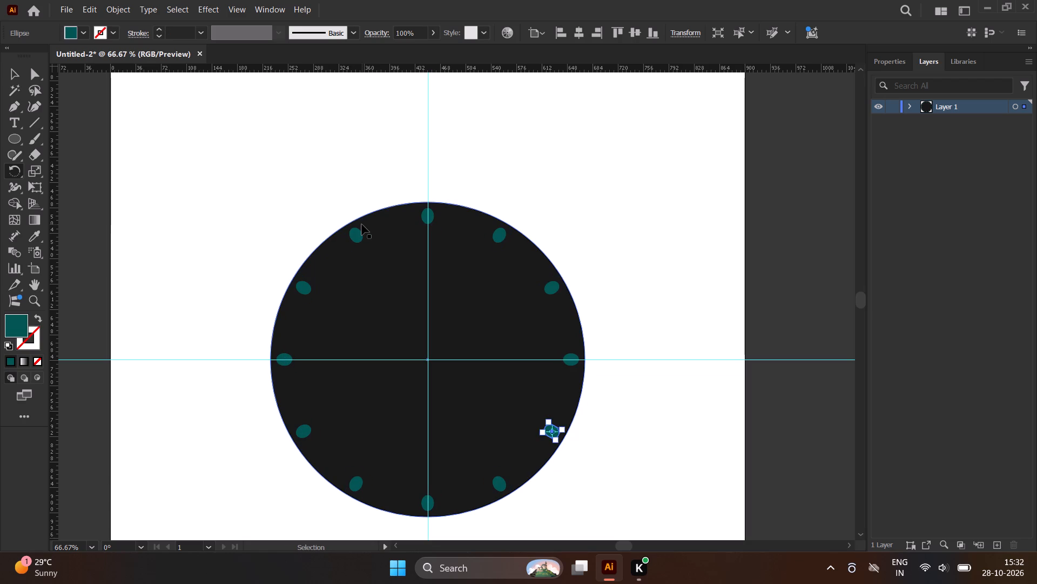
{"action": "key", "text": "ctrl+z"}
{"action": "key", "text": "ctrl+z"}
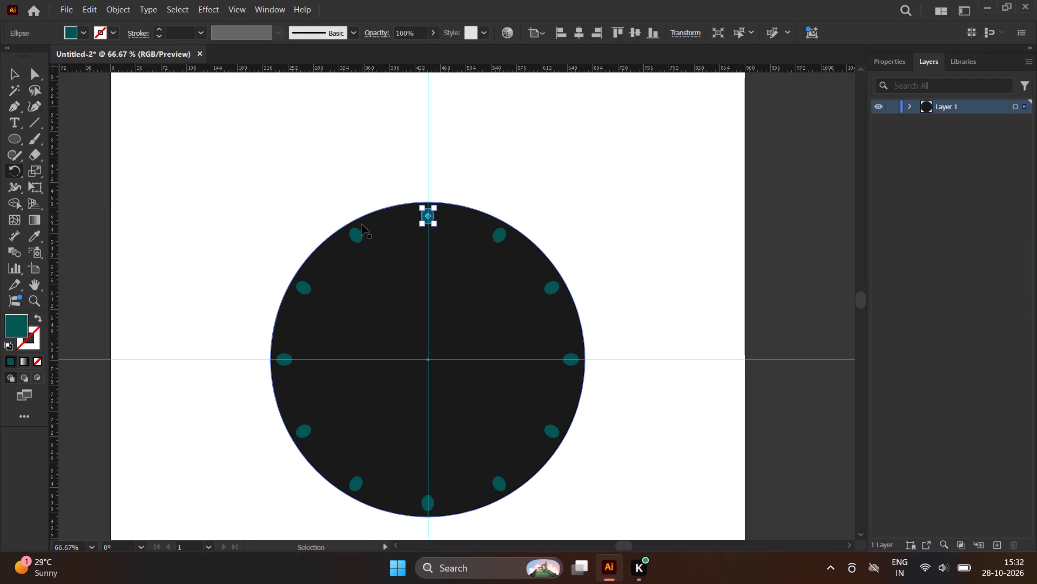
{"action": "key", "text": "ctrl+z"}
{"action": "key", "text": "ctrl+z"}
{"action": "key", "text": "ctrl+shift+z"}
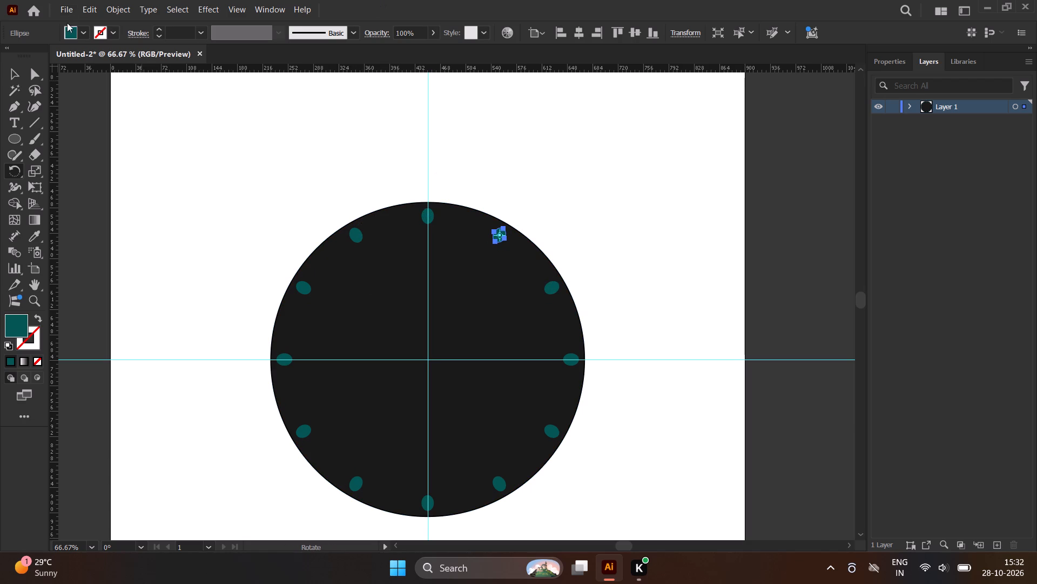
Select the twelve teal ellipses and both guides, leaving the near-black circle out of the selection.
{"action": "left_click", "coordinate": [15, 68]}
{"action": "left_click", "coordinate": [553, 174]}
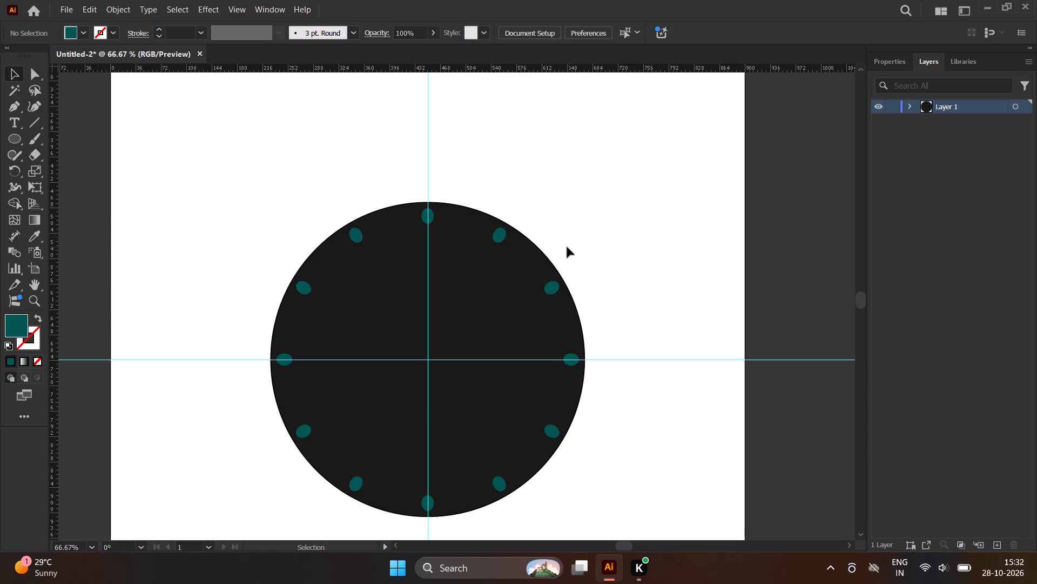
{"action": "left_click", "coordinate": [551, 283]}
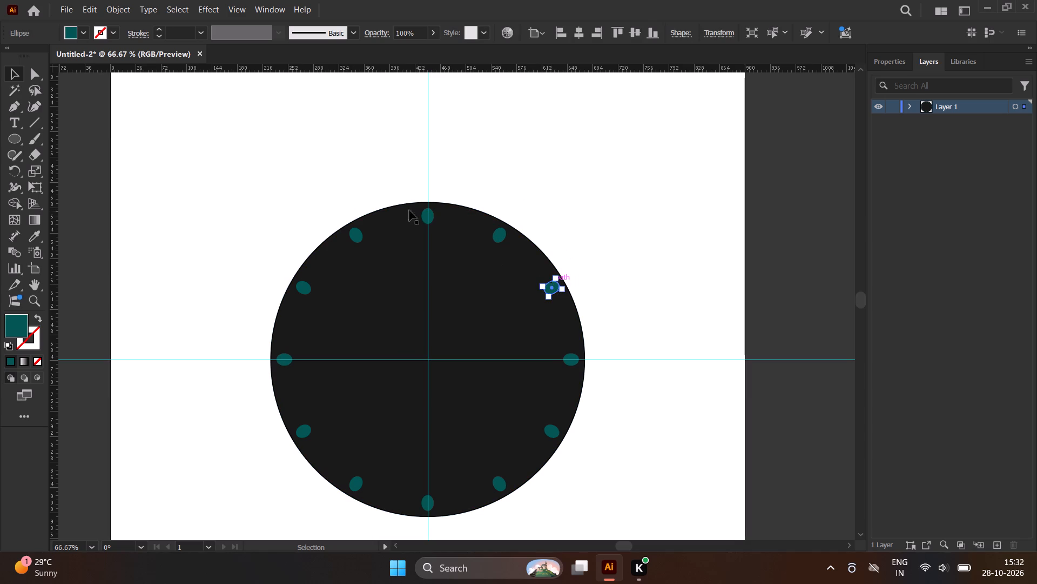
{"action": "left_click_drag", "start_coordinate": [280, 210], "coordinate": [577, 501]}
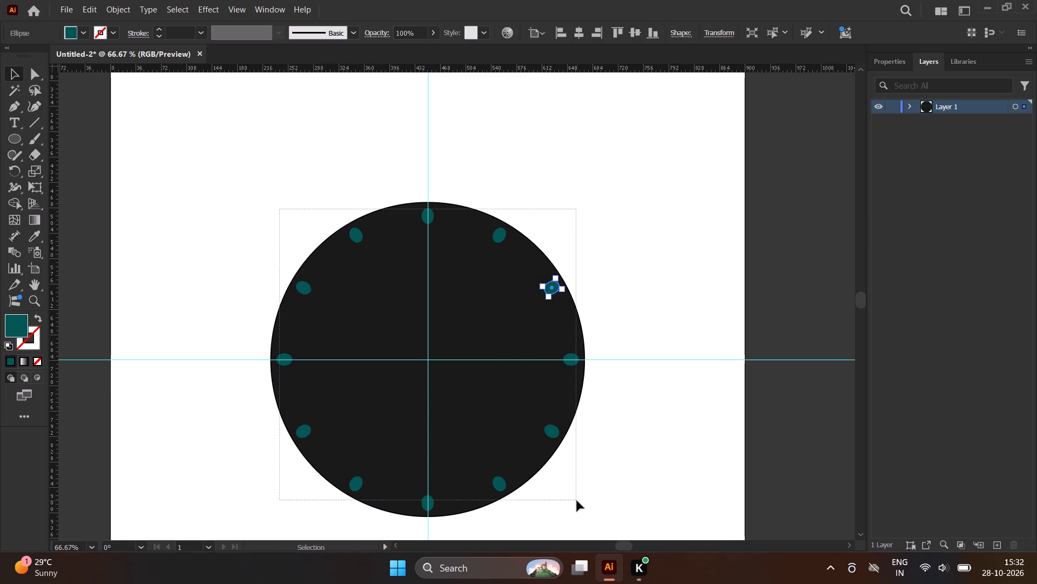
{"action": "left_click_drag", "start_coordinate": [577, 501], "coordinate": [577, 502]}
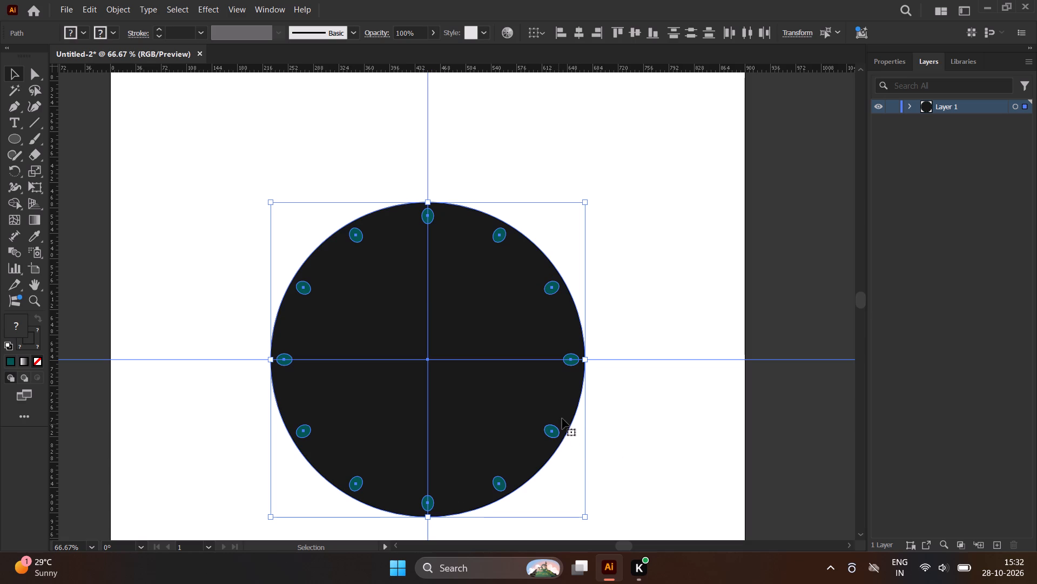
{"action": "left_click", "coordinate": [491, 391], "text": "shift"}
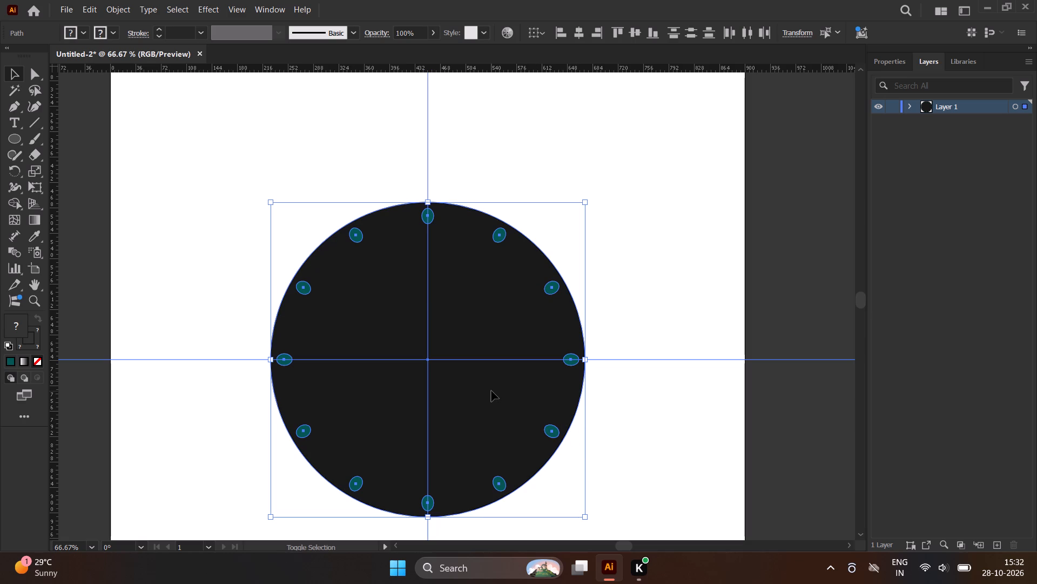
Examine the selected ellipses' spacing from the near-black circle's edge up close and as a whole ring, and deselect everything.
{"action": "scroll", "coordinate": [442, 200], "scroll_direction": "up", "scroll_amount": 3}
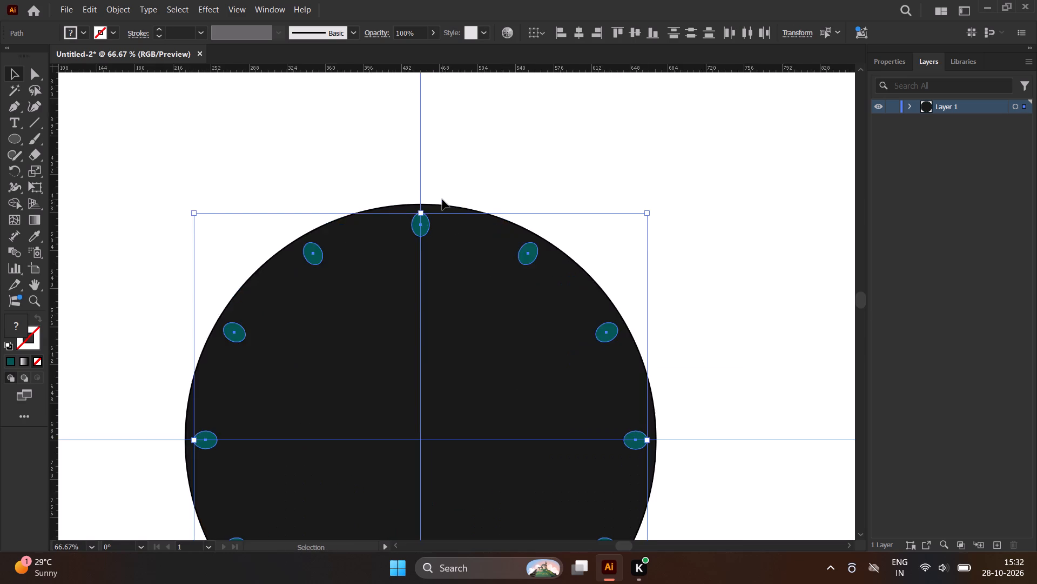
{"action": "scroll", "coordinate": [442, 200], "scroll_direction": "up", "scroll_amount": 7}
{"action": "scroll", "coordinate": [443, 201], "scroll_direction": "down", "scroll_amount": 1}
{"action": "scroll", "coordinate": [443, 201], "scroll_direction": "up", "scroll_amount": 1}
{"action": "scroll", "coordinate": [443, 201], "scroll_direction": "down", "scroll_amount": 3}
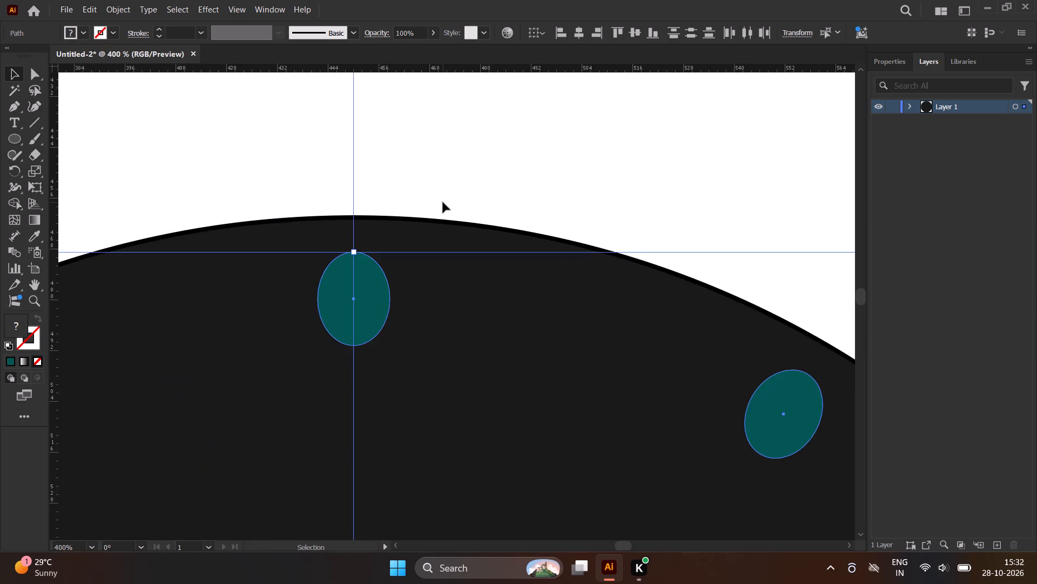
{"action": "scroll", "coordinate": [445, 203], "scroll_direction": "up", "scroll_amount": 1}
{"action": "scroll", "coordinate": [446, 203], "scroll_direction": "down", "scroll_amount": 3}
{"action": "scroll", "coordinate": [446, 203], "scroll_direction": "up", "scroll_amount": 1}
{"action": "scroll", "coordinate": [446, 203], "scroll_direction": "down", "scroll_amount": 4}
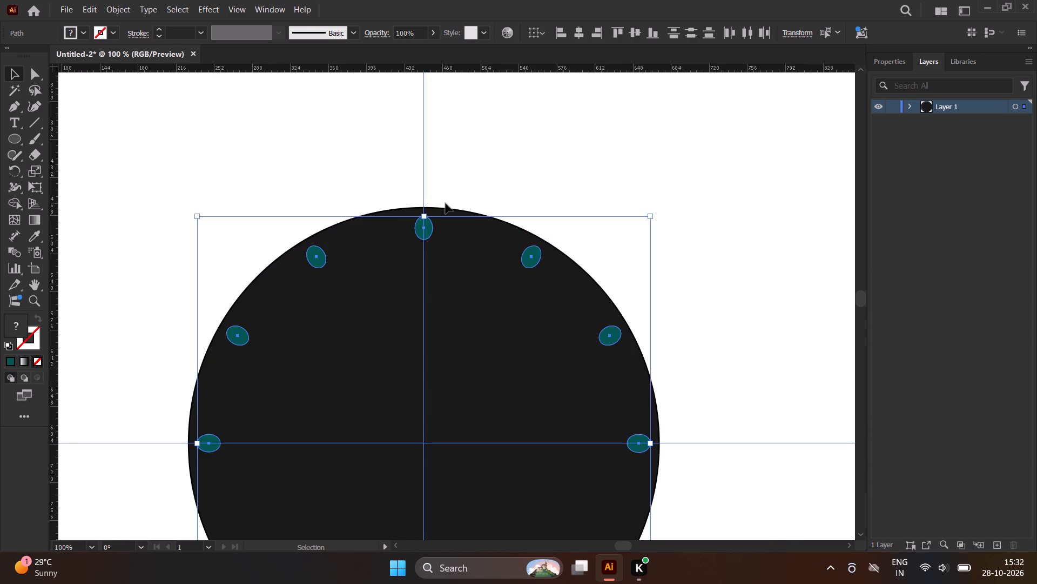
{"action": "scroll", "coordinate": [446, 203], "scroll_direction": "down", "scroll_amount": 3}
{"action": "scroll", "coordinate": [446, 203], "scroll_direction": "up", "scroll_amount": 1}
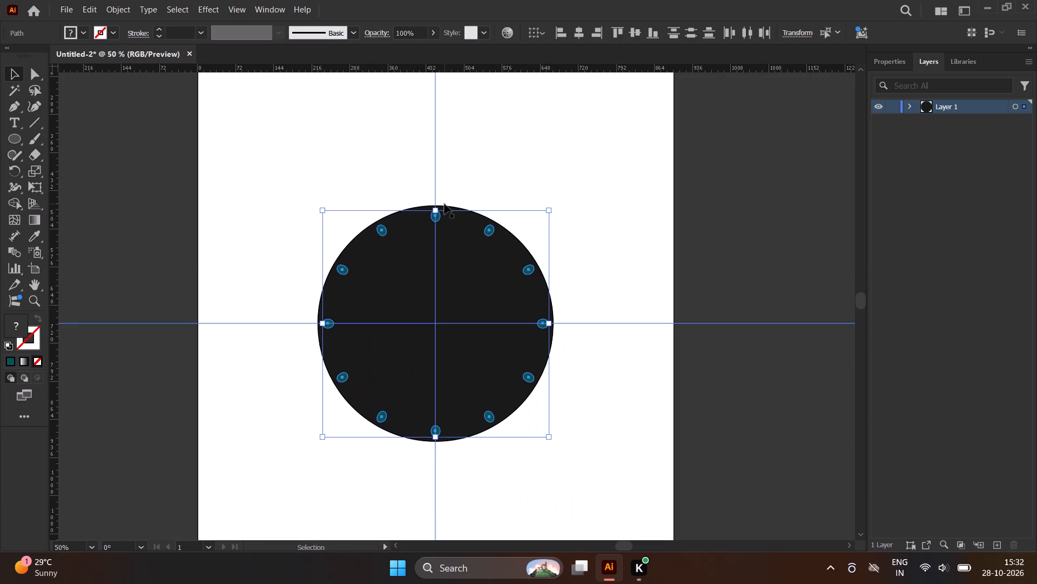
{"action": "scroll", "coordinate": [549, 209], "scroll_direction": "up", "scroll_amount": 2}
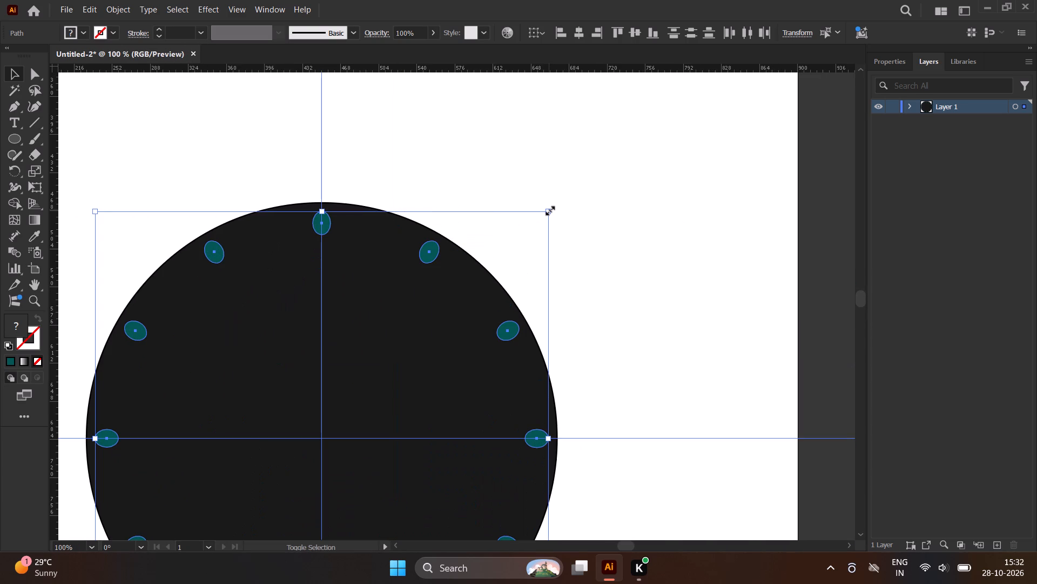
{"action": "left_click", "coordinate": [549, 209], "text": "alt+shift"}
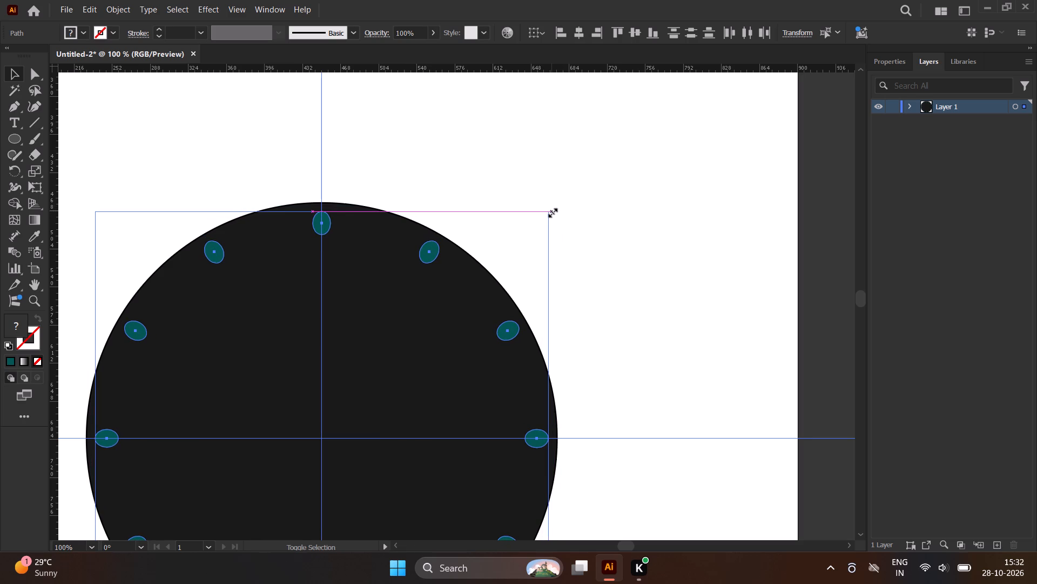
{"action": "left_click", "coordinate": [642, 218]}
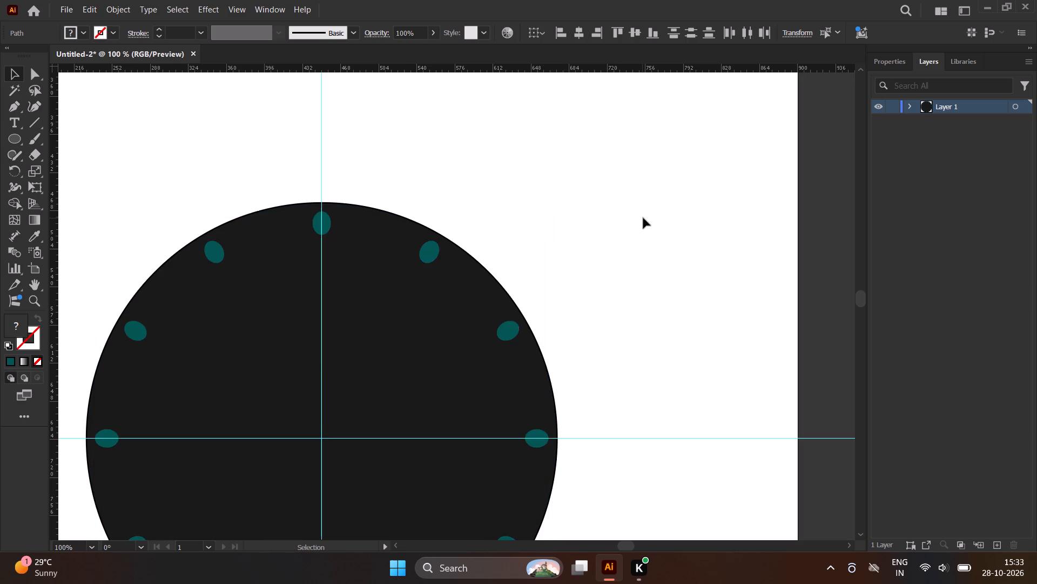
Group the twelve teal ellipses together with the two guides, leaving the near-black circle out, and deselect the group.
{"action": "scroll", "coordinate": [574, 212], "scroll_direction": "down", "scroll_amount": 1}
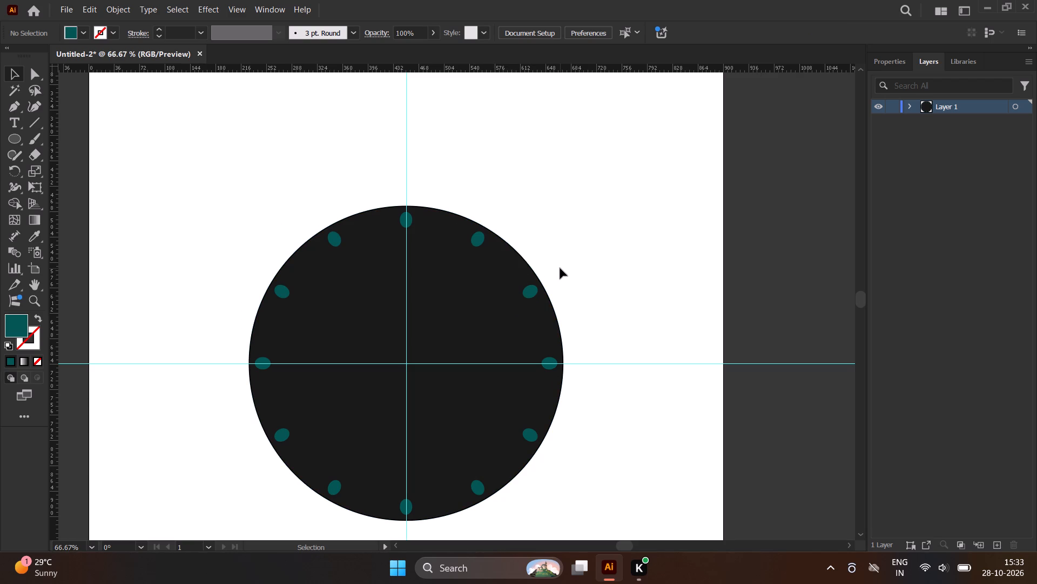
{"action": "left_click_drag", "start_coordinate": [223, 171], "coordinate": [601, 510]}
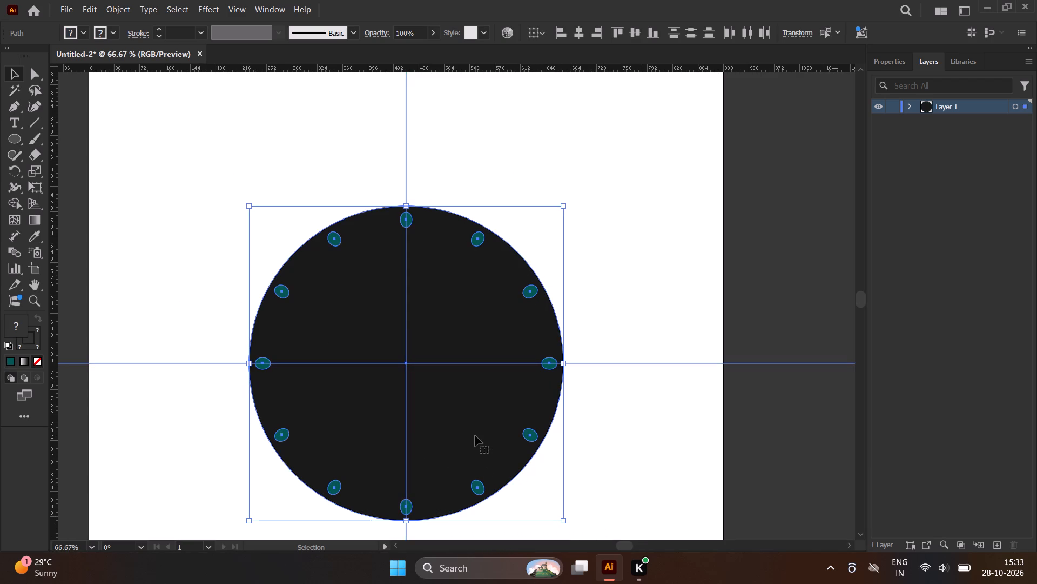
{"action": "left_click", "coordinate": [475, 436], "text": "shift"}
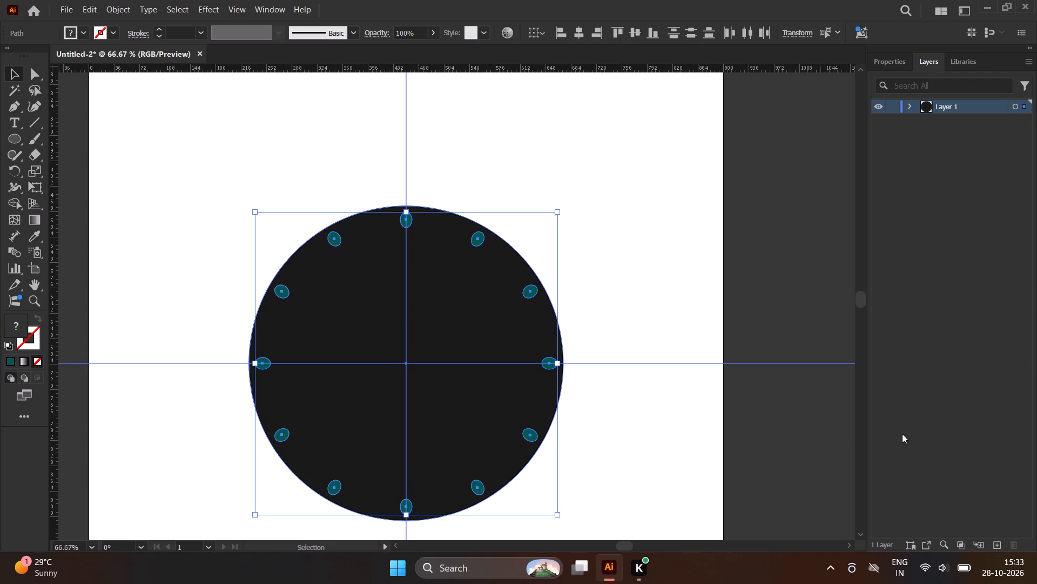
{"action": "left_click", "coordinate": [908, 102]}
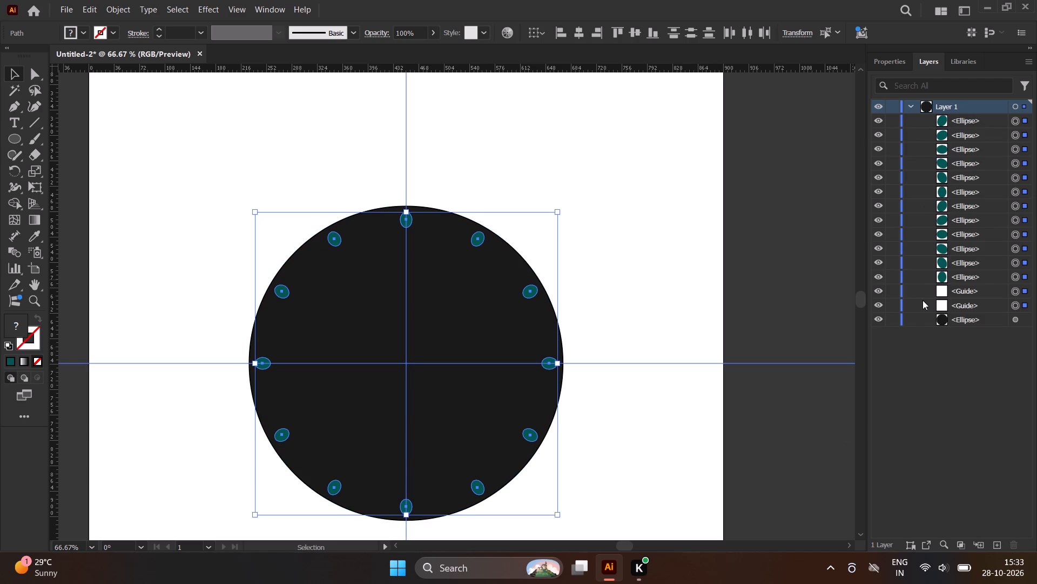
{"action": "key", "text": "ctrl+g"}
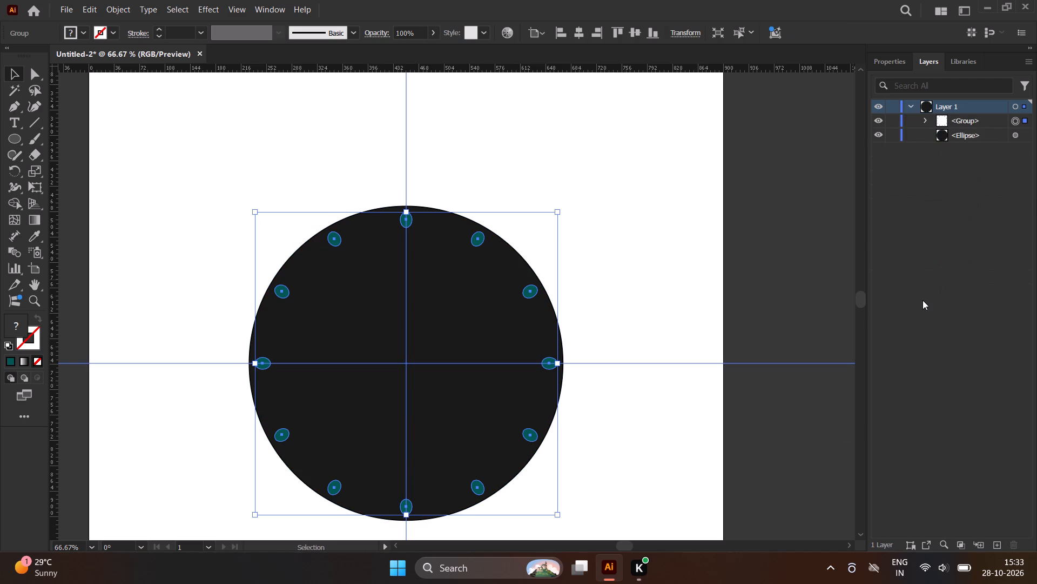
{"action": "left_click", "coordinate": [611, 314]}
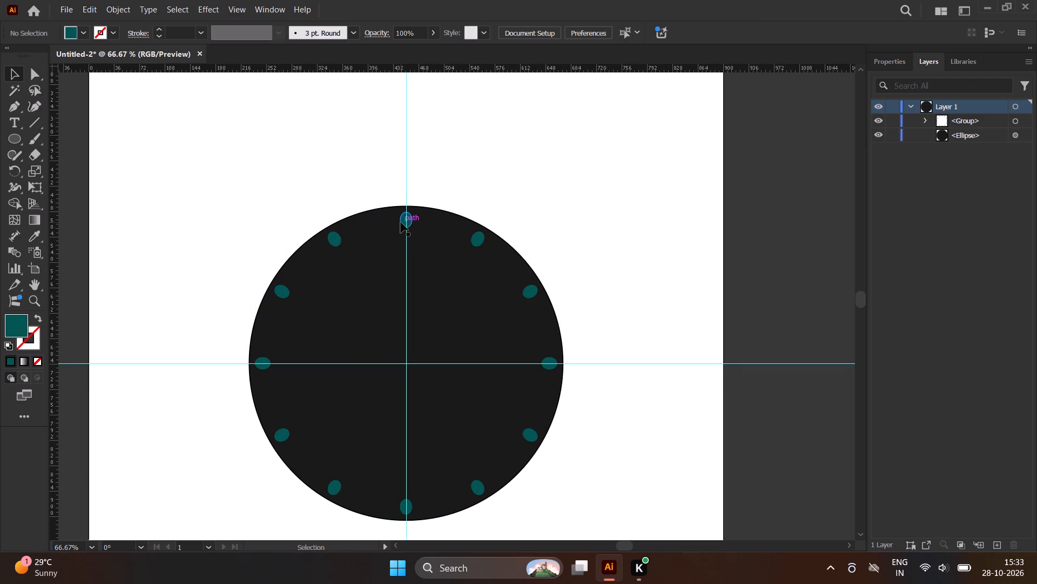
Draw a narrow upright rectangle about 3 pt wide and 20 pt high inside the top teal ellipse, over the vertical guide.
{"action": "right_click", "coordinate": [17, 142]}
{"action": "left_click", "coordinate": [96, 140]}
{"action": "left_click_drag", "start_coordinate": [641, 563], "coordinate": [621, 567]}
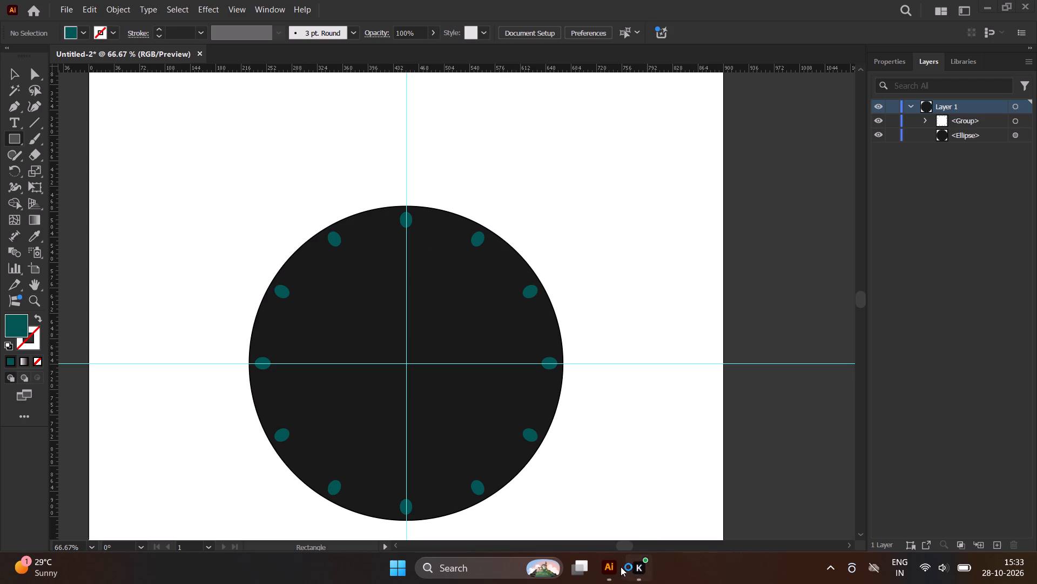
{"action": "left_click_drag", "start_coordinate": [621, 567], "coordinate": [631, 568]}
{"action": "left_click_drag", "start_coordinate": [631, 568], "coordinate": [605, 567]}
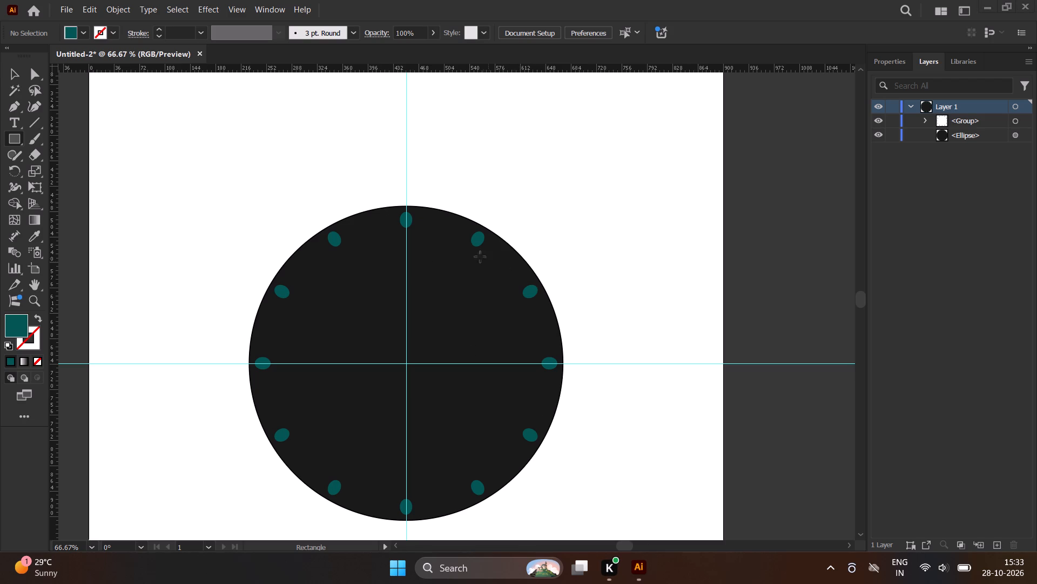
{"action": "scroll", "coordinate": [440, 218], "scroll_direction": "up", "scroll_amount": 3}
{"action": "scroll", "coordinate": [319, 195], "scroll_direction": "up", "scroll_amount": 4}
{"action": "scroll", "coordinate": [357, 216], "scroll_direction": "down", "scroll_amount": 1}
{"action": "scroll", "coordinate": [357, 216], "scroll_direction": "up", "scroll_amount": 1}
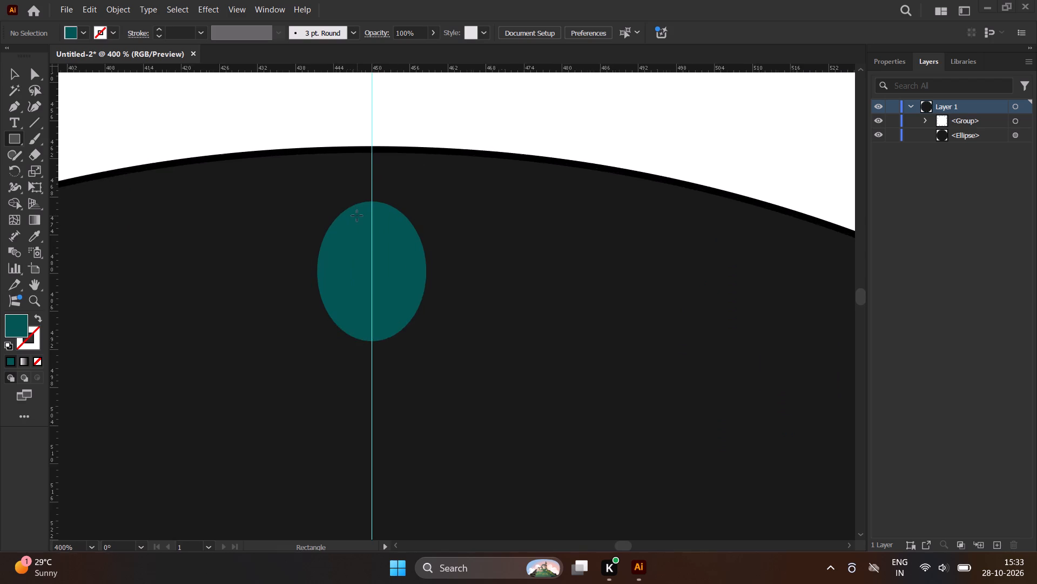
{"action": "scroll", "coordinate": [357, 216], "scroll_direction": "up", "scroll_amount": 2}
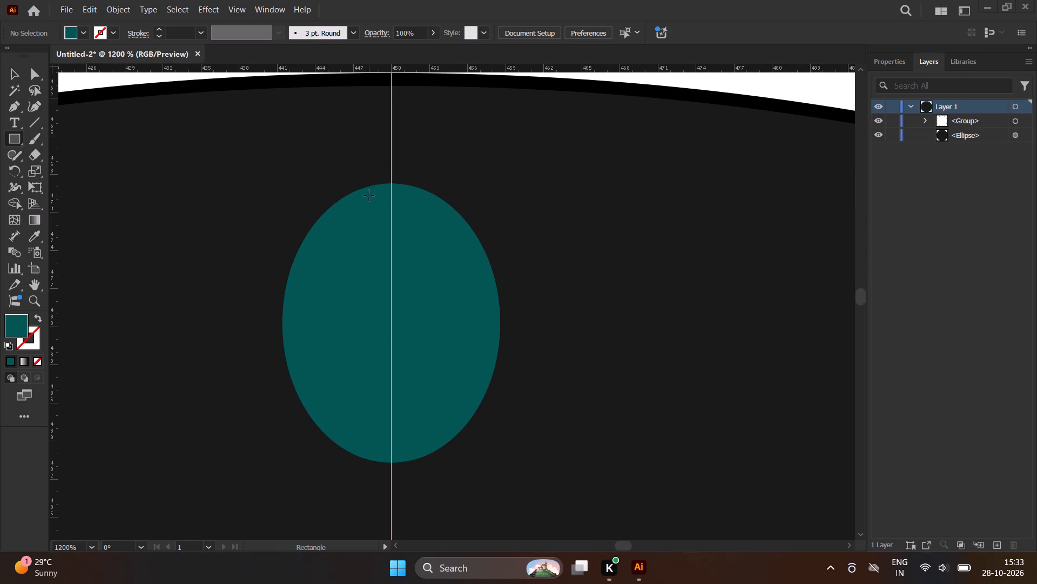
{"action": "left_click_drag", "start_coordinate": [372, 195], "coordinate": [413, 388]}
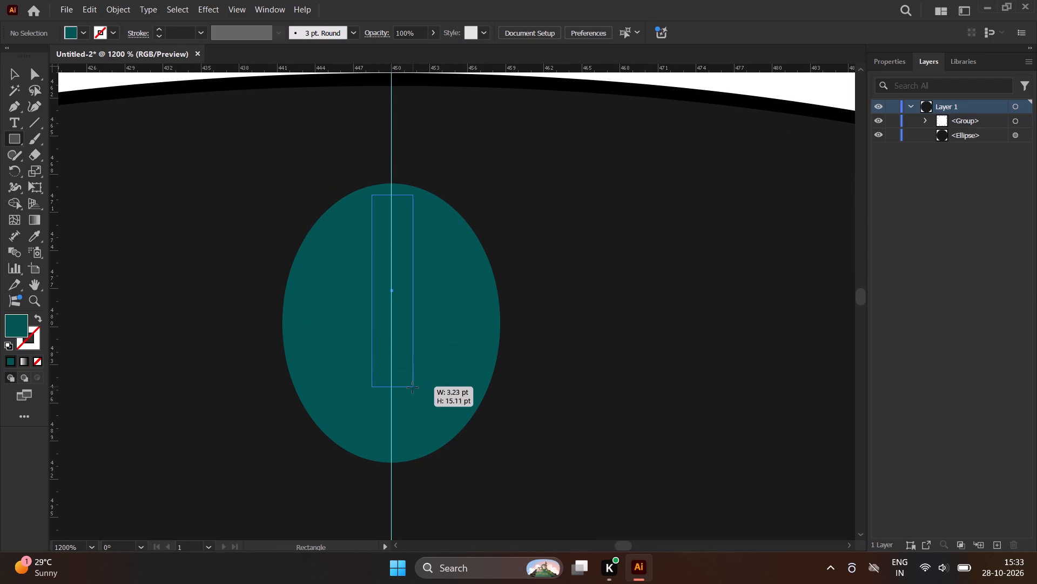
{"action": "left_click_drag", "start_coordinate": [413, 388], "coordinate": [413, 439]}
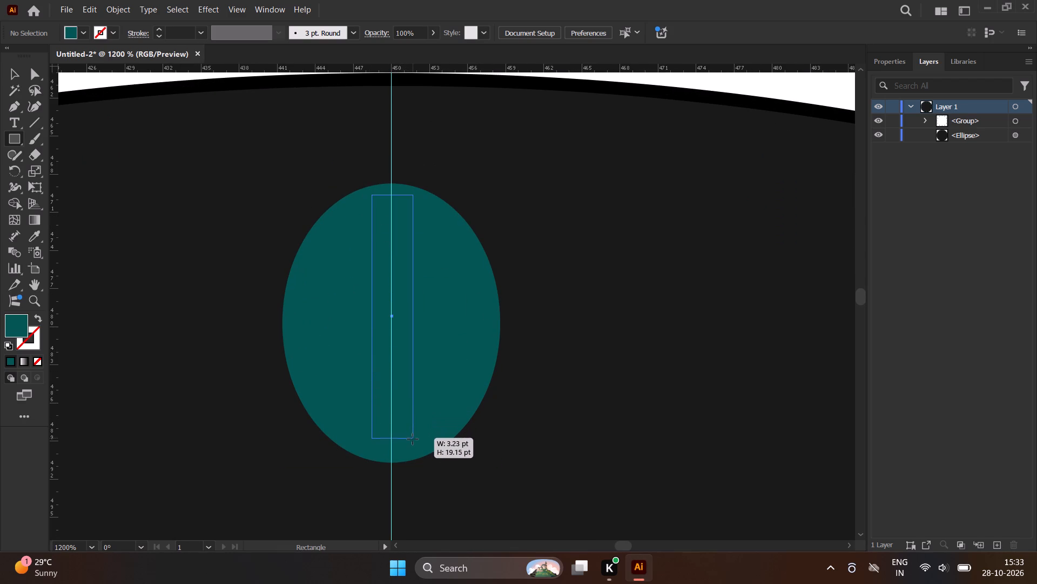
{"action": "left_click_drag", "start_coordinate": [413, 439], "coordinate": [413, 443]}
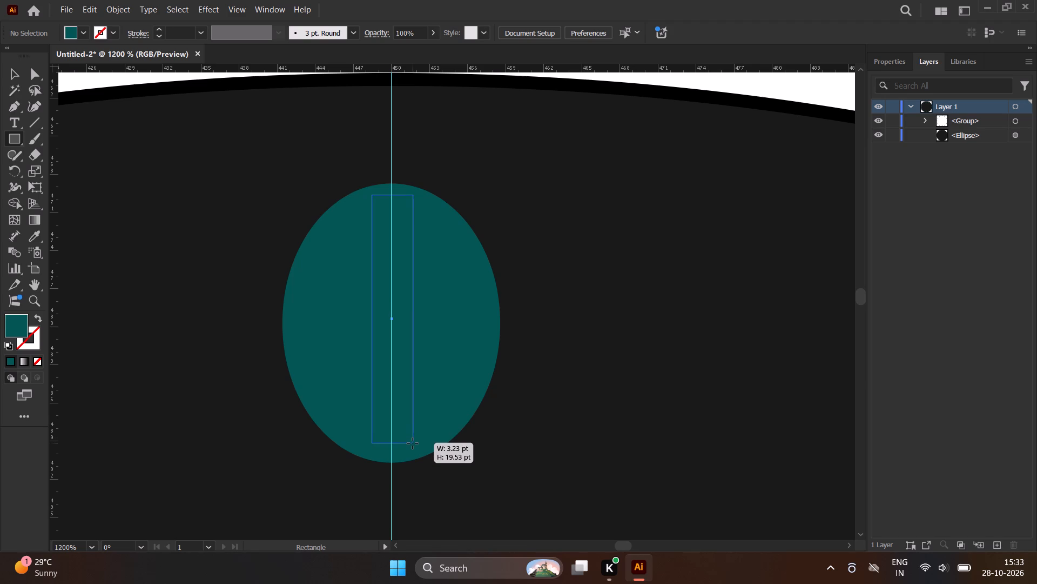
{"action": "left_click_drag", "start_coordinate": [413, 443], "coordinate": [412, 446]}
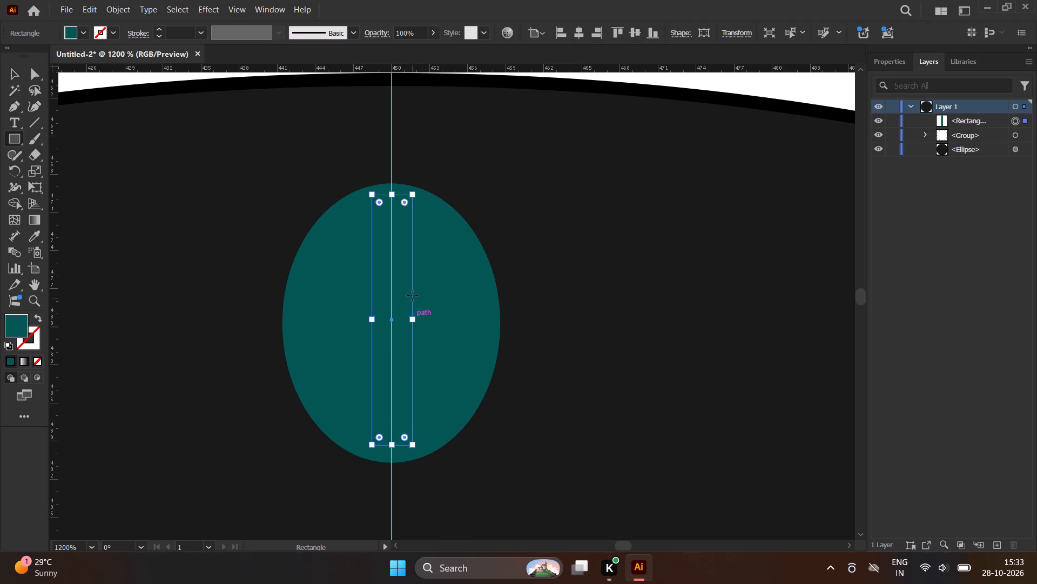
Shift the narrow rectangle slightly so its centre sits exactly on the vertical guide, keeping its vertical position in the ellipse.
{"action": "scroll", "coordinate": [394, 320], "scroll_direction": "up", "scroll_amount": 6}
{"action": "scroll", "coordinate": [352, 363], "scroll_direction": "up", "scroll_amount": 4}
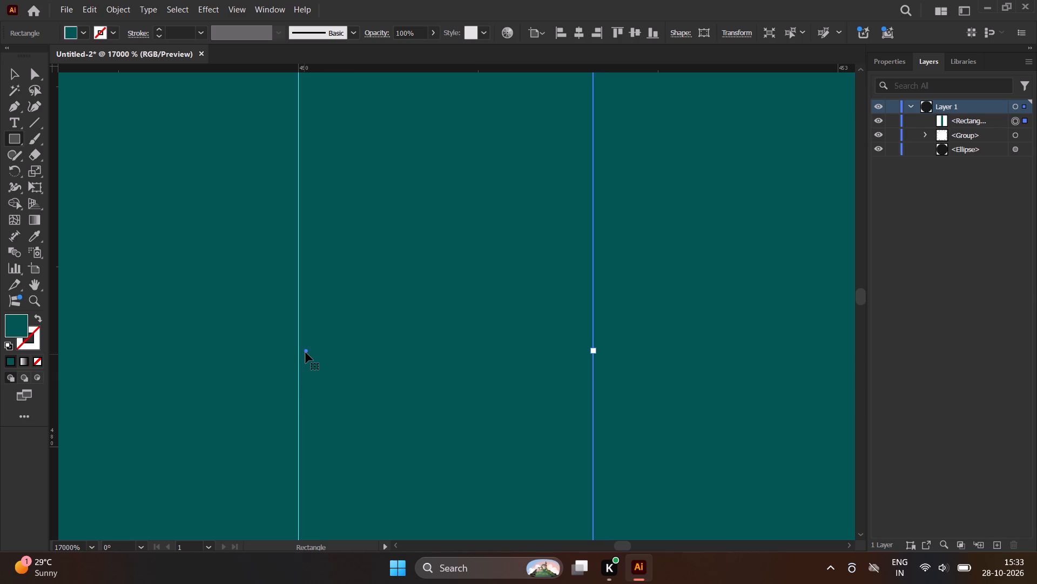
{"action": "left_click_drag", "start_coordinate": [306, 353], "coordinate": [301, 353]}
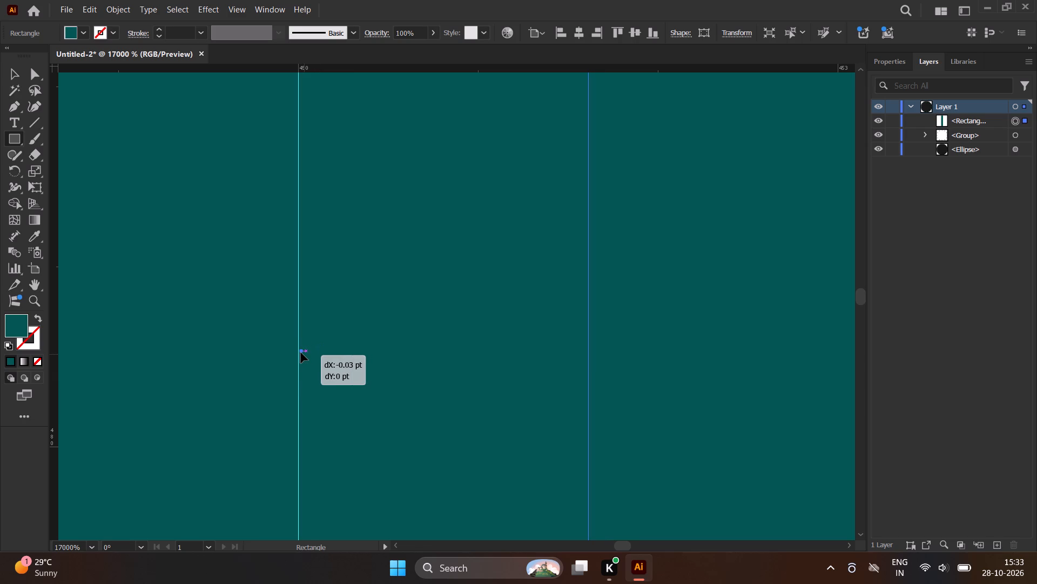
{"action": "left_click_drag", "start_coordinate": [301, 353], "coordinate": [299, 353]}
{"action": "scroll", "coordinate": [508, 331], "scroll_direction": "down", "scroll_amount": 5}
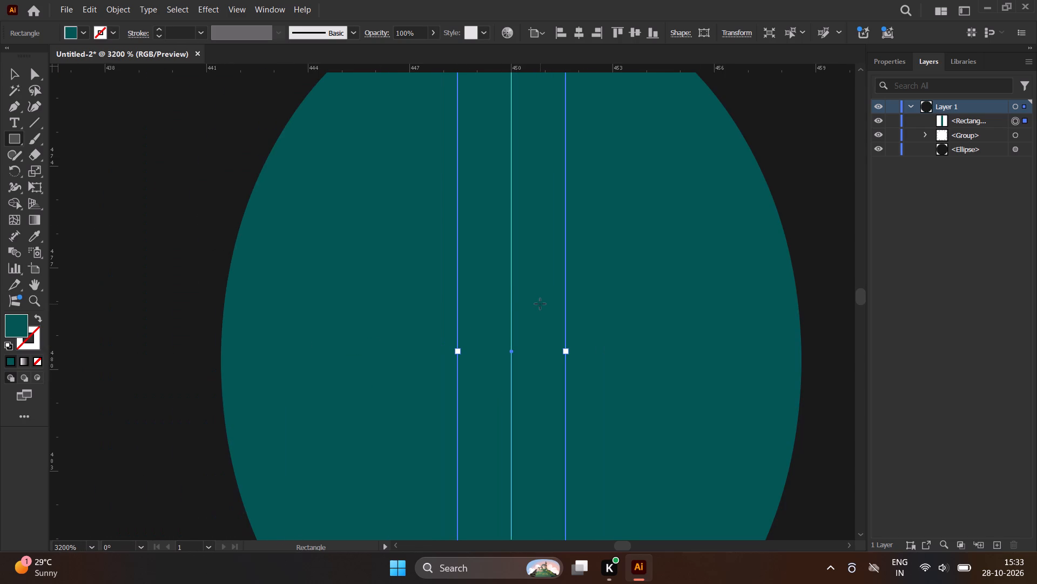
{"action": "scroll", "coordinate": [374, 296], "scroll_direction": "down", "scroll_amount": 2}
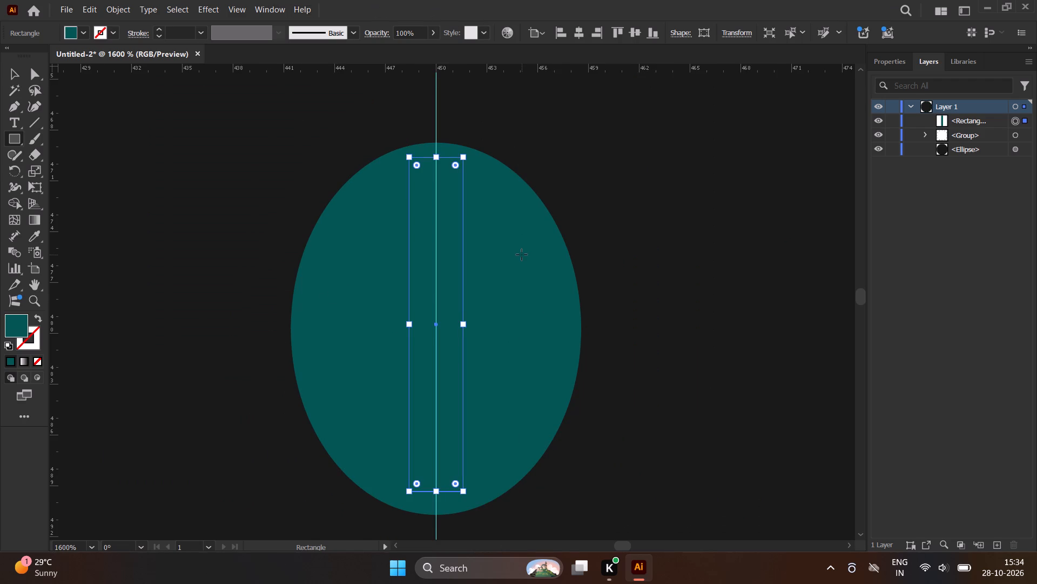
{"action": "key", "text": "Down"}
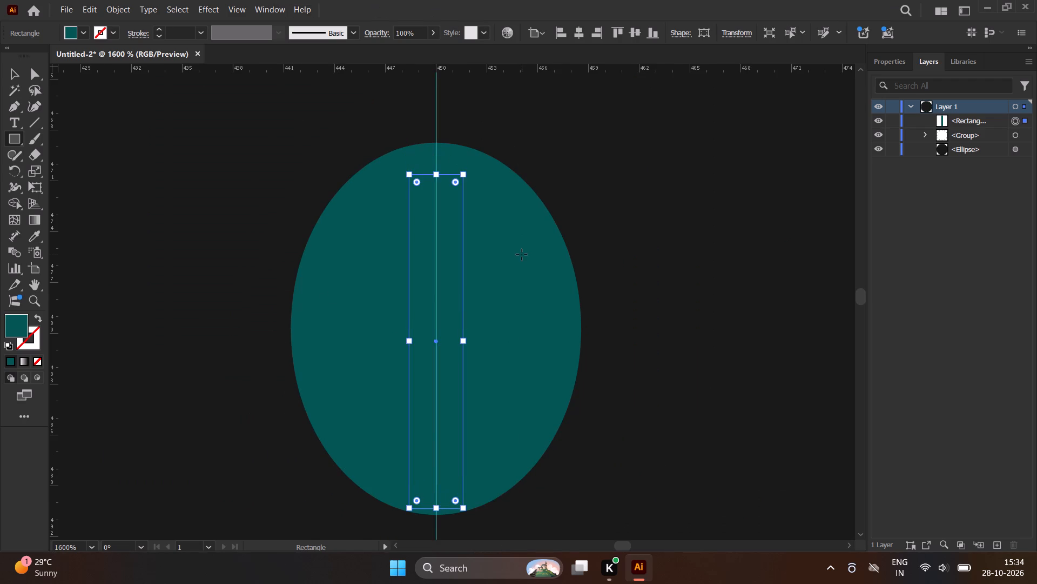
{"action": "key", "text": "Up"}
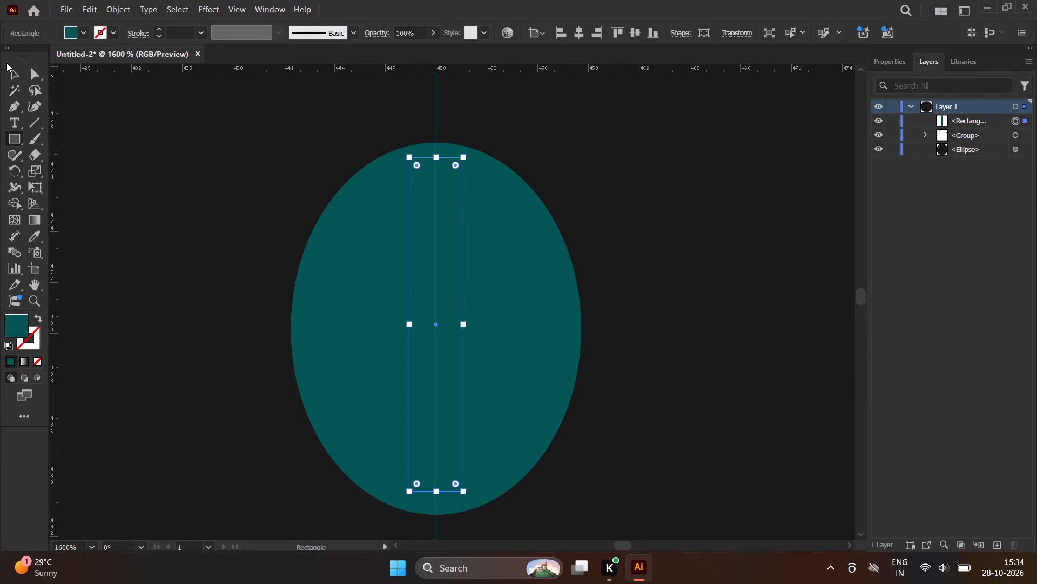
Compare several grey swatches as the narrow rectangle's fill and settle on a light grey.
{"action": "left_click", "coordinate": [81, 30]}
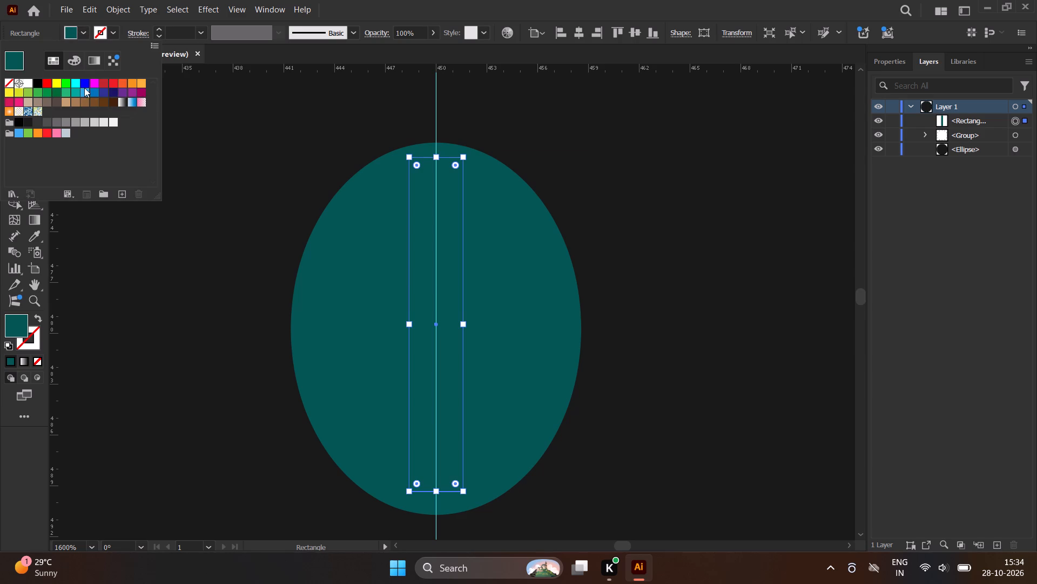
{"action": "left_click", "coordinate": [63, 120]}
{"action": "left_click", "coordinate": [76, 118]}
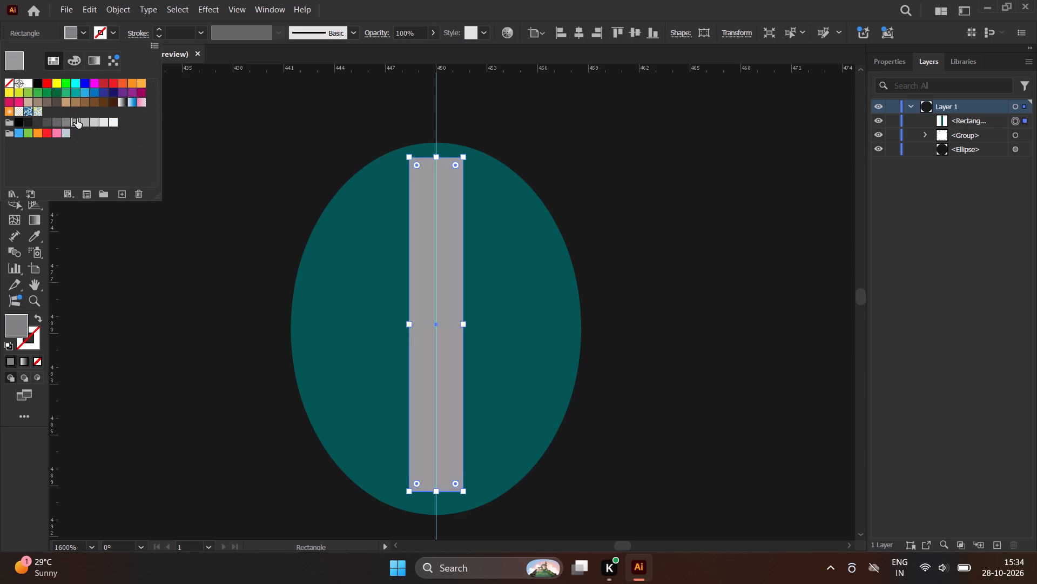
{"action": "left_click", "coordinate": [85, 119]}
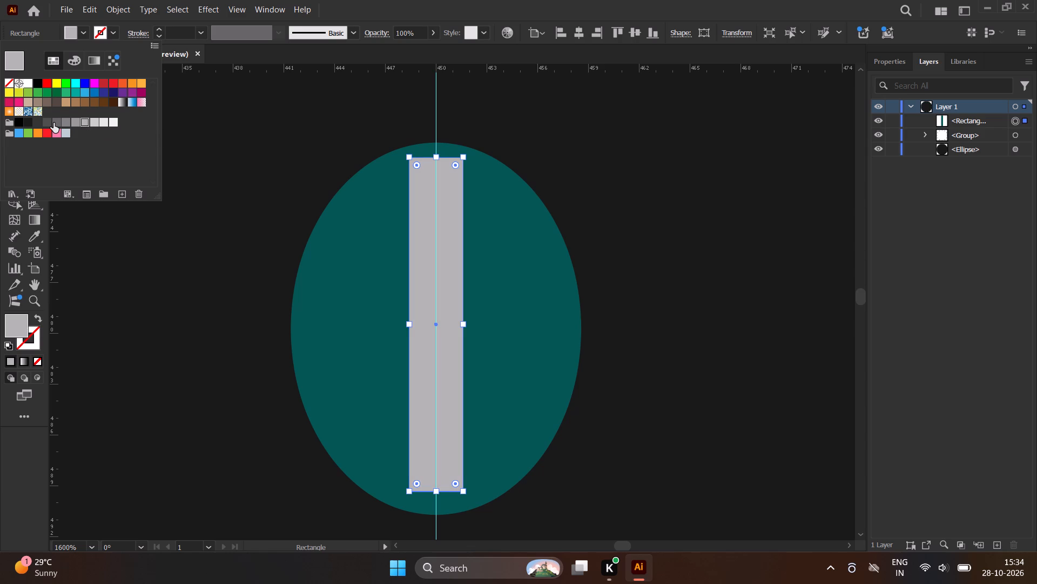
{"action": "left_click", "coordinate": [53, 123]}
{"action": "left_click", "coordinate": [61, 122]}
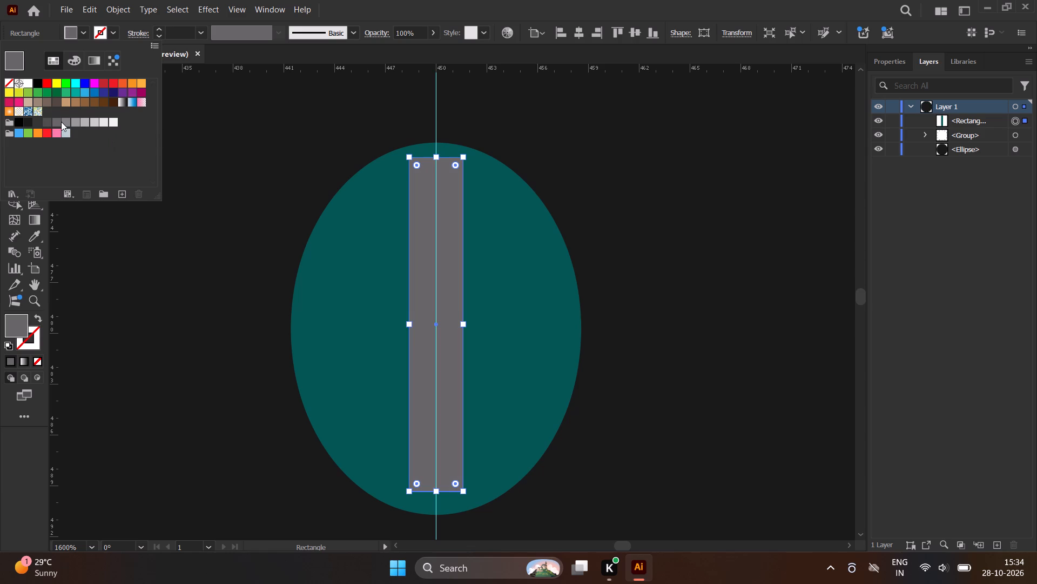
{"action": "left_click", "coordinate": [77, 122]}
{"action": "left_click", "coordinate": [92, 120]}
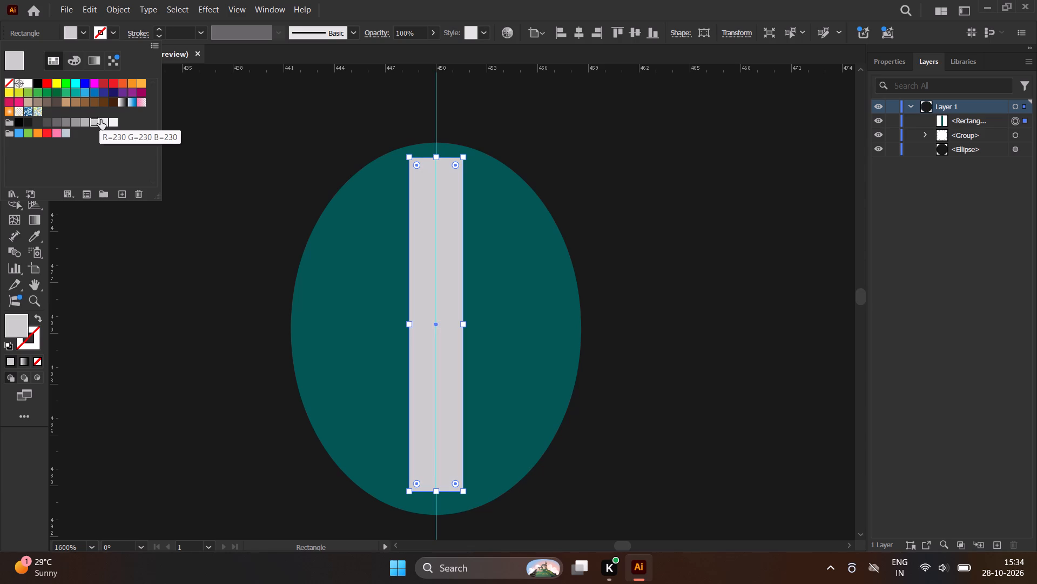
{"action": "left_click", "coordinate": [103, 122]}
{"action": "left_click", "coordinate": [92, 122]}
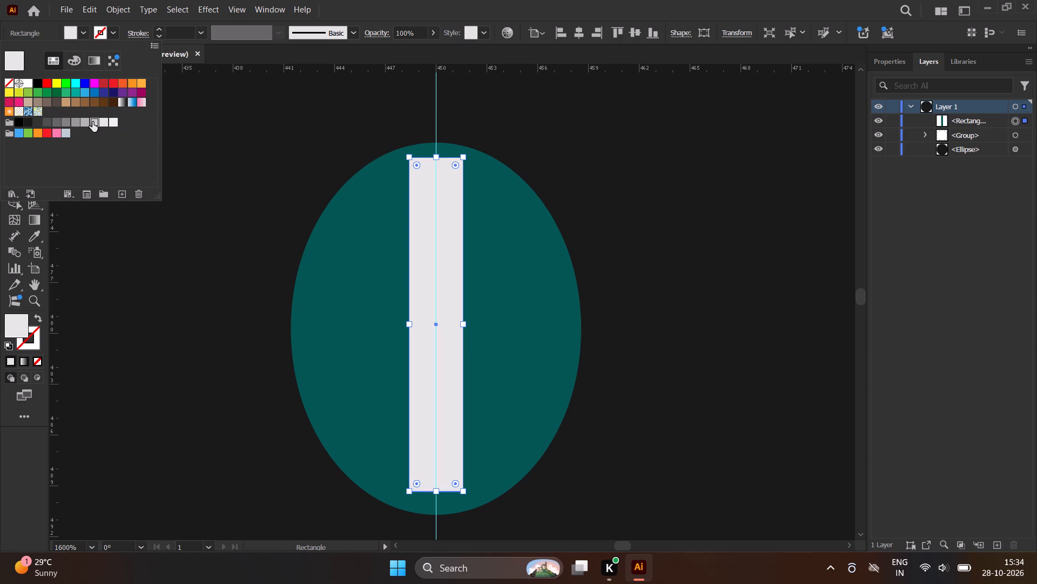
{"action": "left_click", "coordinate": [87, 122]}
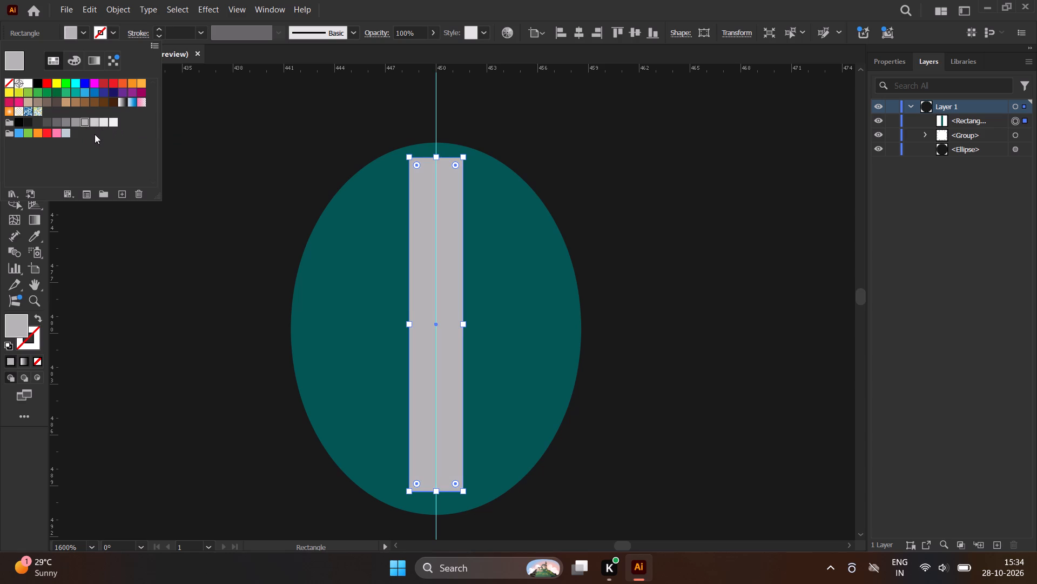
{"action": "left_click", "coordinate": [164, 113]}
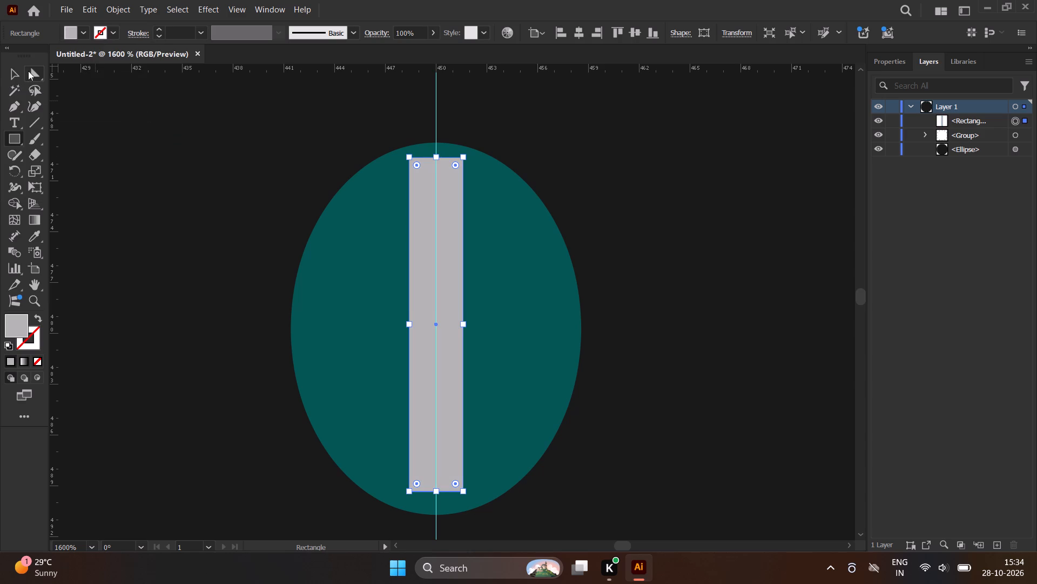
Deselect the rectangle and examine how it looks within the ring of ellipses on the near-black circle.
{"action": "left_click", "coordinate": [19, 75]}
{"action": "left_click", "coordinate": [632, 236]}
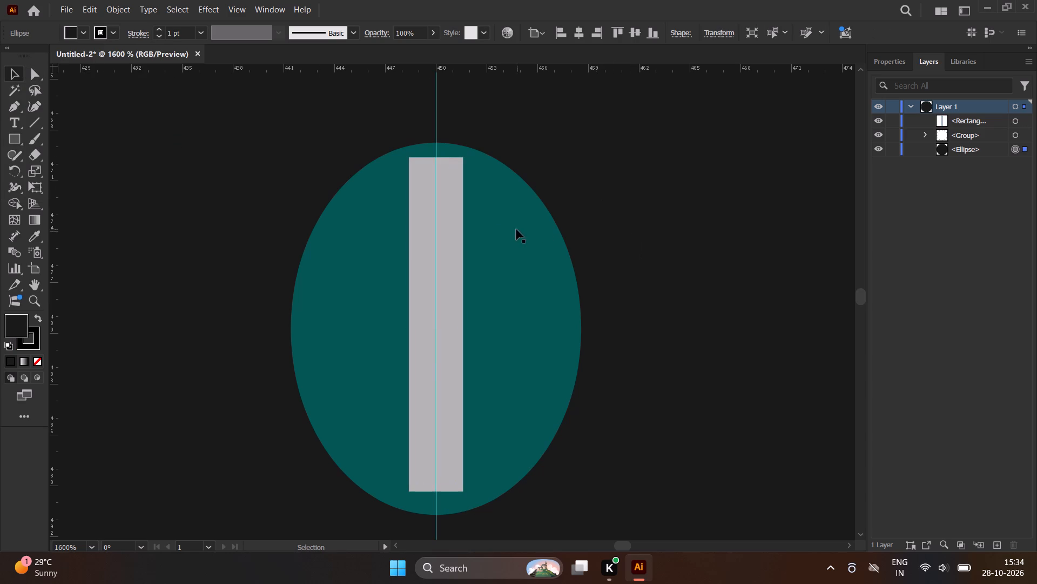
{"action": "scroll", "coordinate": [425, 232], "scroll_direction": "down", "scroll_amount": 4}
{"action": "scroll", "coordinate": [350, 204], "scroll_direction": "down", "scroll_amount": 1}
{"action": "scroll", "coordinate": [474, 183], "scroll_direction": "down", "scroll_amount": 1}
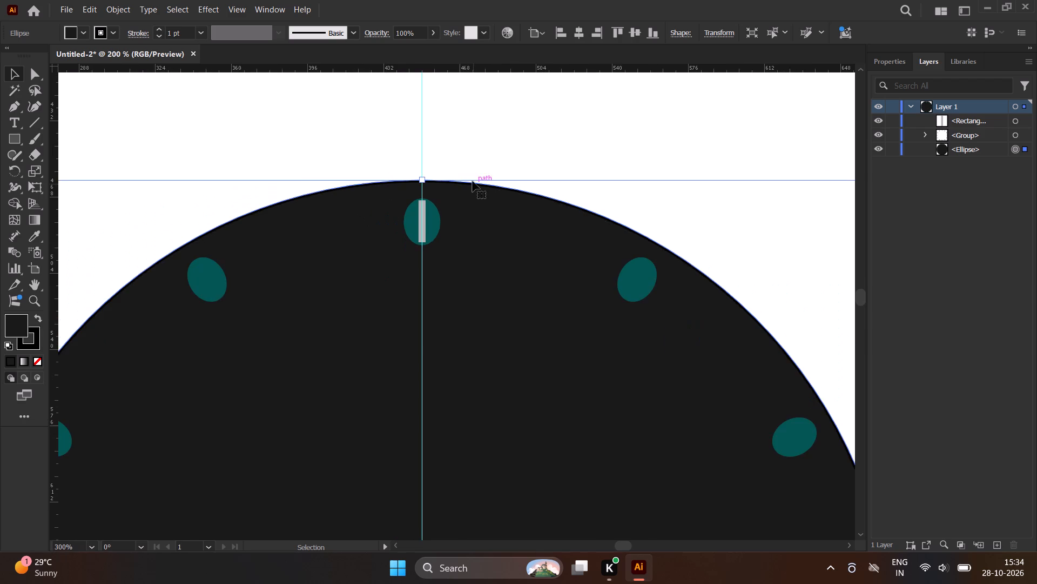
{"action": "scroll", "coordinate": [304, 182], "scroll_direction": "down", "scroll_amount": 1}
{"action": "scroll", "coordinate": [344, 140], "scroll_direction": "down", "scroll_amount": 1}
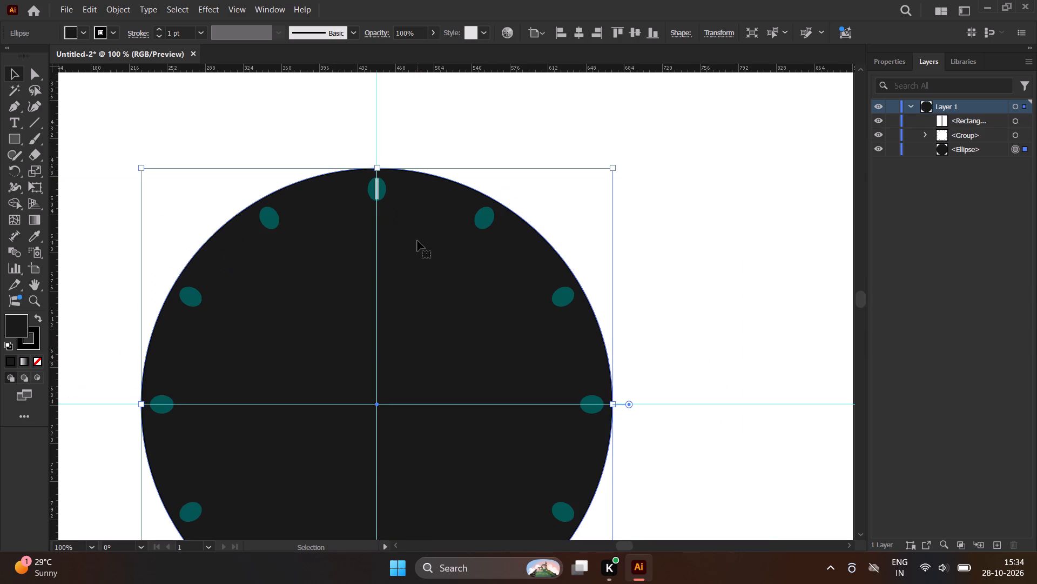
{"action": "left_click", "coordinate": [418, 241]}
{"action": "left_click", "coordinate": [487, 112]}
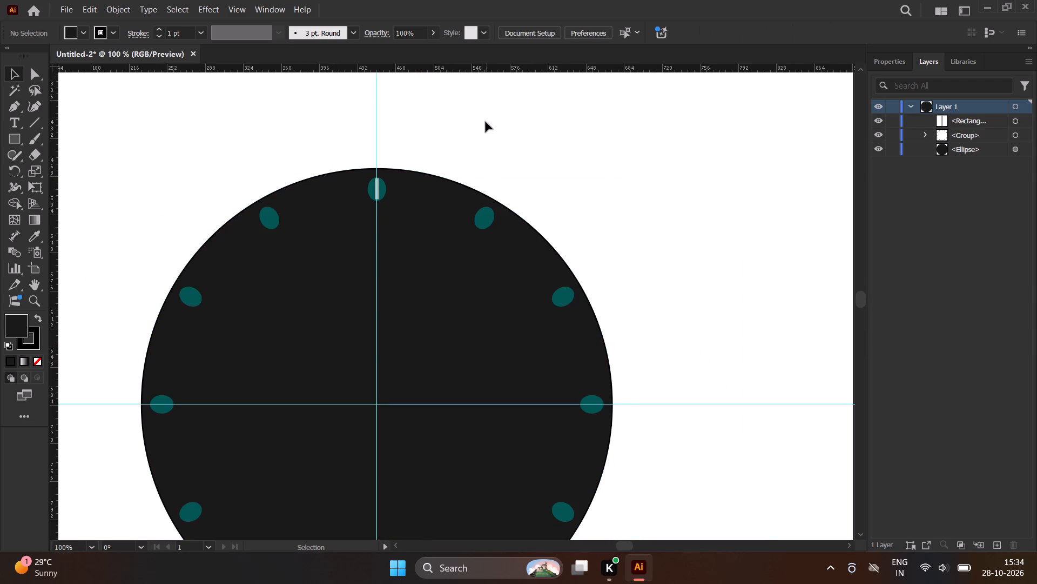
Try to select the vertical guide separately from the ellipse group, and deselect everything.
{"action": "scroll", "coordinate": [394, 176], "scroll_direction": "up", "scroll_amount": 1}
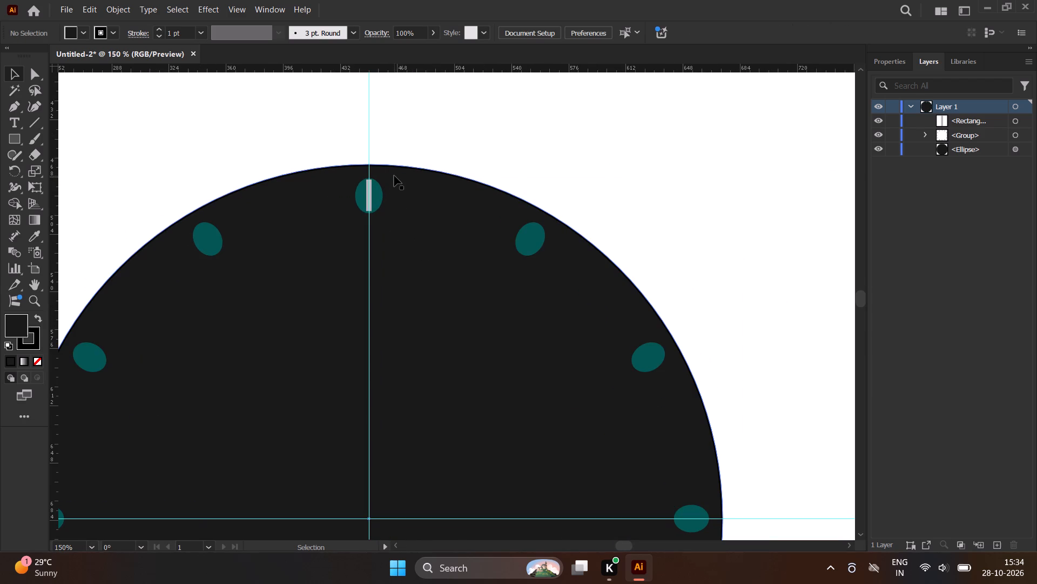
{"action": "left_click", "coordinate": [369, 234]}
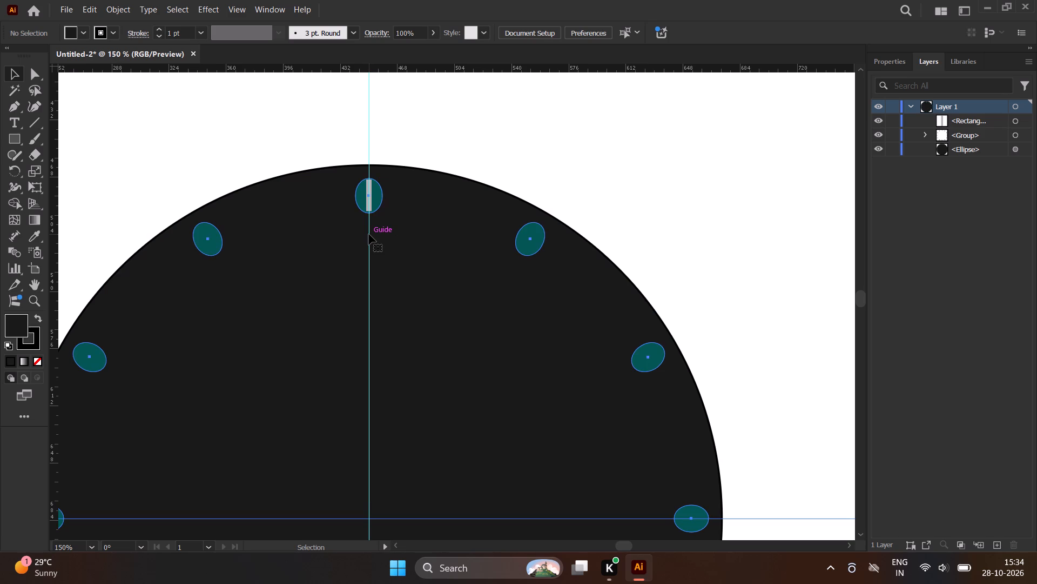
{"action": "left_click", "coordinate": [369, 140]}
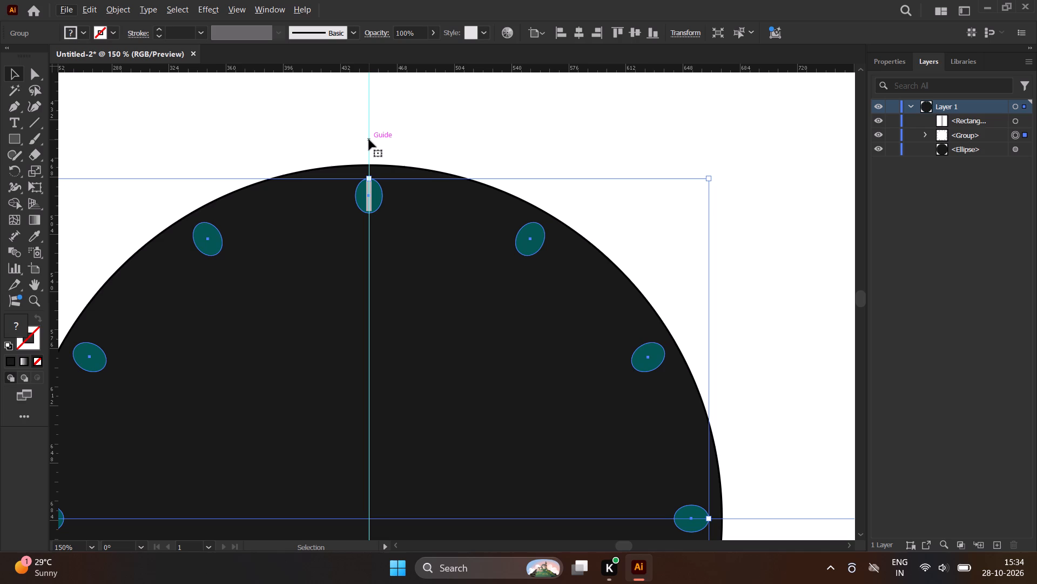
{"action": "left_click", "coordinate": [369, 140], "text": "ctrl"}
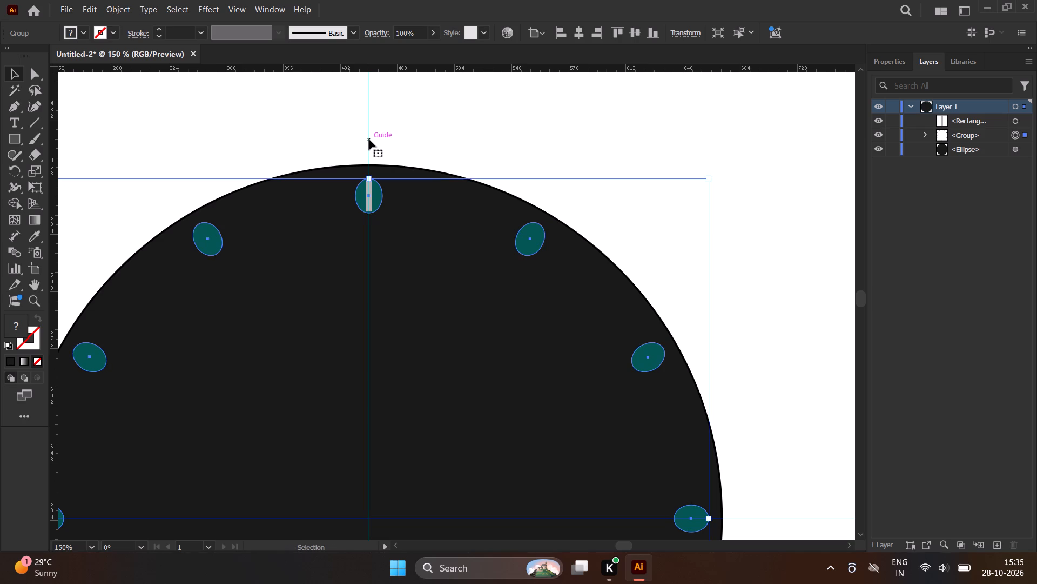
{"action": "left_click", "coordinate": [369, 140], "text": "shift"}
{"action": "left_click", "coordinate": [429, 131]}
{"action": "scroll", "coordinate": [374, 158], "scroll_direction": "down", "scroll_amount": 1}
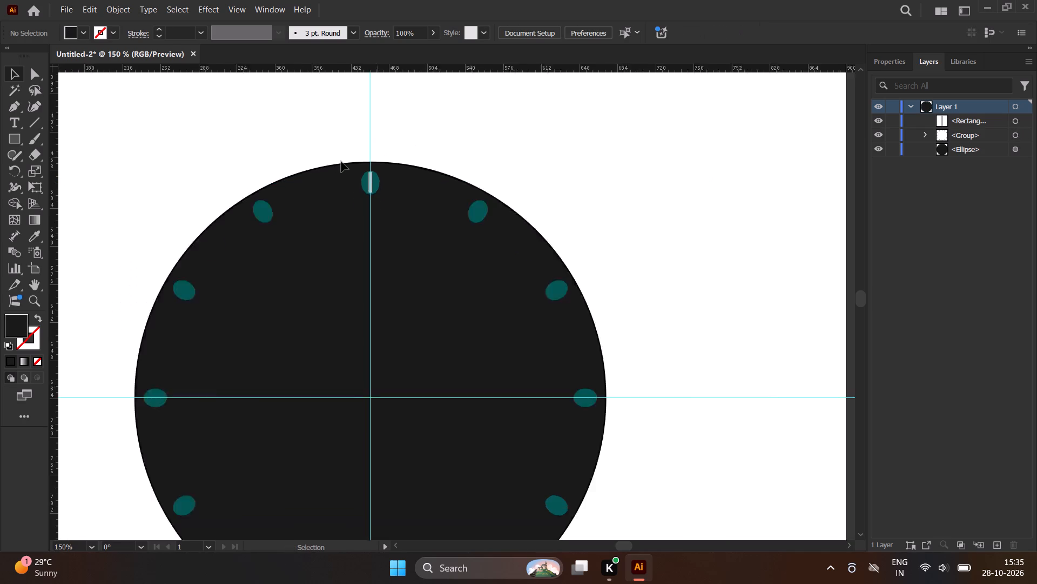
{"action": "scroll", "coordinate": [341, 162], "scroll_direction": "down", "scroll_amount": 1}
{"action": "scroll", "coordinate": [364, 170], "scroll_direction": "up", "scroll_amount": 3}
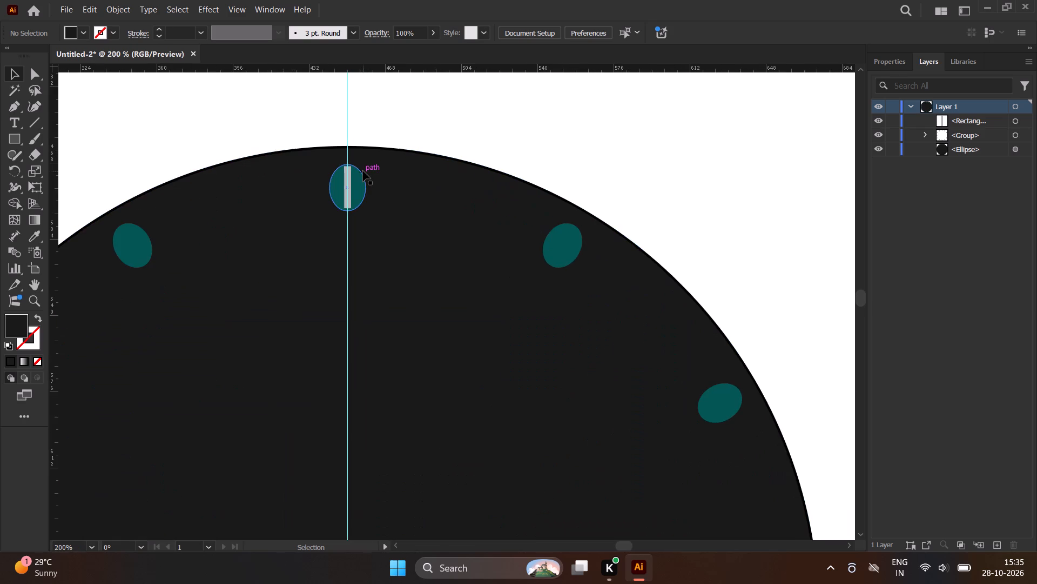
Rotate a copy of the light-grey bar on the topmost ellipse by 6° around the intersection of the two guides.
{"action": "left_click", "coordinate": [348, 184]}
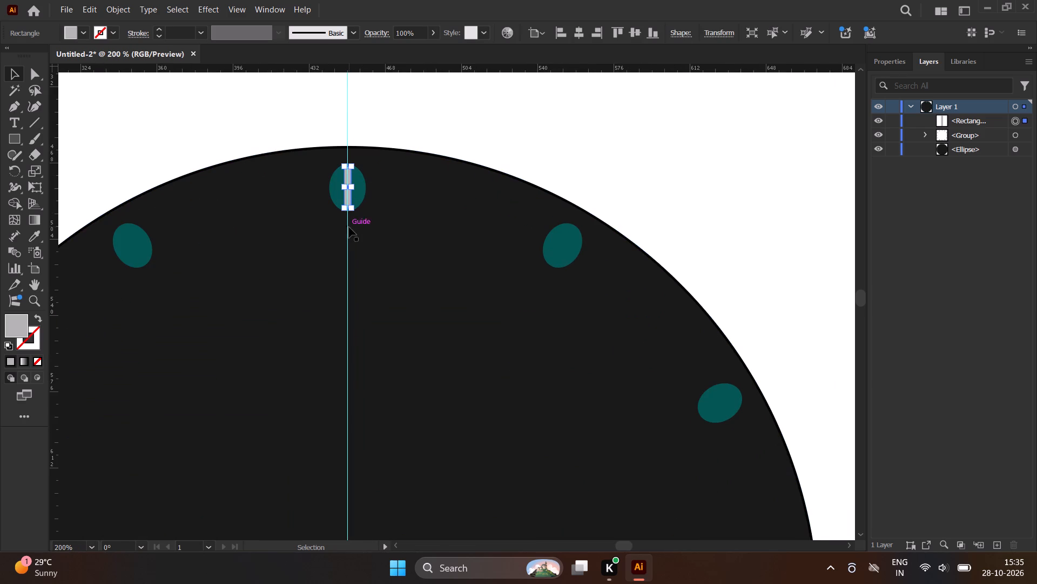
{"action": "scroll", "coordinate": [341, 230], "scroll_direction": "down", "scroll_amount": 1}
{"action": "left_click", "coordinate": [14, 170]}
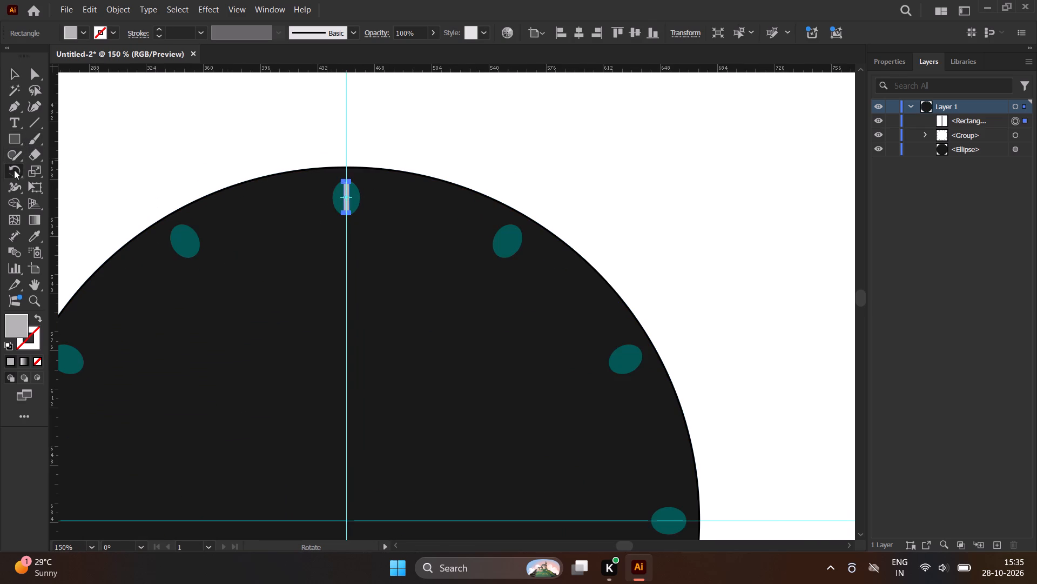
{"action": "scroll", "coordinate": [176, 133], "scroll_direction": "down", "scroll_amount": 2}
{"action": "scroll", "coordinate": [267, 296], "scroll_direction": "up", "scroll_amount": 2}
{"action": "scroll", "coordinate": [254, 297], "scroll_direction": "down", "scroll_amount": 1}
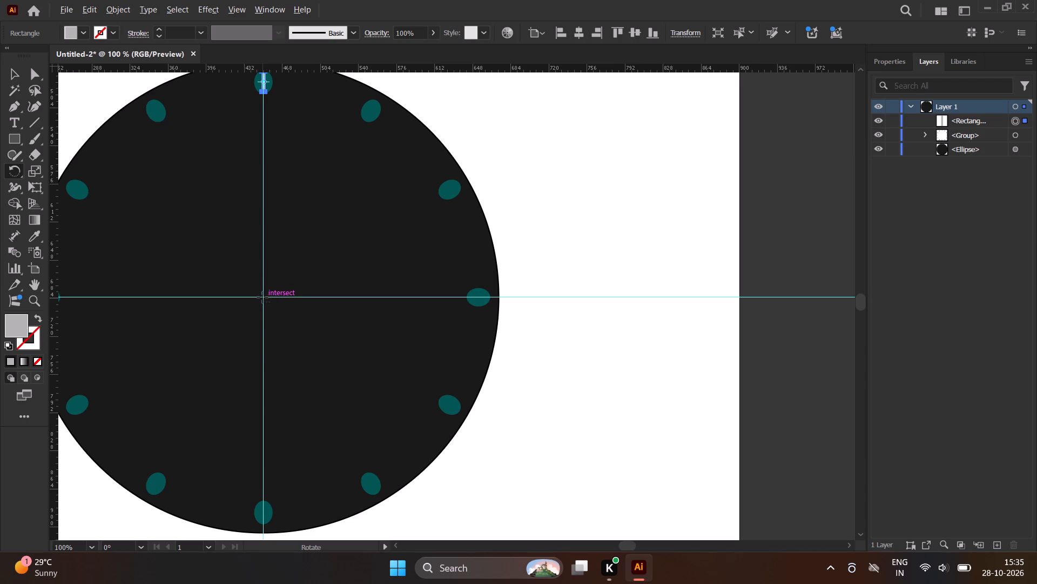
{"action": "left_click", "coordinate": [264, 297], "text": "alt"}
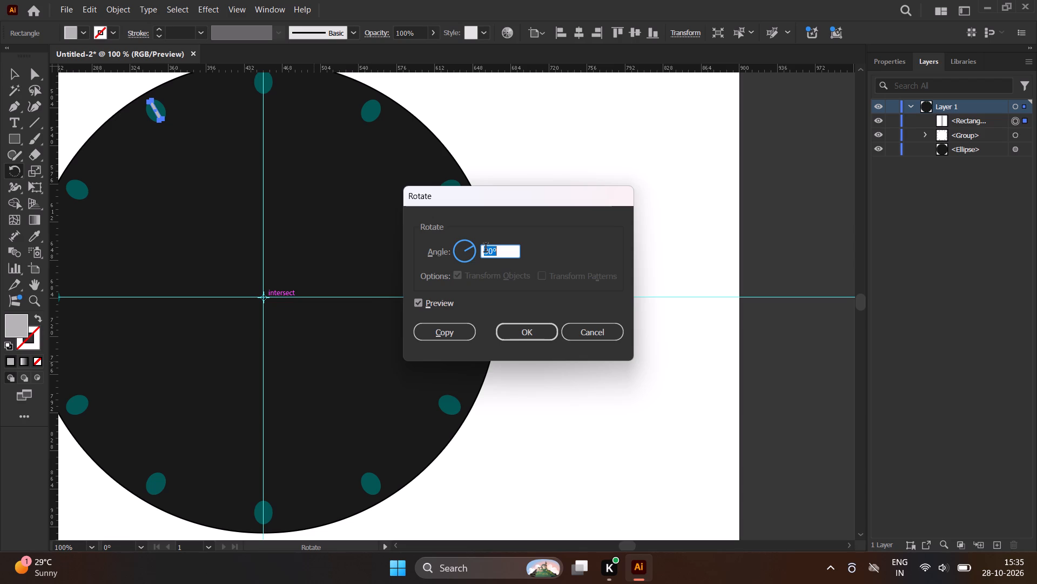
{"action": "key", "text": "6"}
{"action": "left_click", "coordinate": [450, 335]}
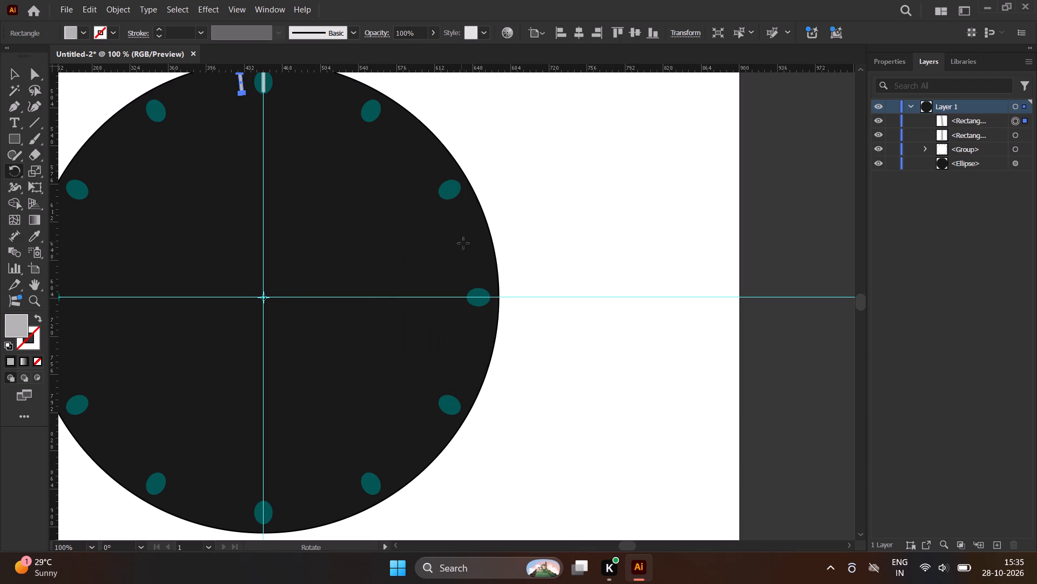
Repeat the 6° rotated copy until the bars form a full ring back to the topmost ellipse, and deselect.
{"action": "scroll", "coordinate": [455, 327], "scroll_direction": "down", "scroll_amount": 1}
{"action": "key", "text": "ctrl+d"}
{"action": "key", "text": "ctrl+d"}
{"action": "key", "text": "ctrl+d"}
{"action": "key", "text": "ctrl+d"}
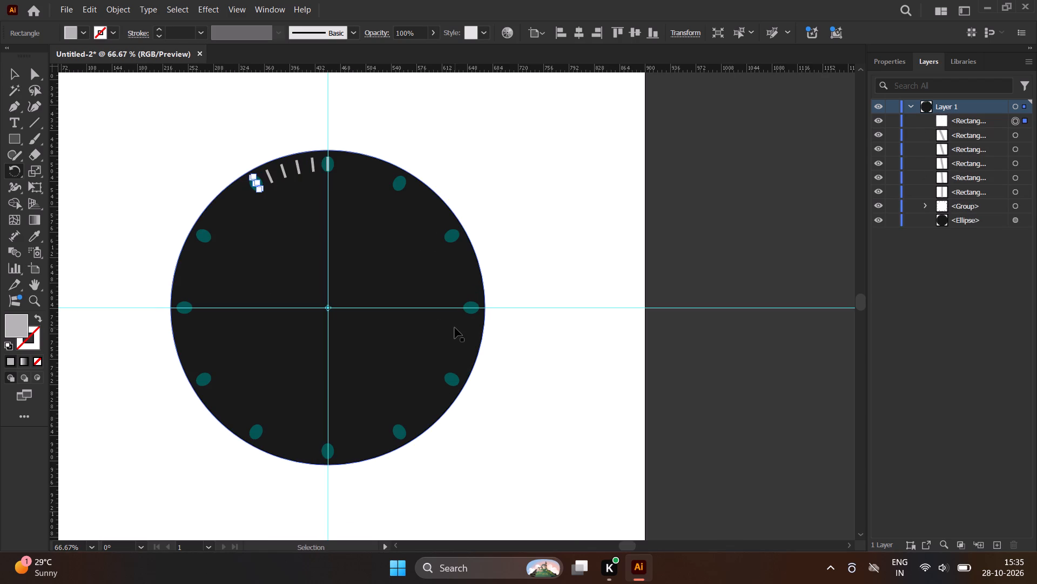
{"action": "key", "text": "ctrl+d"}
{"action": "key", "text": "ctrl+d"}
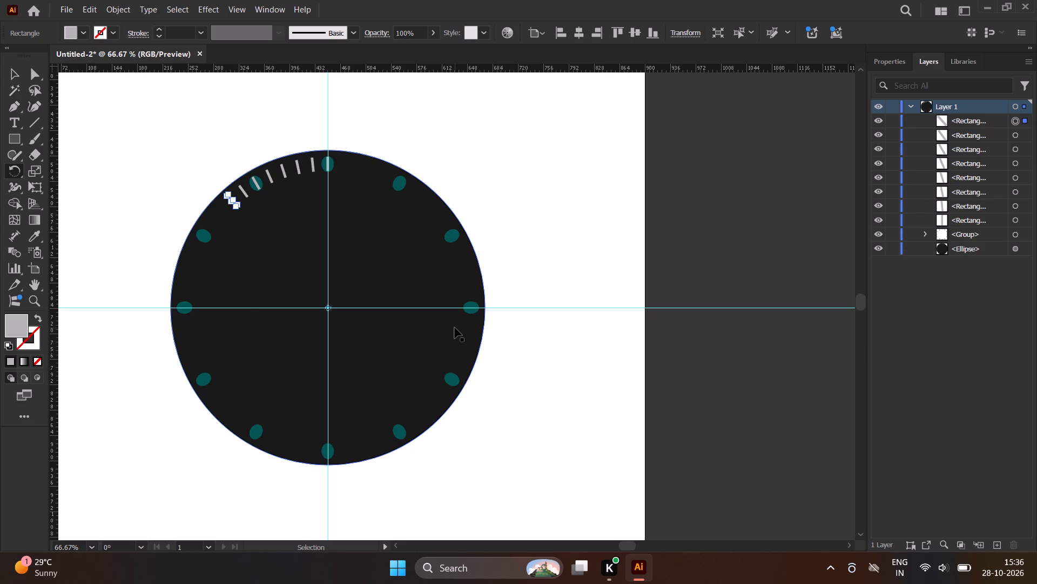
{"action": "key", "text": "ctrl+d"}
{"action": "key", "text": "ctrl+d"}
{"action": "key", "text": "ctrl+d"}
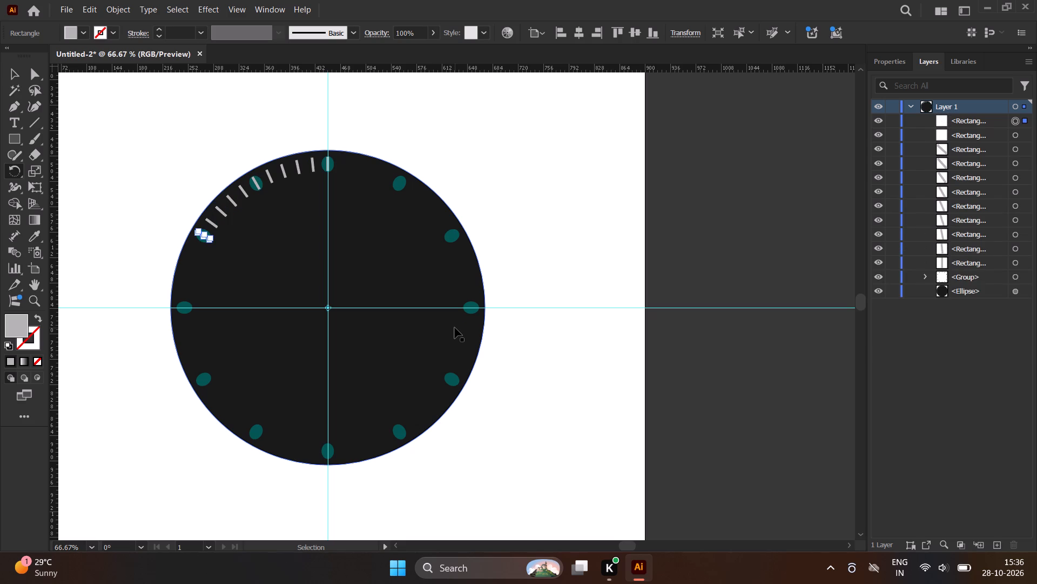
{"action": "key", "text": "ctrl+d"}
{"action": "key", "text": "ctrl+d"}
{"action": "key", "text": "ctrl+d"}
{"action": "key", "text": "ctrl+d"}
{"action": "key", "text": "ctrl+d"}
{"action": "key", "text": "ctrl+d"}
{"action": "key", "text": "ctrl+d"}
{"action": "key", "text": "ctrl+d"}
{"action": "key", "text": "ctrl+d"}
{"action": "key", "text": "ctrl+d"}
{"action": "key", "text": "ctrl+d"}
{"action": "key", "text": "ctrl+d"}
{"action": "key", "text": "ctrl+d"}
{"action": "key", "text": "ctrl+d"}
{"action": "key", "text": "ctrl+d"}
{"action": "key", "text": "ctrl+d"}
{"action": "key", "text": "ctrl+d"}
{"action": "key", "text": "ctrl+d"}
{"action": "key", "text": "ctrl+d"}
{"action": "key", "text": "ctrl+d"}
{"action": "key", "text": "ctrl+d"}
{"action": "key", "text": "ctrl+d"}
{"action": "key", "text": "ctrl+d"}
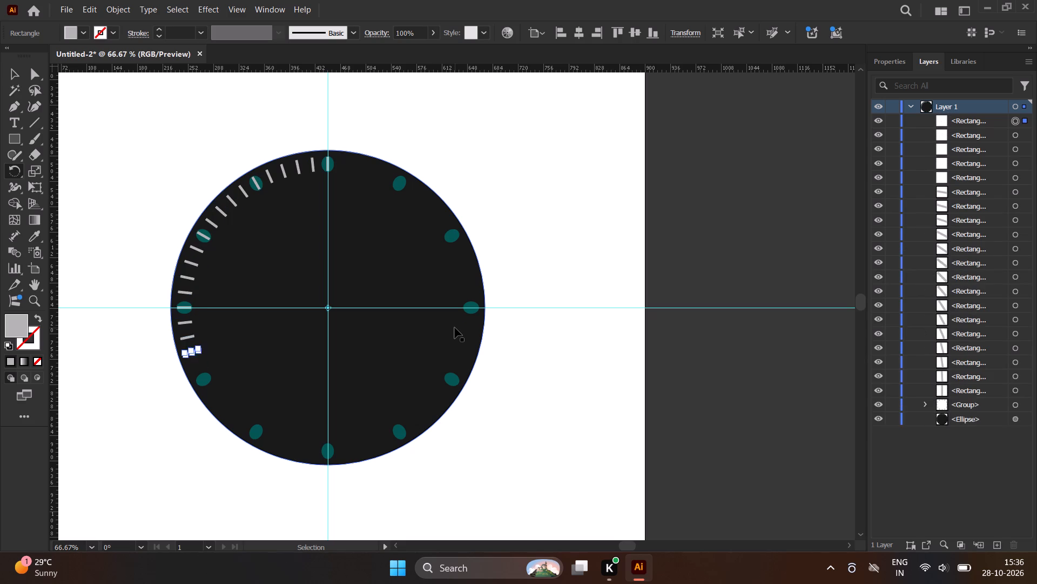
{"action": "key", "text": "ctrl+d"}
{"action": "key", "text": "ctrl+d"}
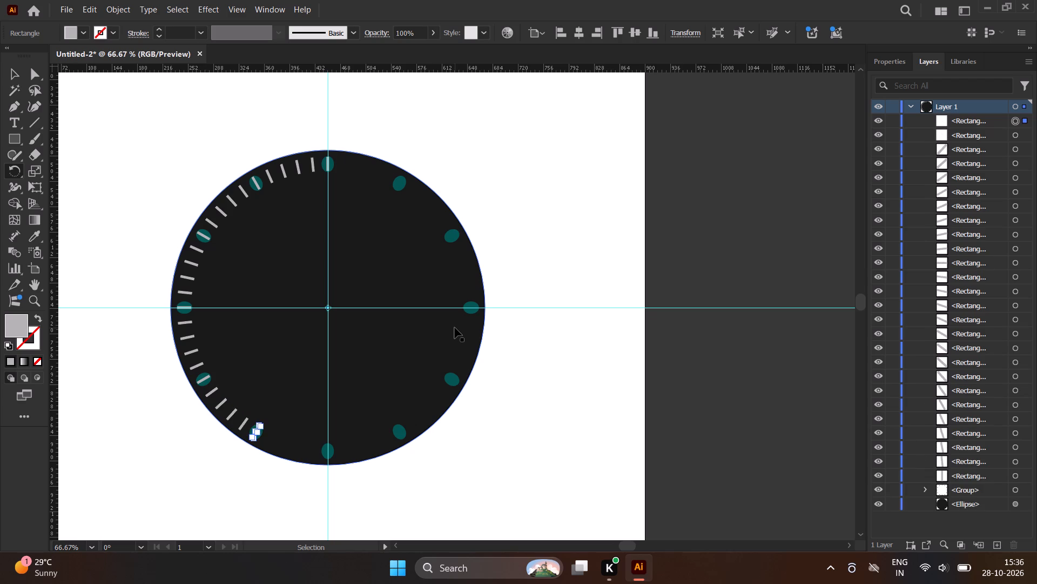
{"action": "key", "text": "ctrl+d"}
{"action": "key", "text": "ctrl+d"}
{"action": "key", "text": "ctrl+d"}
{"action": "key", "text": "ctrl+d"}
{"action": "key", "text": "ctrl+d"}
{"action": "key", "text": "ctrl+d"}
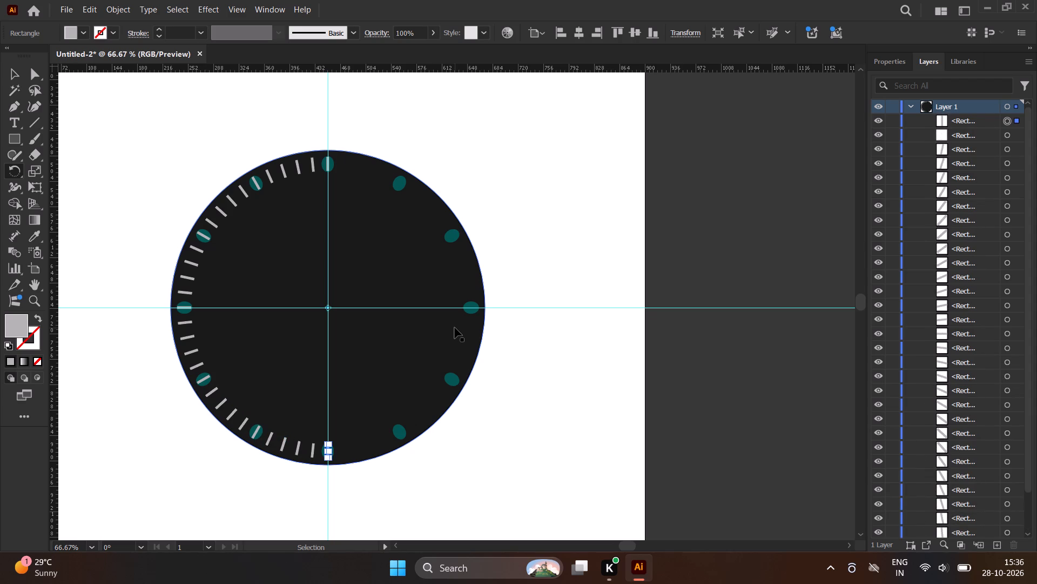
{"action": "key", "text": "ctrl+d"}
{"action": "key", "text": "ctrl+d"}
{"action": "key", "text": "ctrl+d"}
{"action": "key", "text": "ctrl+d"}
{"action": "key", "text": "ctrl+d"}
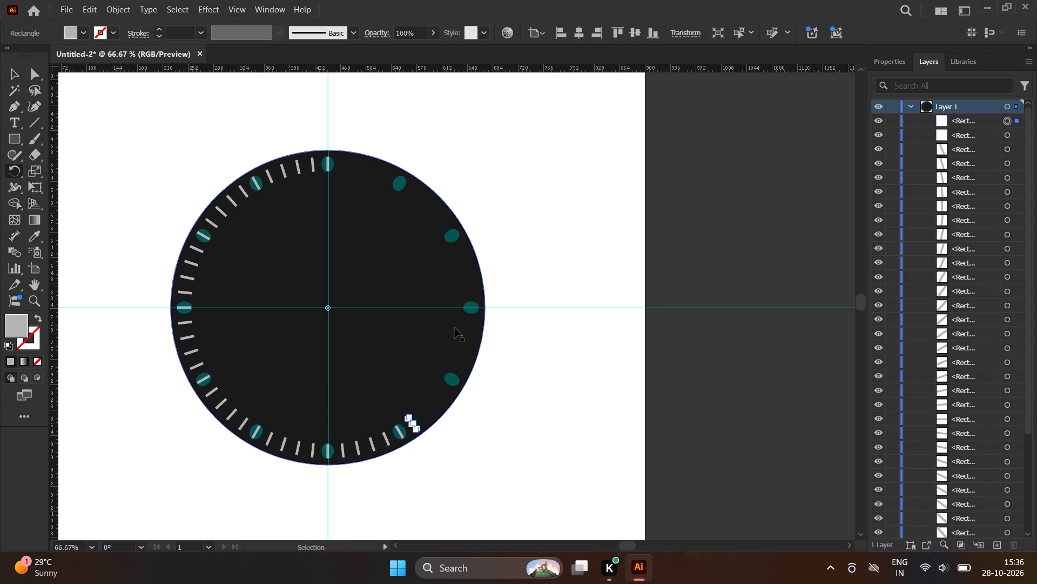
{"action": "key", "text": "ctrl+d"}
{"action": "key", "text": "ctrl+d"}
{"action": "key", "text": "ctrl+d"}
{"action": "key", "text": "ctrl+d"}
{"action": "key", "text": "ctrl+d"}
{"action": "key", "text": "ctrl+d"}
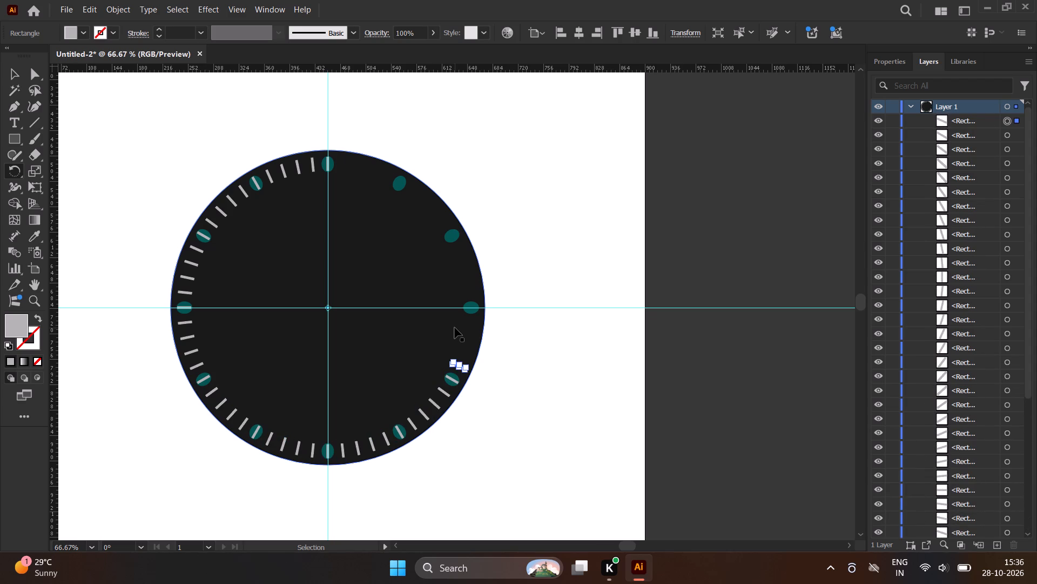
{"action": "key", "text": "ctrl+d"}
{"action": "key", "text": "ctrl+d"}
{"action": "key", "text": "ctrl+d"}
{"action": "key", "text": "ctrl+d"}
{"action": "key", "text": "ctrl+d"}
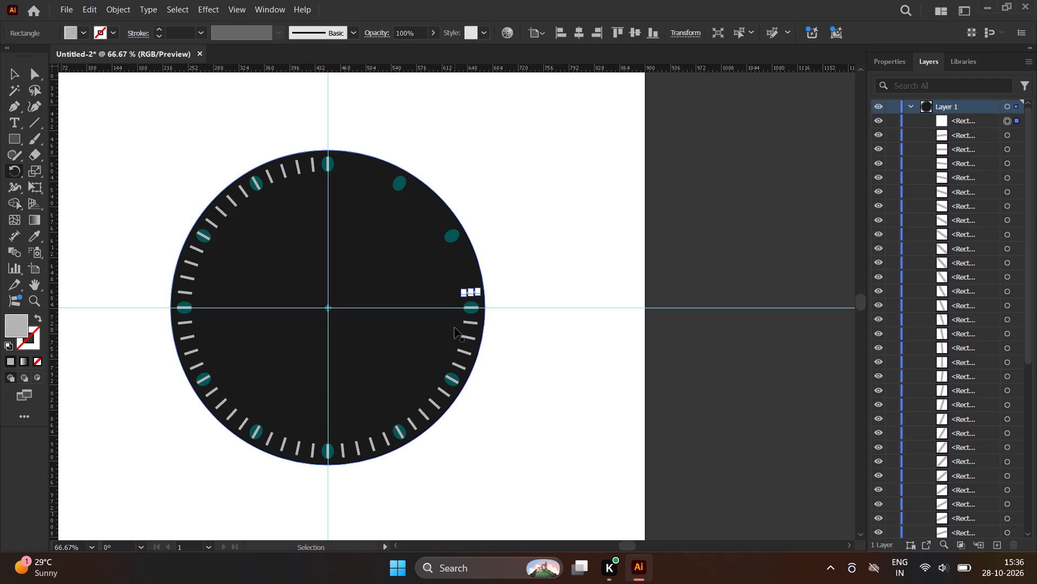
{"action": "key", "text": "ctrl+d"}
{"action": "key", "text": "ctrl+d"}
{"action": "key", "text": "ctrl+d"}
{"action": "key", "text": "ctrl+d"}
{"action": "key", "text": "ctrl+d"}
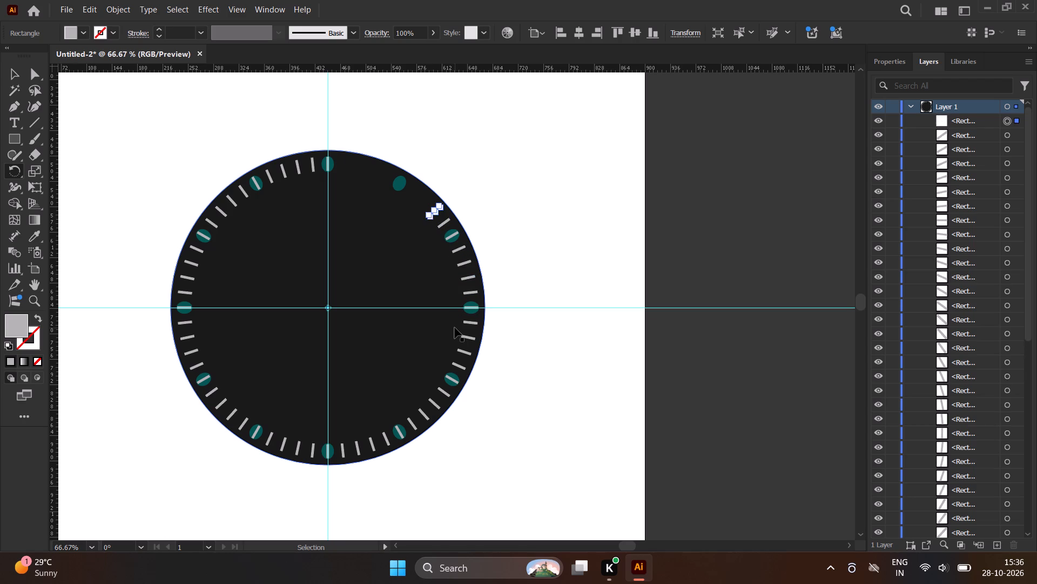
{"action": "key", "text": "ctrl+d"}
{"action": "key", "text": "ctrl+d"}
{"action": "key", "text": "ctrl+d"}
{"action": "key", "text": "ctrl+d"}
{"action": "key", "text": "ctrl+d"}
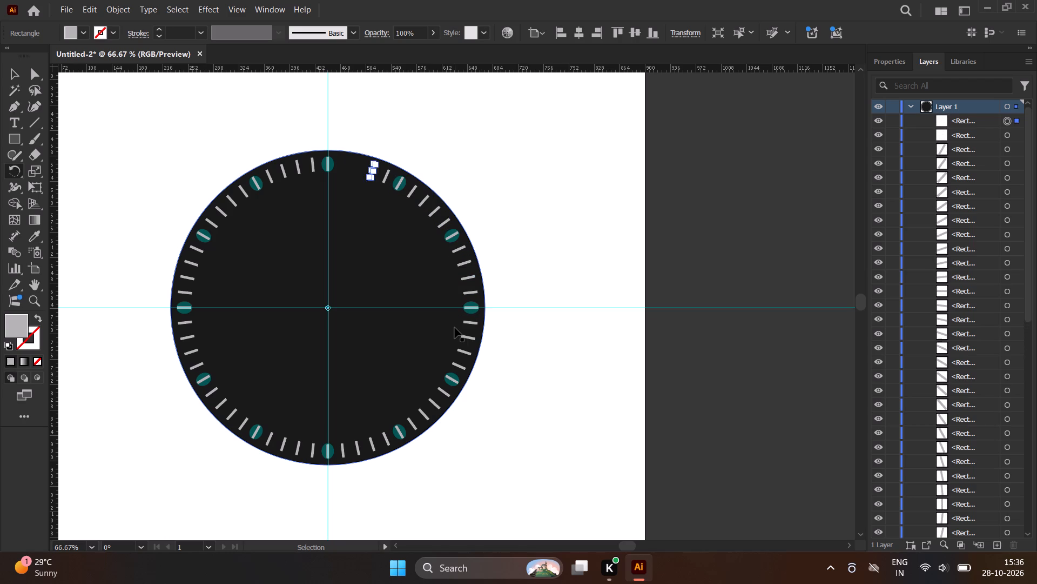
{"action": "key", "text": "ctrl+d"}
{"action": "key", "text": "ctrl+d"}
{"action": "key", "text": "ctrl+d"}
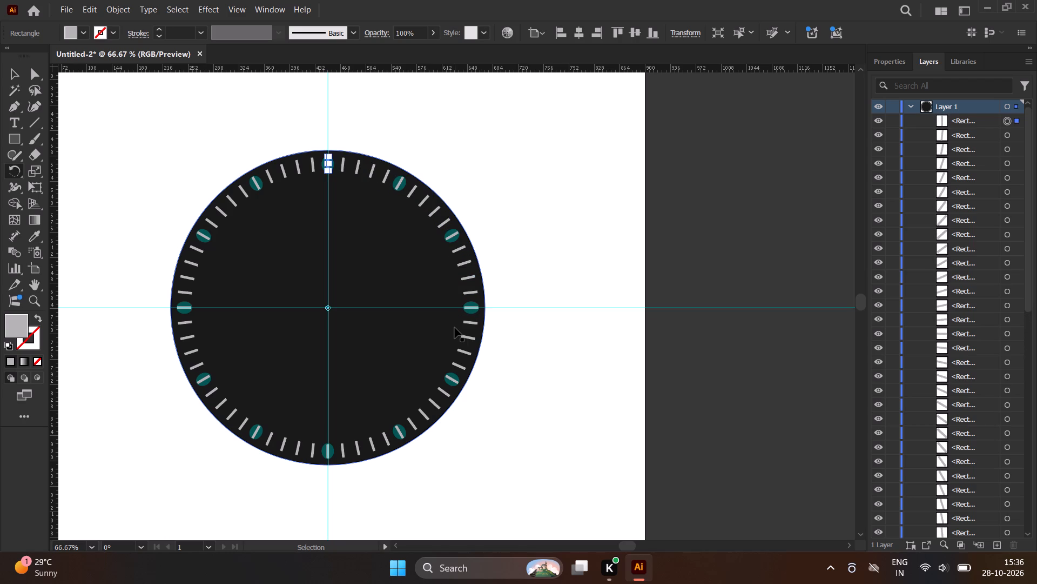
{"action": "left_click", "coordinate": [24, 74]}
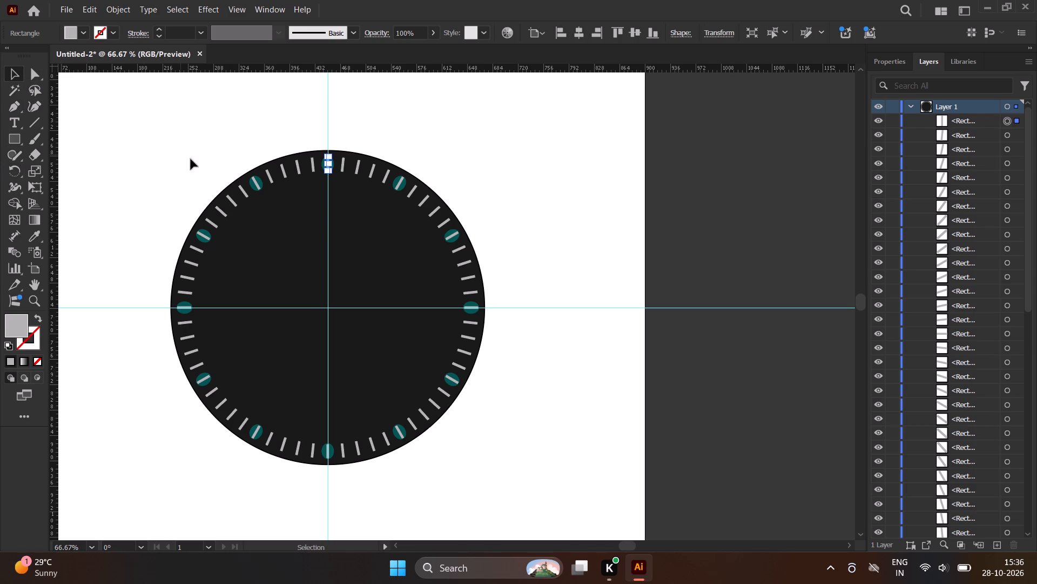
{"action": "left_click", "coordinate": [556, 160]}
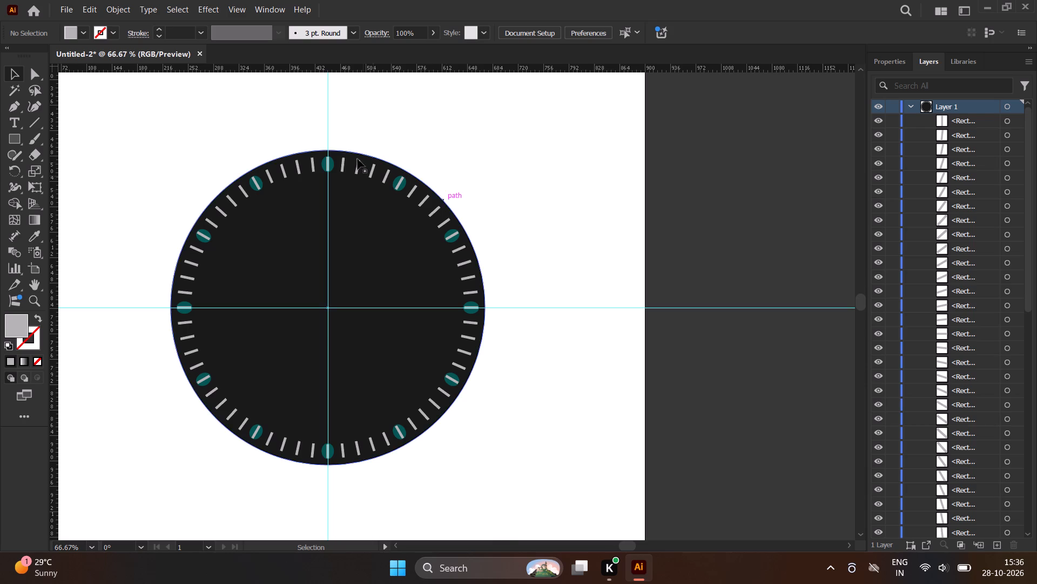
Examine how the bars sit on the ellipses and along the circle's edge at the top and bottom of the ring.
{"action": "scroll", "coordinate": [324, 151], "scroll_direction": "up", "scroll_amount": 4}
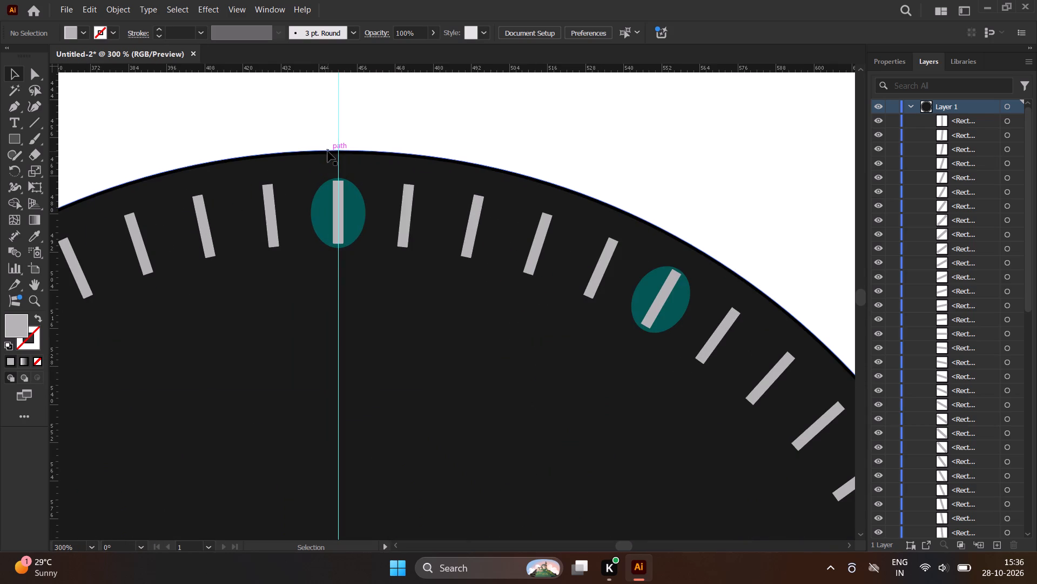
{"action": "scroll", "coordinate": [328, 151], "scroll_direction": "down", "scroll_amount": 4}
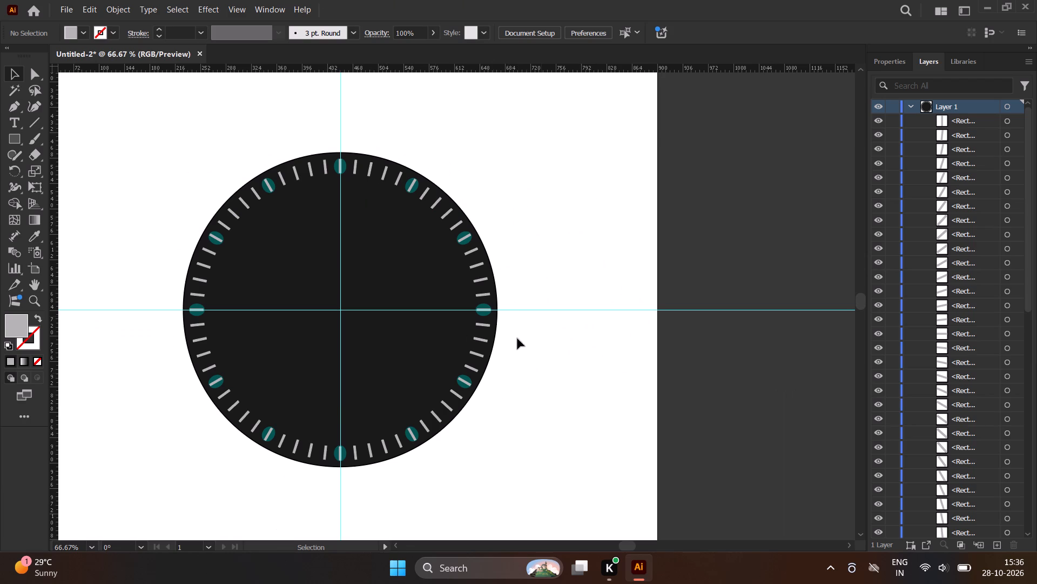
{"action": "scroll", "coordinate": [317, 469], "scroll_direction": "up", "scroll_amount": 4}
{"action": "scroll", "coordinate": [378, 422], "scroll_direction": "up", "scroll_amount": 1}
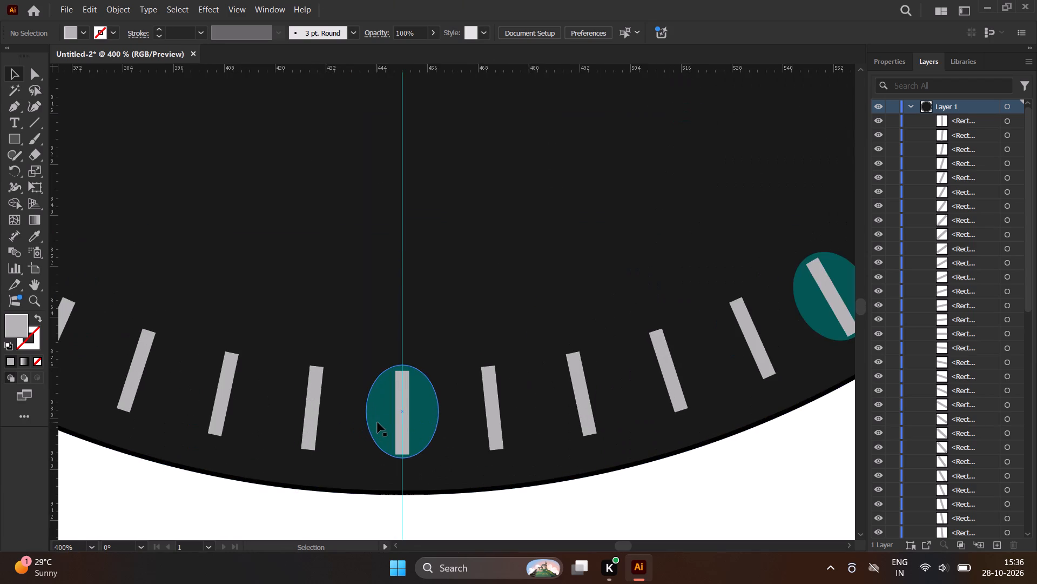
{"action": "scroll", "coordinate": [378, 422], "scroll_direction": "down", "scroll_amount": 3}
{"action": "scroll", "coordinate": [351, 477], "scroll_direction": "down", "scroll_amount": 2}
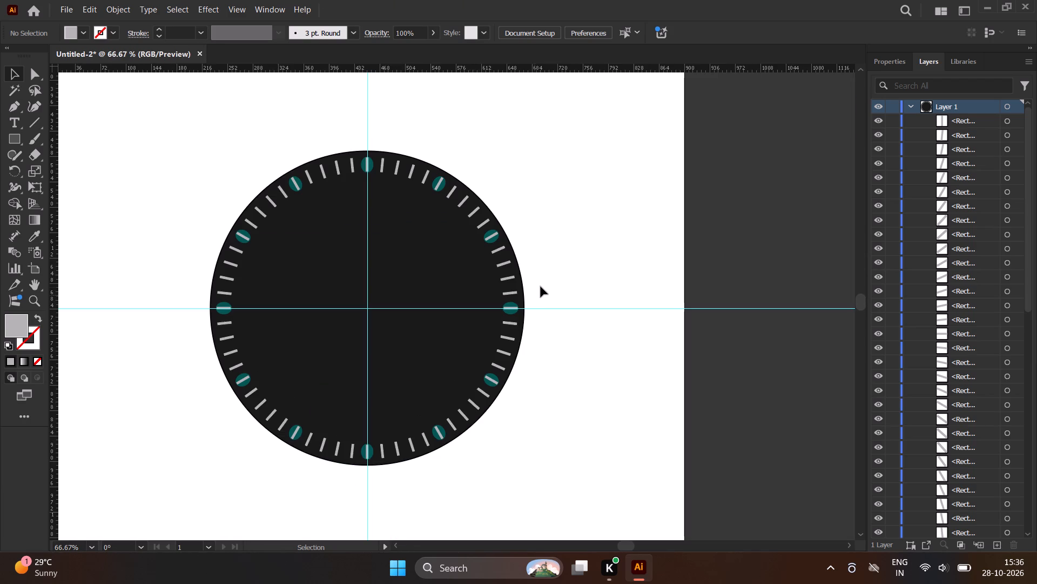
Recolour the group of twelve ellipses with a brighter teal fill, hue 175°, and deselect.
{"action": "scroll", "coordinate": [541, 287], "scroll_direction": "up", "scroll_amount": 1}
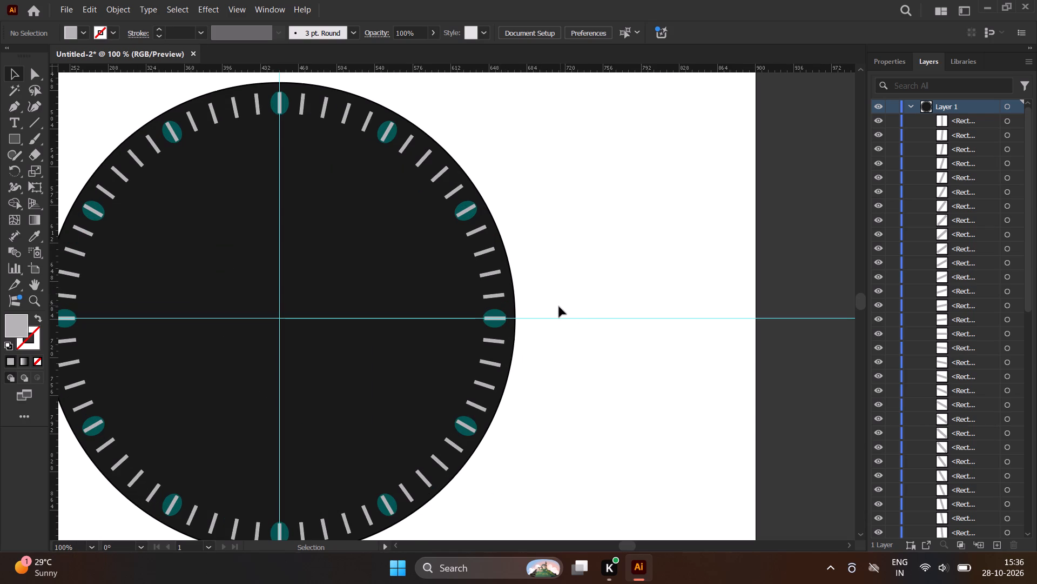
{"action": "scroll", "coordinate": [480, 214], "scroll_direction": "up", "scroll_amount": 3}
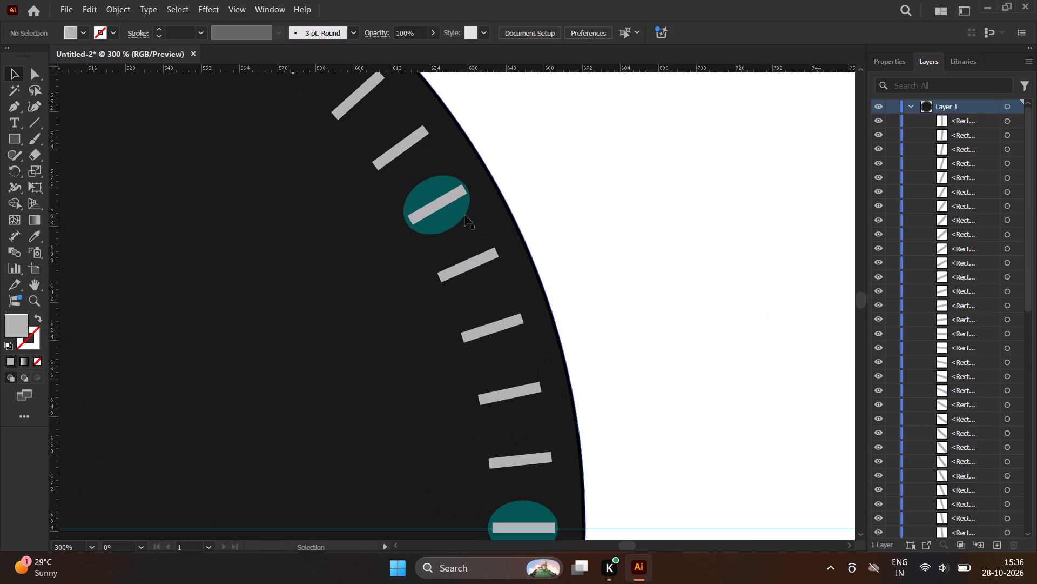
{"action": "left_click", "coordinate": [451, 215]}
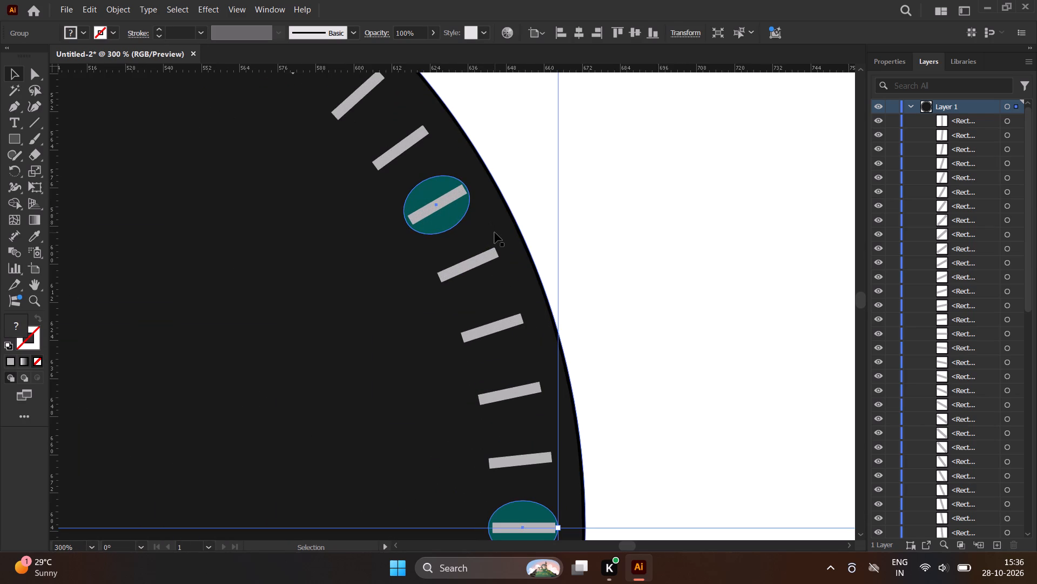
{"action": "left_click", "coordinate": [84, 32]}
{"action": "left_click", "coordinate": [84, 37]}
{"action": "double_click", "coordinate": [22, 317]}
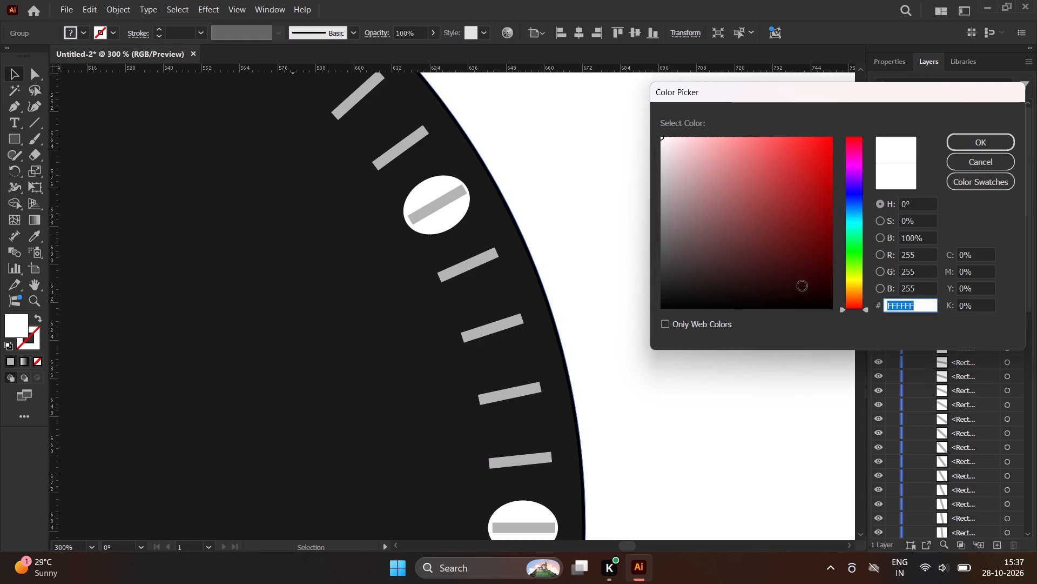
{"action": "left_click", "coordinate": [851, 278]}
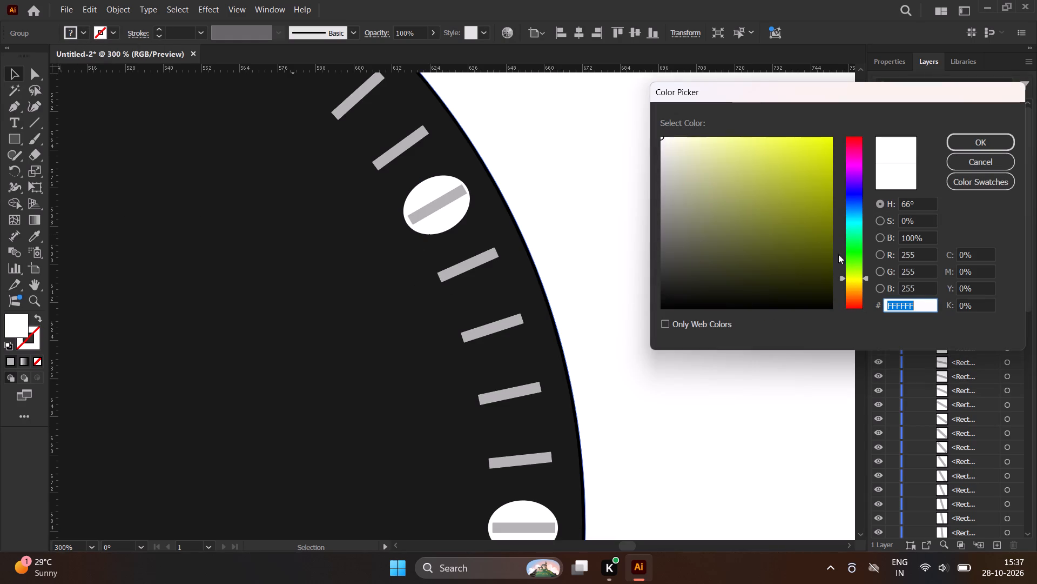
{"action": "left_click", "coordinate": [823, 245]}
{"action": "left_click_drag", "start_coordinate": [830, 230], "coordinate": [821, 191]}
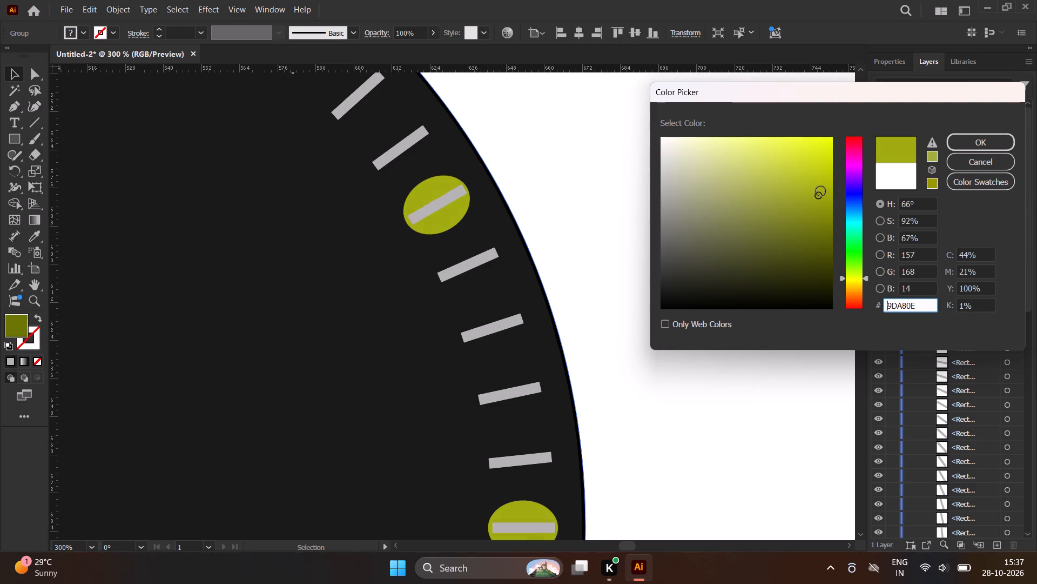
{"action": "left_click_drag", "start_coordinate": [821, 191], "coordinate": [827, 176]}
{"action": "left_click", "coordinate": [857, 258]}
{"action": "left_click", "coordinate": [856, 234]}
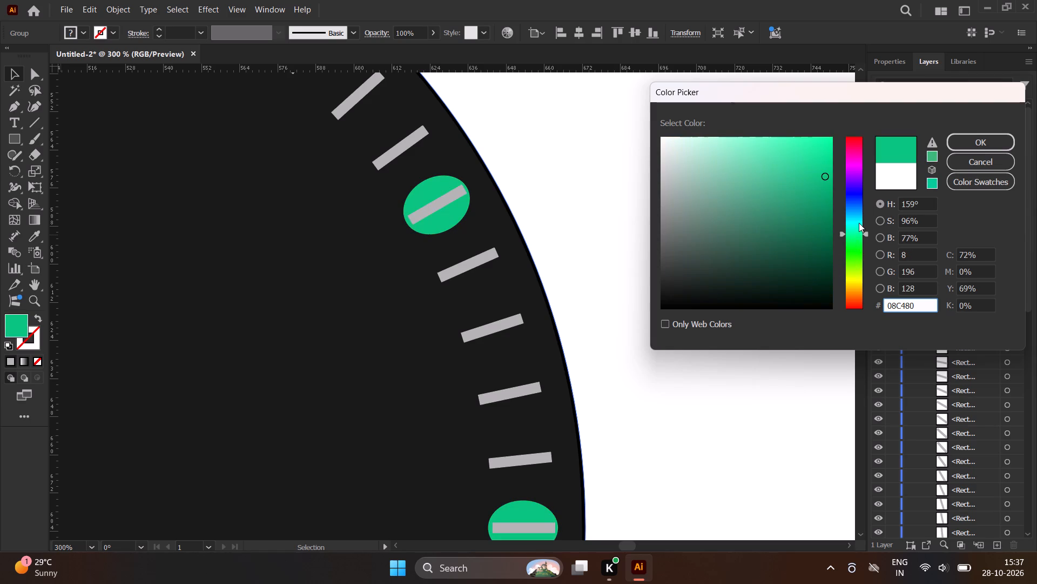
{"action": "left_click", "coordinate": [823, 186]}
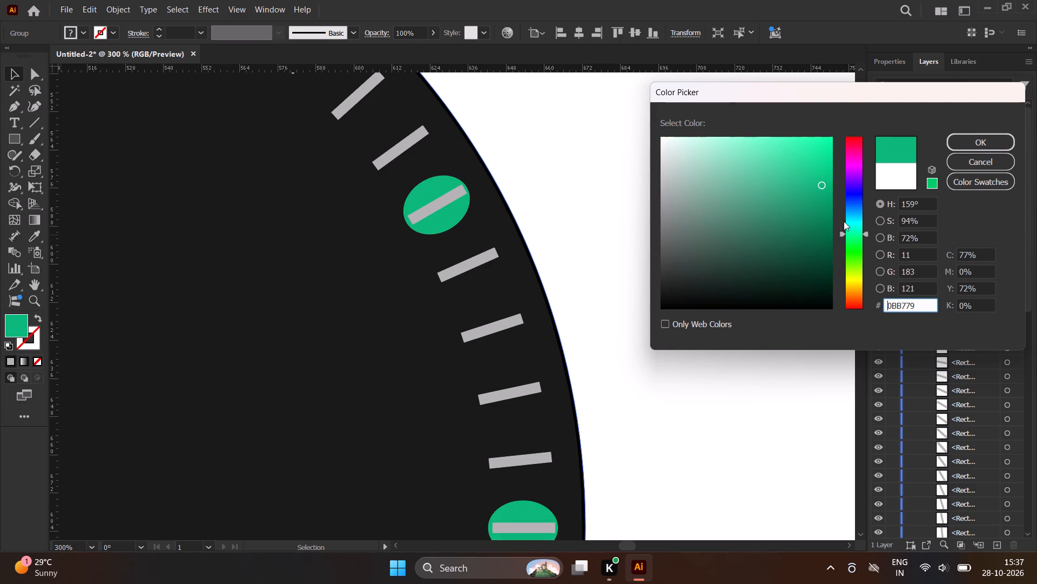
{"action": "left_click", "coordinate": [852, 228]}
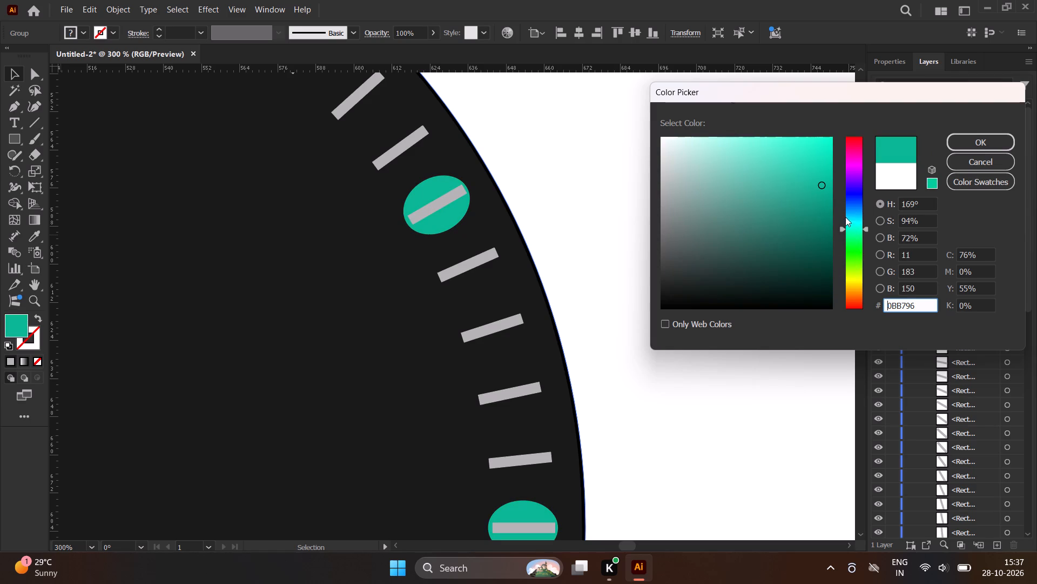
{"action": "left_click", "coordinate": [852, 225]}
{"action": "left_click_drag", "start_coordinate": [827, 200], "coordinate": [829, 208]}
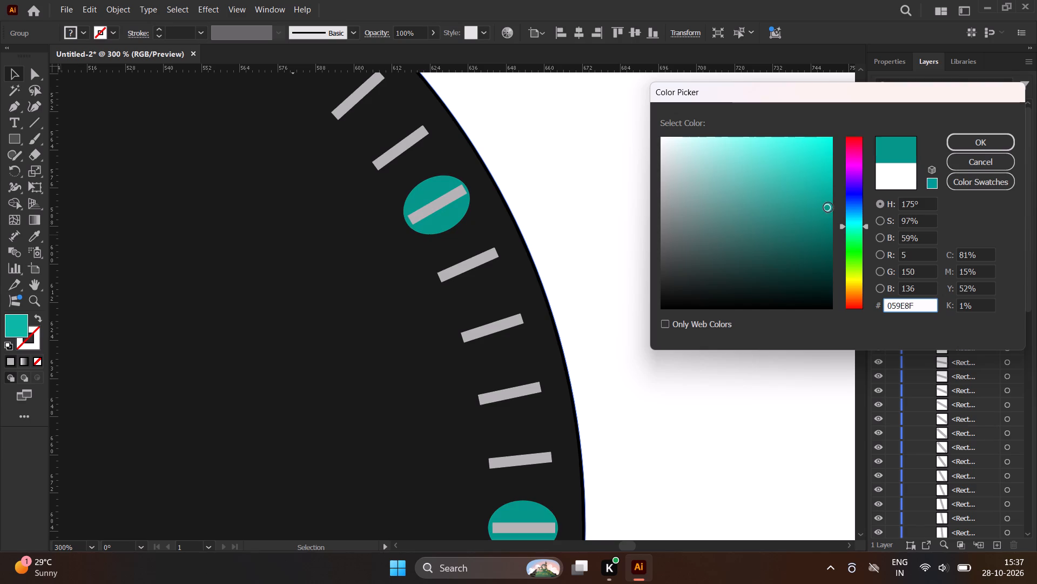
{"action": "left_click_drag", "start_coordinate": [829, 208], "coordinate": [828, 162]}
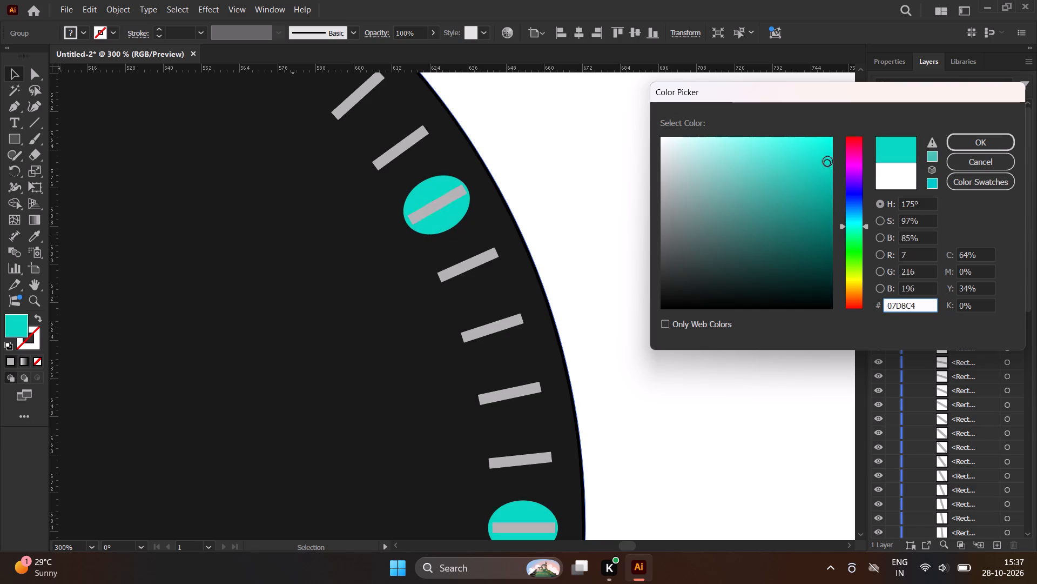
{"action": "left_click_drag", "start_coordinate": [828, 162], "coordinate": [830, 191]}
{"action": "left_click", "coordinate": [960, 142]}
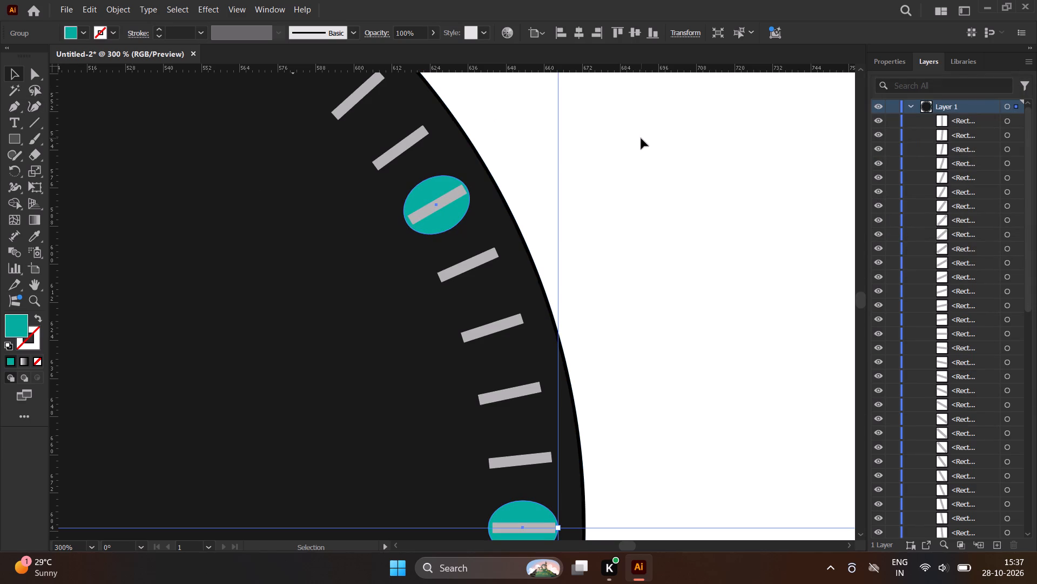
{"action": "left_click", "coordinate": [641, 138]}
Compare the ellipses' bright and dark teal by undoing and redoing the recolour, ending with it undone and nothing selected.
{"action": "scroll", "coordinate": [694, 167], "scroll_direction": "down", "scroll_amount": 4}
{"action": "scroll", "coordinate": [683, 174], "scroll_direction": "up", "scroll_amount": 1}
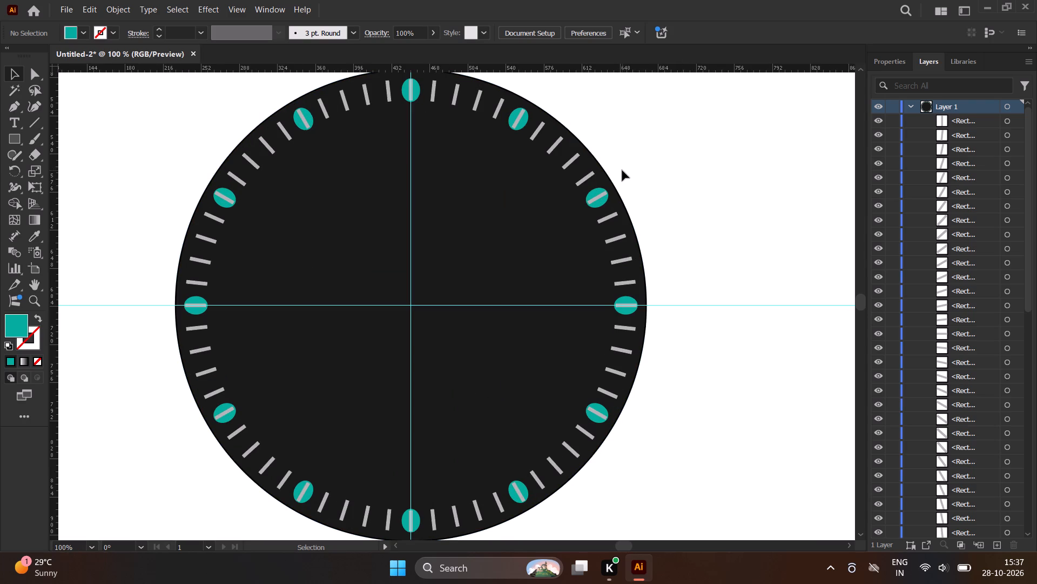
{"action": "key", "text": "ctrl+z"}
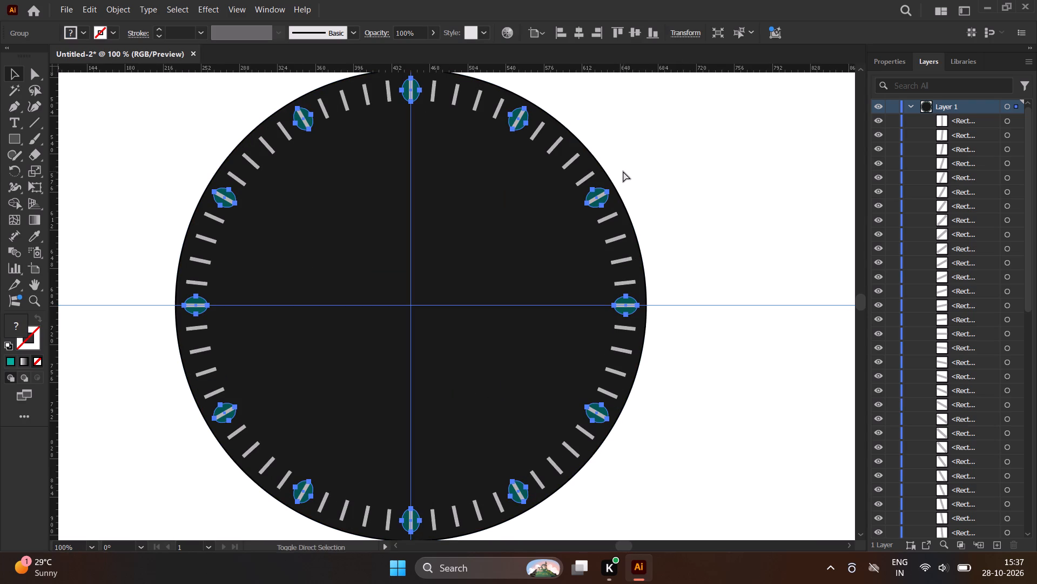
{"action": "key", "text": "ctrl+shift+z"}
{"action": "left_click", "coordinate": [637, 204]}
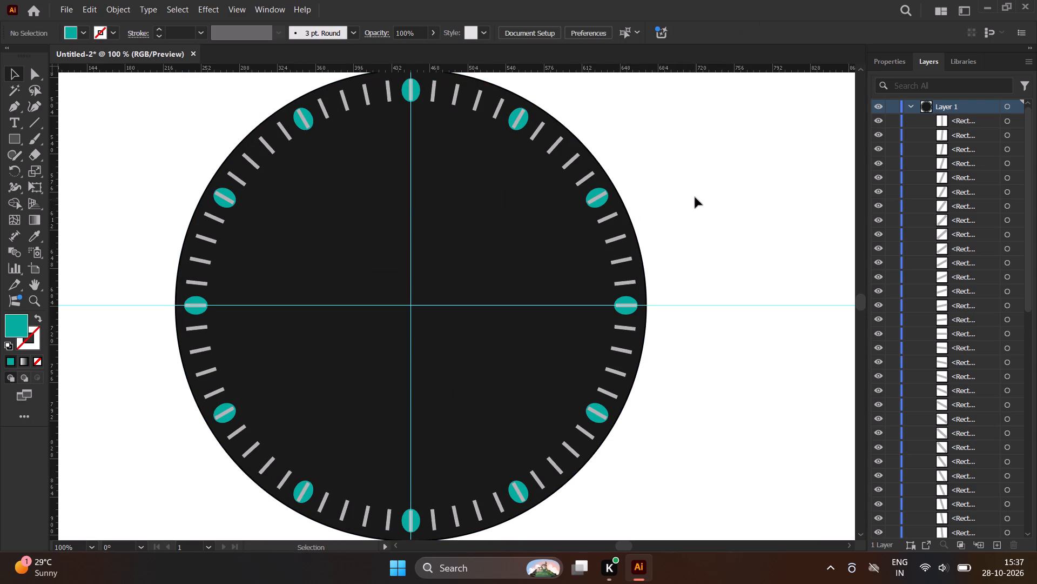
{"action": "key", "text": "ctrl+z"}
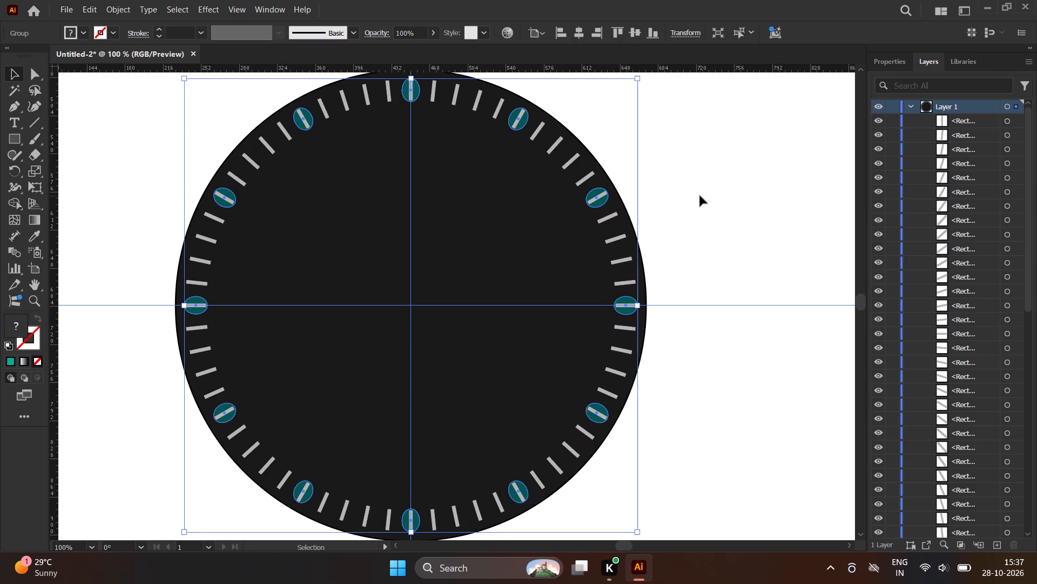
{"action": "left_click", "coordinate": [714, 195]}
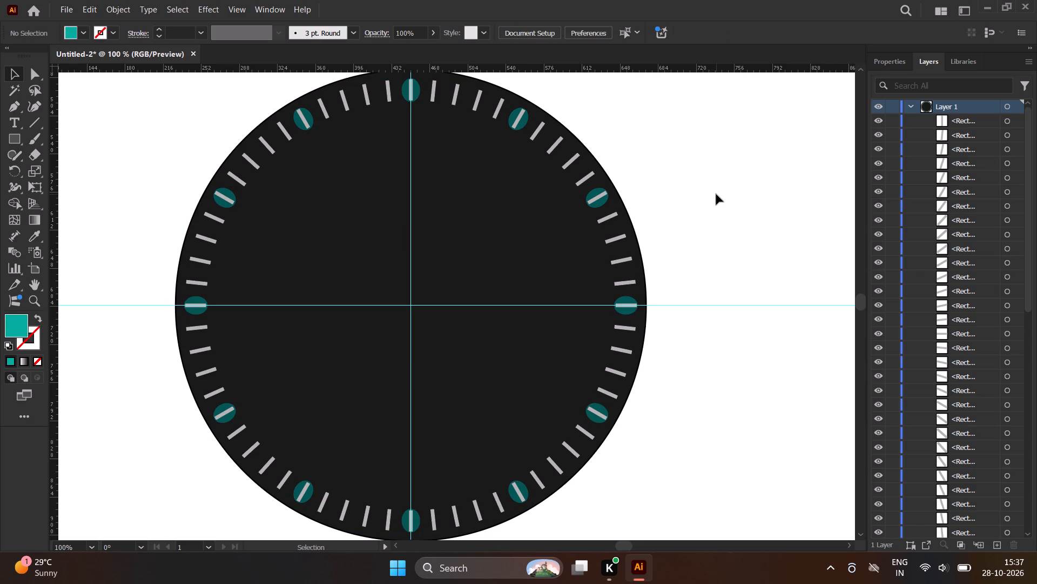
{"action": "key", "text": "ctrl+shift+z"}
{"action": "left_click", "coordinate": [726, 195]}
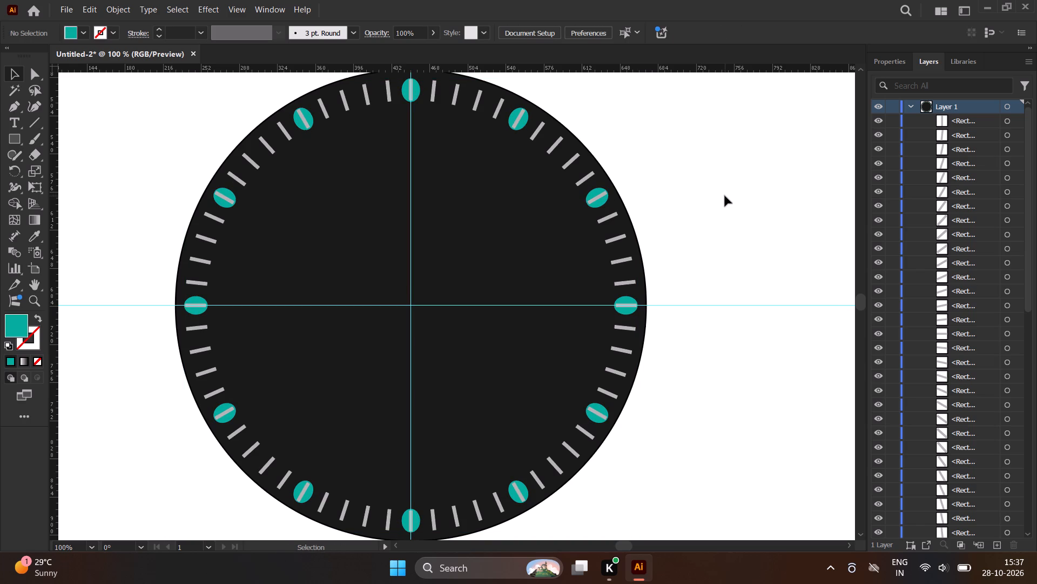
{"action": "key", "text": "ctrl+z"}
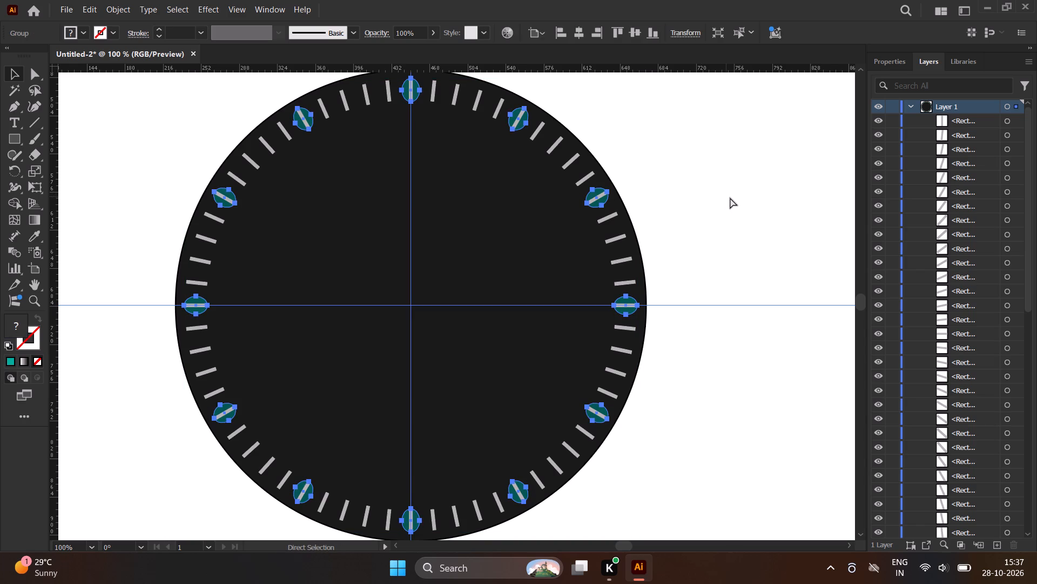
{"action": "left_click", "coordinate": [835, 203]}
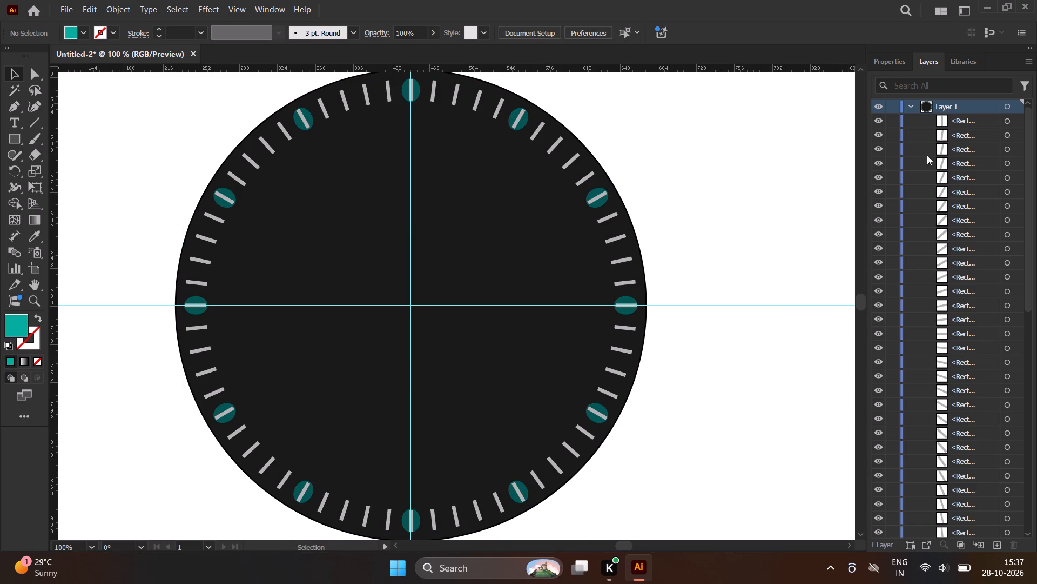
Examine the whole dial, the bar on the topmost ellipse and the centre where the two guides cross.
{"action": "scroll", "coordinate": [732, 234], "scroll_direction": "down", "scroll_amount": 1}
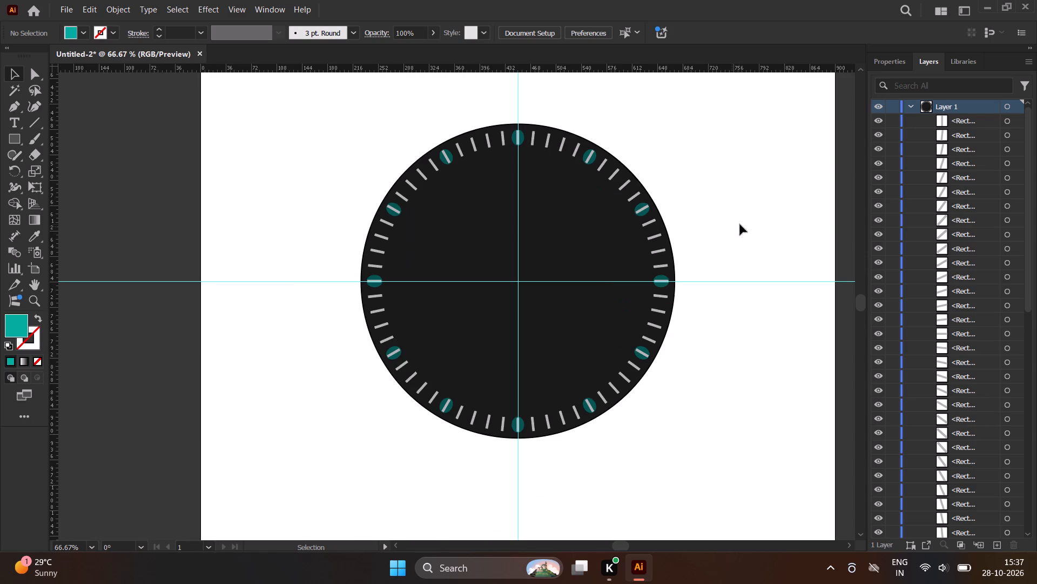
{"action": "scroll", "coordinate": [190, 242], "scroll_direction": "down", "scroll_amount": 1}
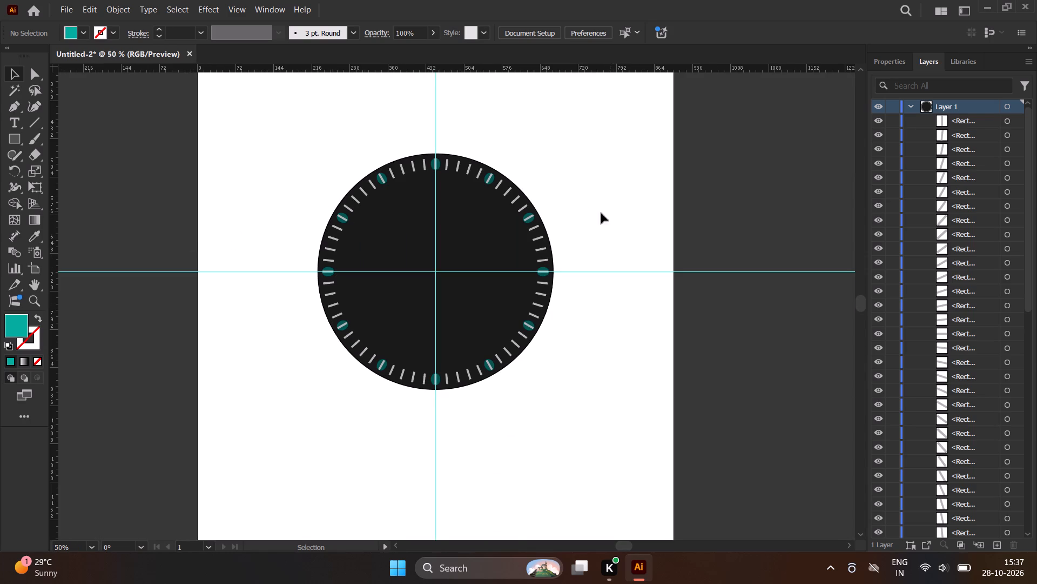
{"action": "scroll", "coordinate": [430, 177], "scroll_direction": "up", "scroll_amount": 1}
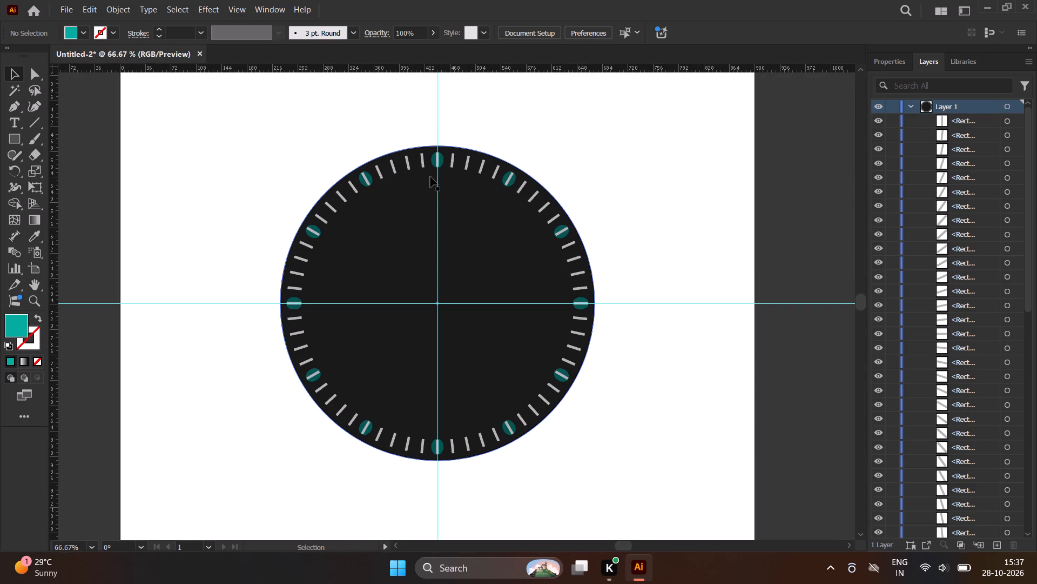
{"action": "scroll", "coordinate": [428, 182], "scroll_direction": "up", "scroll_amount": 1}
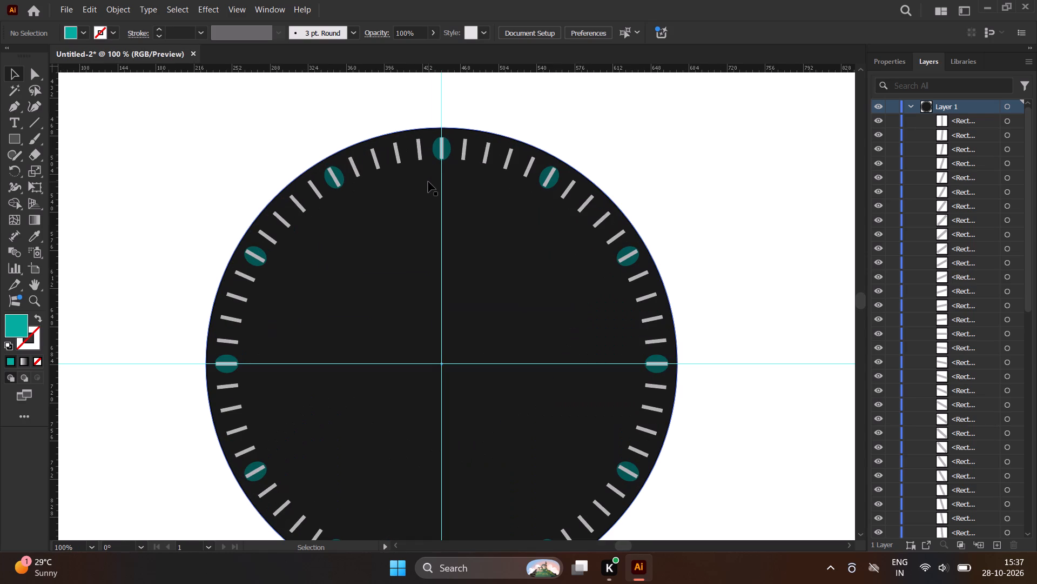
{"action": "scroll", "coordinate": [445, 154], "scroll_direction": "up", "scroll_amount": 1}
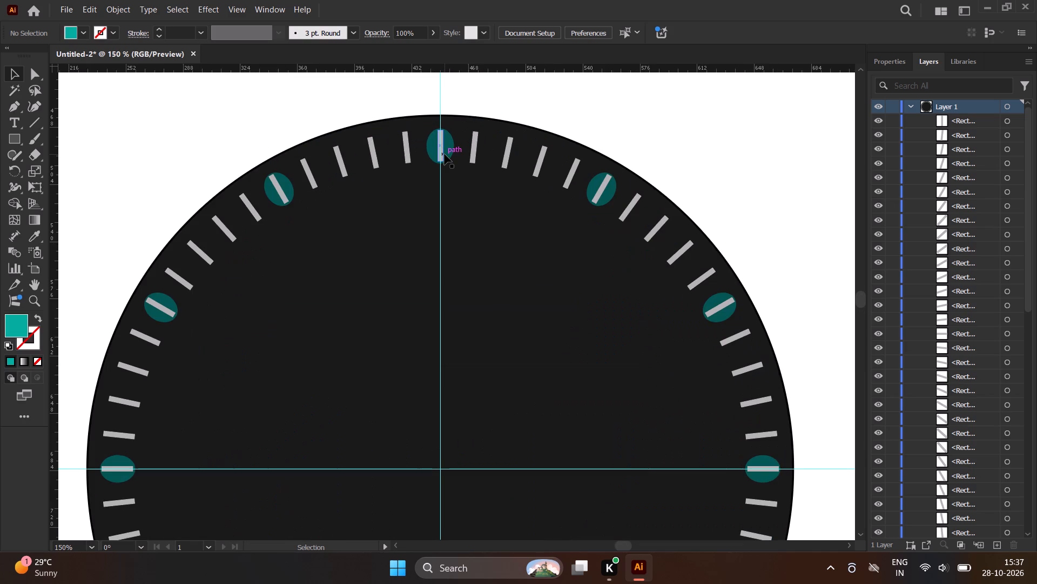
{"action": "scroll", "coordinate": [443, 157], "scroll_direction": "up", "scroll_amount": 1}
{"action": "scroll", "coordinate": [443, 157], "scroll_direction": "down", "scroll_amount": 2}
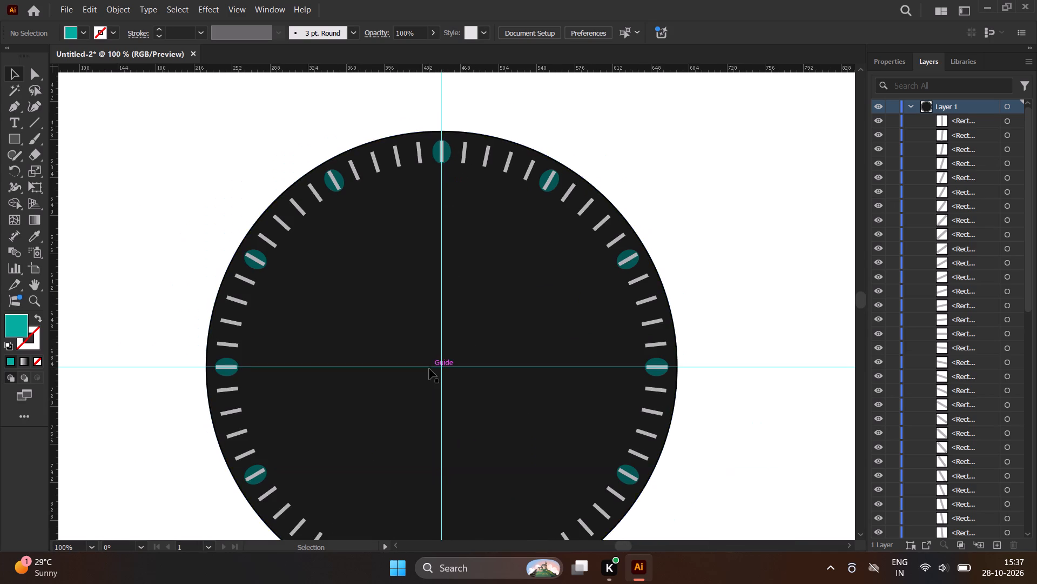
{"action": "scroll", "coordinate": [429, 369], "scroll_direction": "up", "scroll_amount": 2}
{"action": "scroll", "coordinate": [429, 369], "scroll_direction": "down", "scroll_amount": 1}
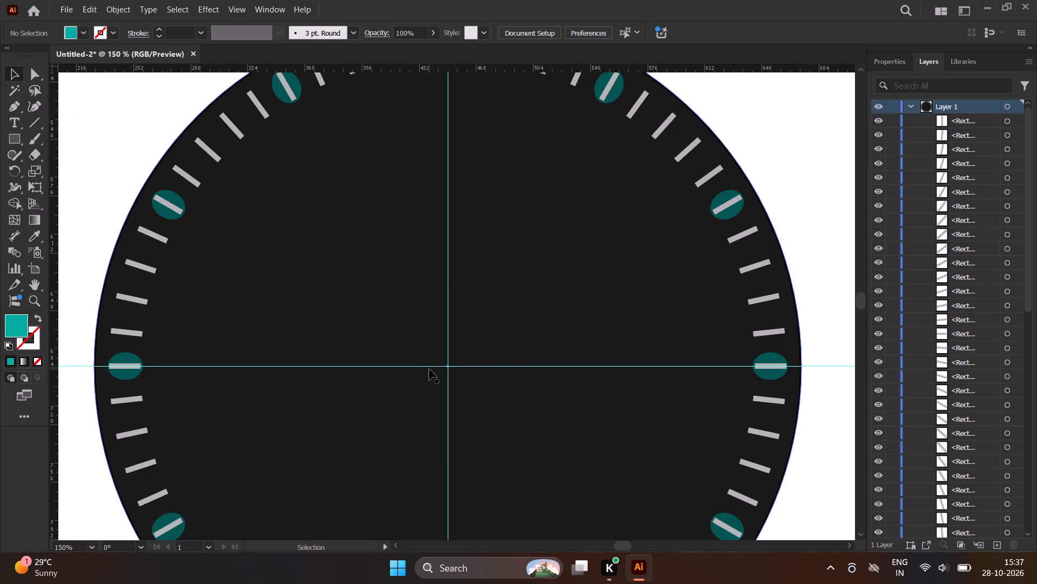
{"action": "scroll", "coordinate": [429, 369], "scroll_direction": "down", "scroll_amount": 2}
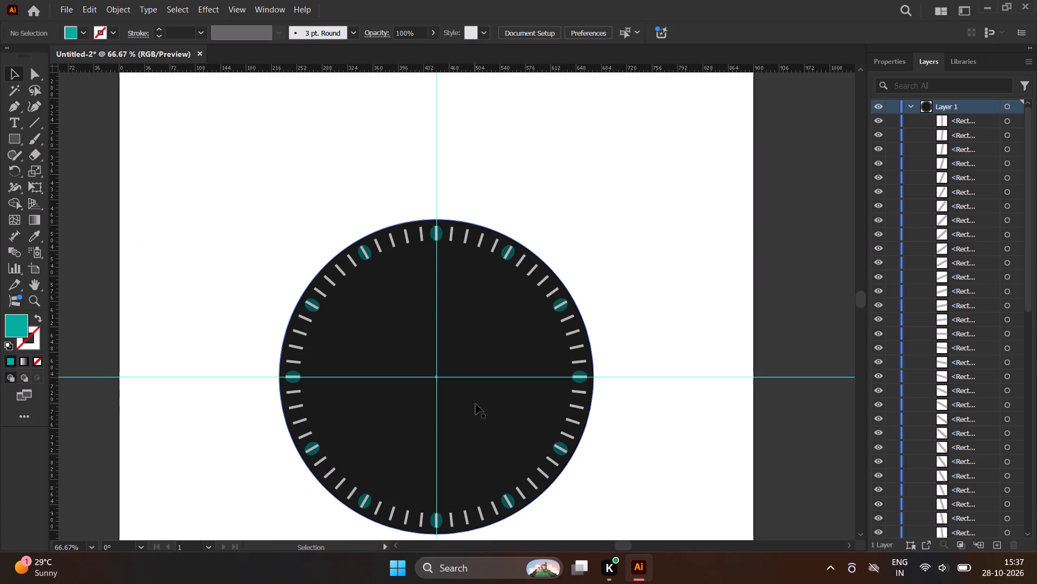
Draw a teal circle about 243 pt in diameter on the empty artboard area above and left of the dial.
{"action": "scroll", "coordinate": [423, 382], "scroll_direction": "down", "scroll_amount": 1}
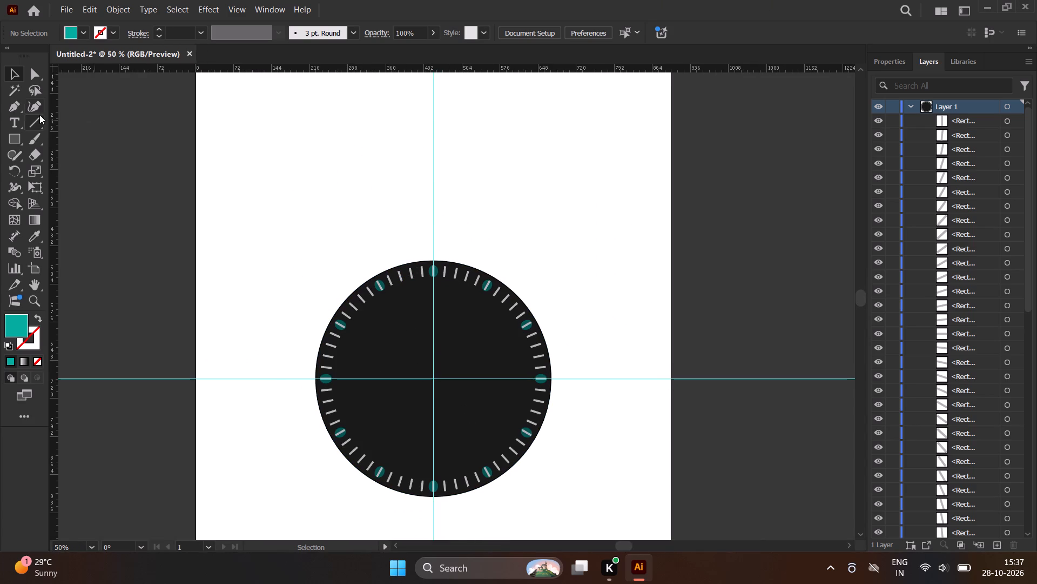
{"action": "right_click", "coordinate": [19, 141]}
{"action": "left_click", "coordinate": [68, 171]}
{"action": "left_click_drag", "start_coordinate": [237, 117], "coordinate": [291, 182], "text": "shift"}
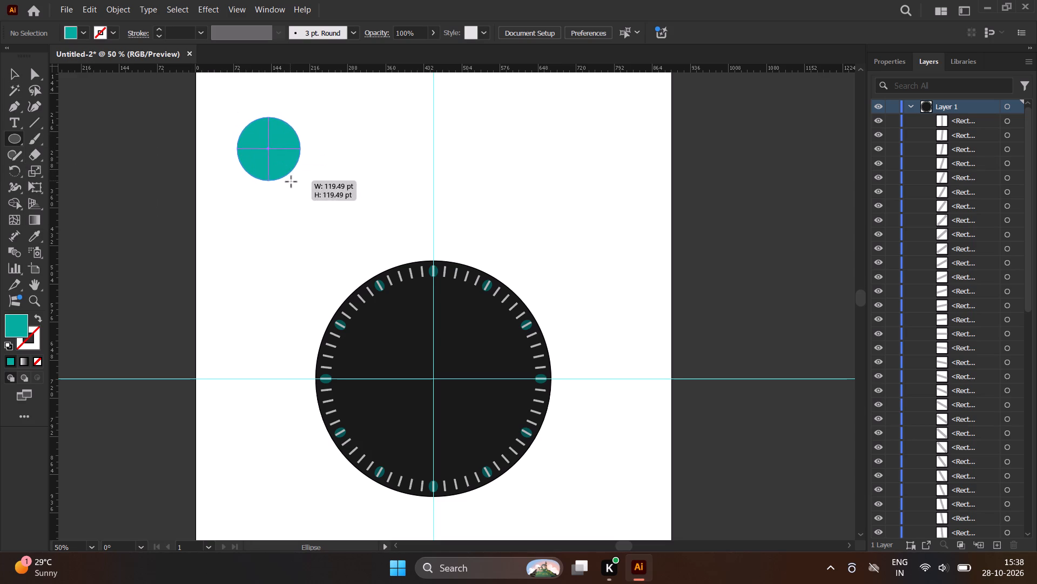
{"action": "left_click_drag", "start_coordinate": [291, 182], "coordinate": [285, 223], "text": "shift"}
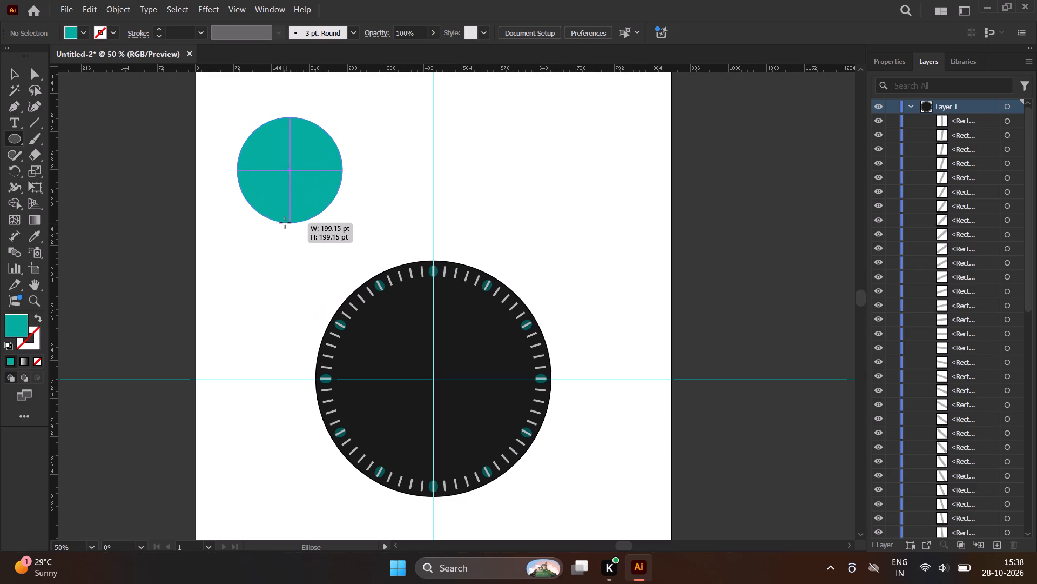
{"action": "left_click_drag", "start_coordinate": [285, 223], "coordinate": [318, 238], "text": "shift"}
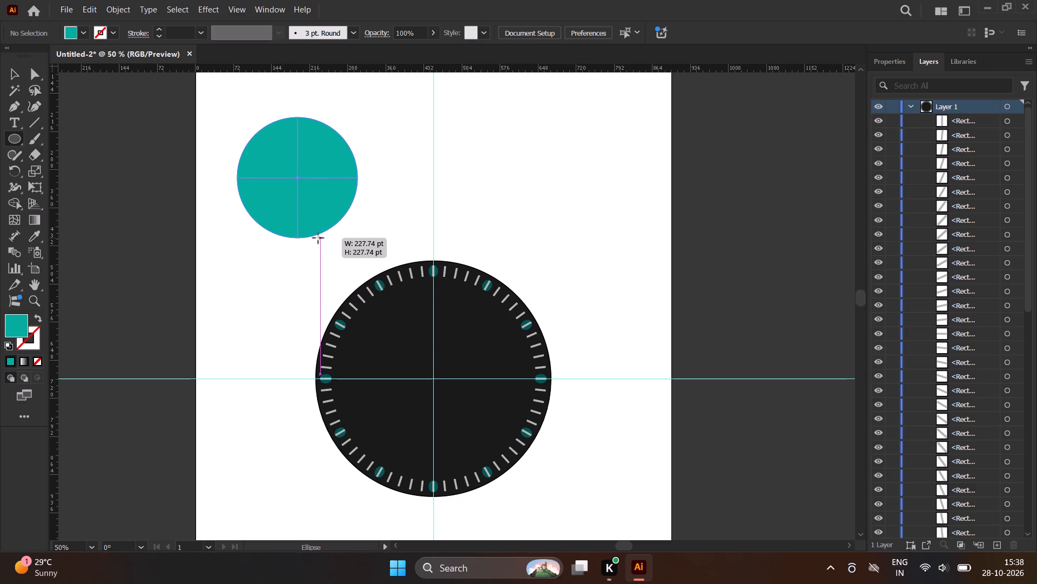
{"action": "left_click_drag", "start_coordinate": [318, 238], "coordinate": [326, 245], "text": "shift"}
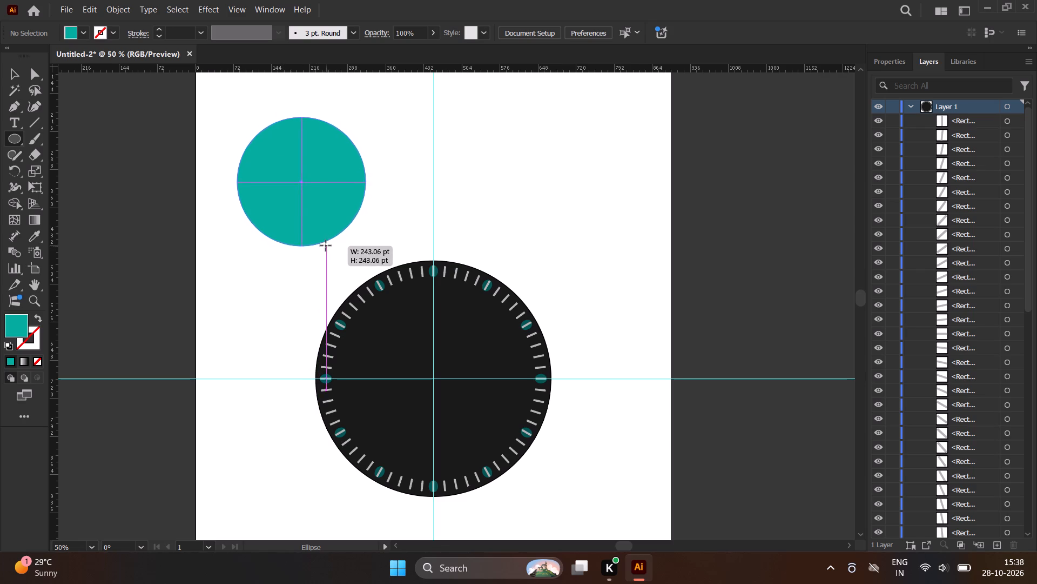
{"action": "left_click_drag", "start_coordinate": [326, 245], "coordinate": [325, 245], "text": "shift"}
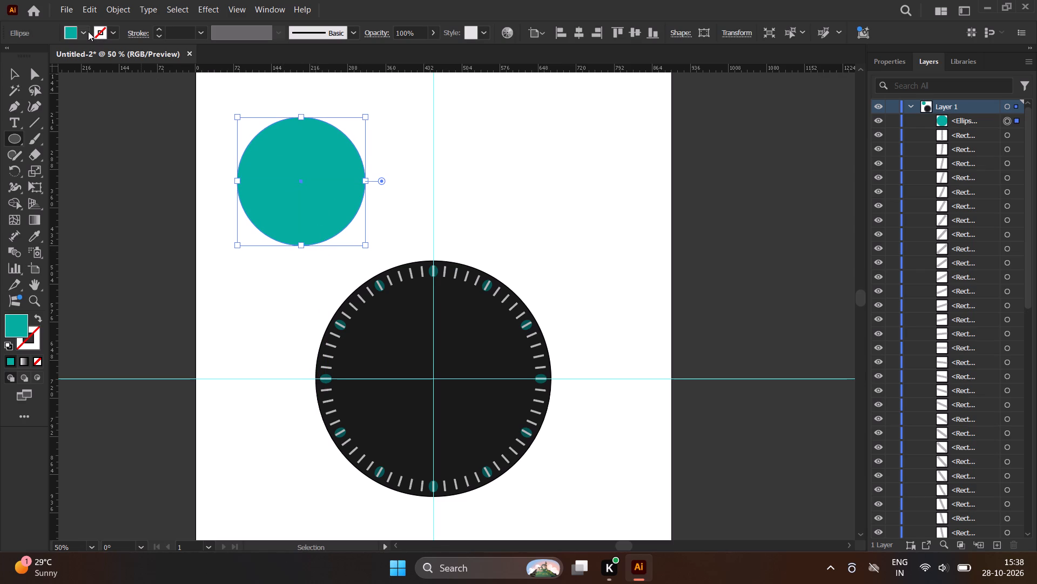
Remove the teal circle's fill and give it a black 1 pt stroke.
{"action": "left_click", "coordinate": [88, 31]}
{"action": "left_click", "coordinate": [12, 85]}
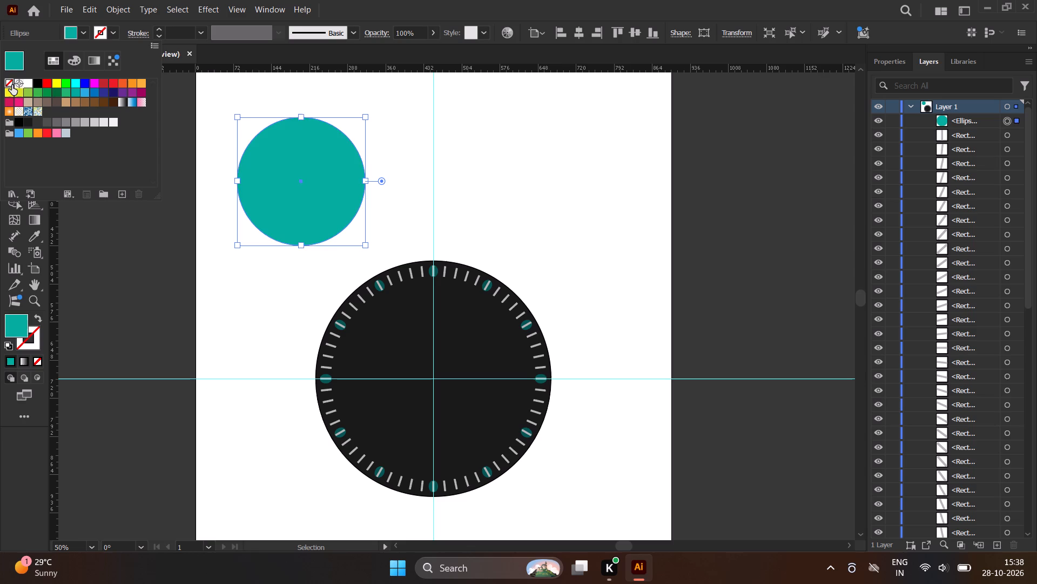
{"action": "left_click", "coordinate": [113, 26]}
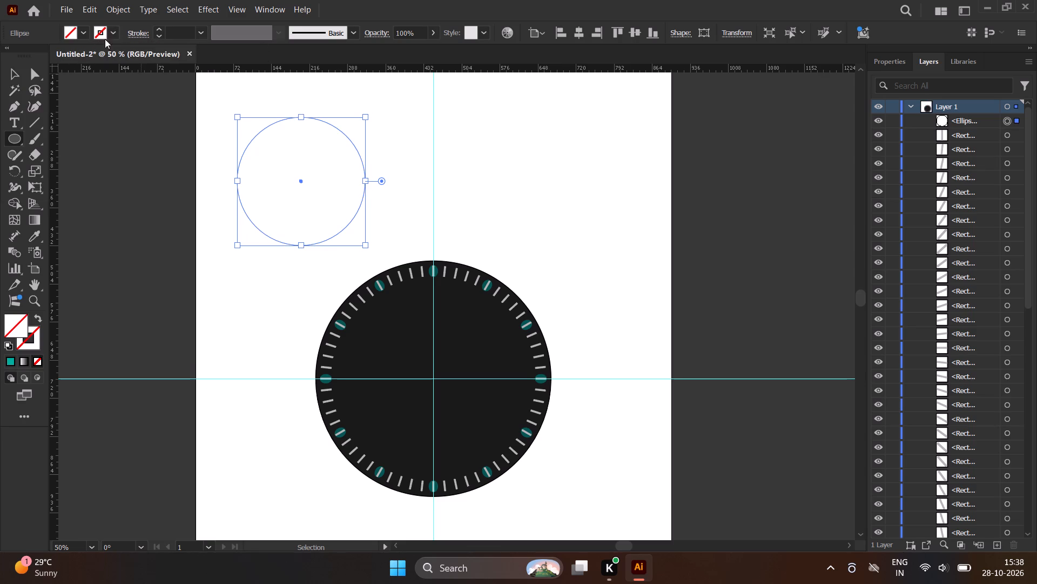
{"action": "left_click", "coordinate": [111, 34]}
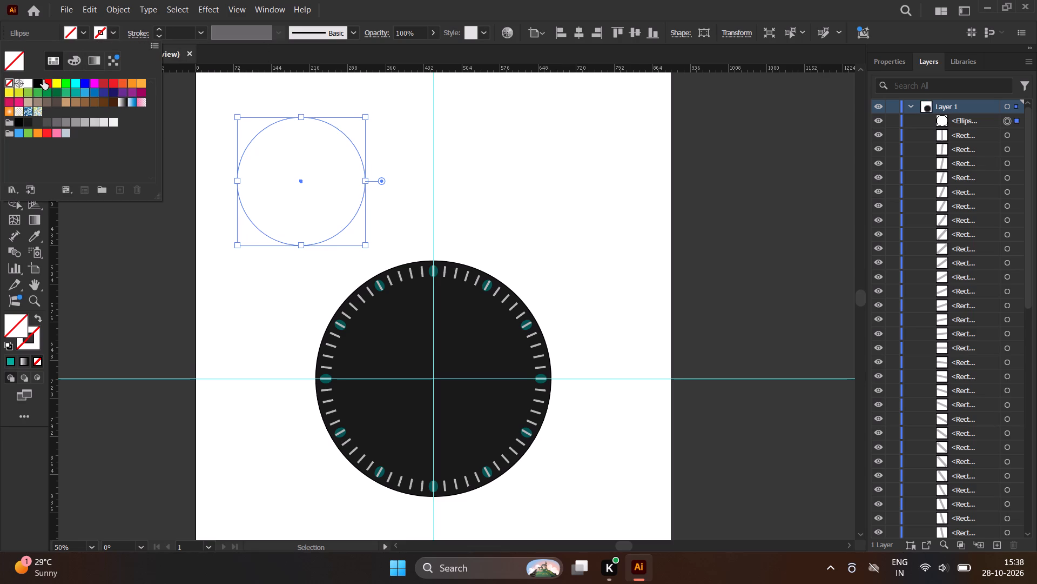
{"action": "left_click", "coordinate": [42, 80]}
{"action": "left_click", "coordinate": [84, 34]}
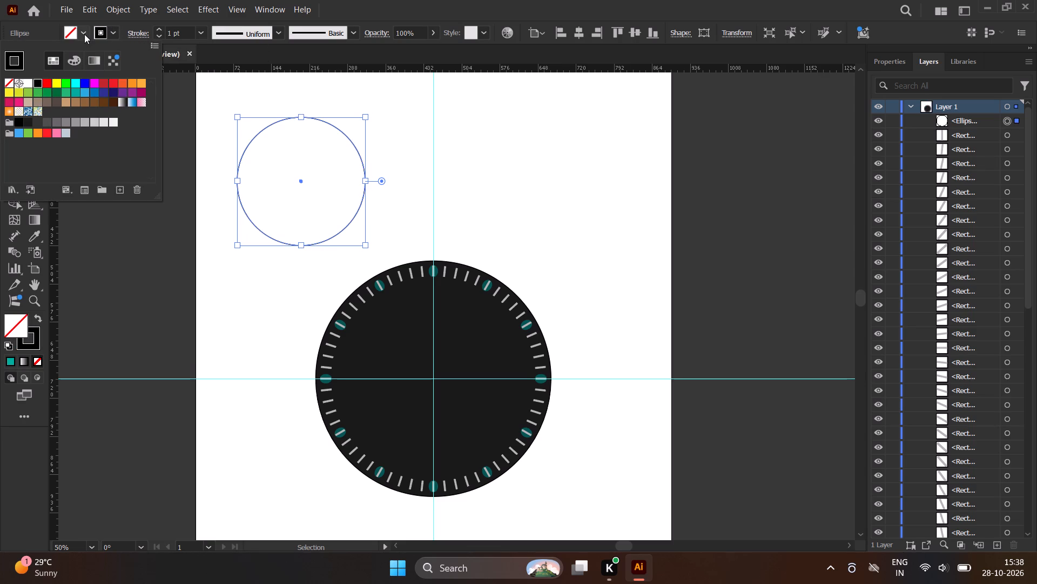
{"action": "left_click", "coordinate": [15, 75]}
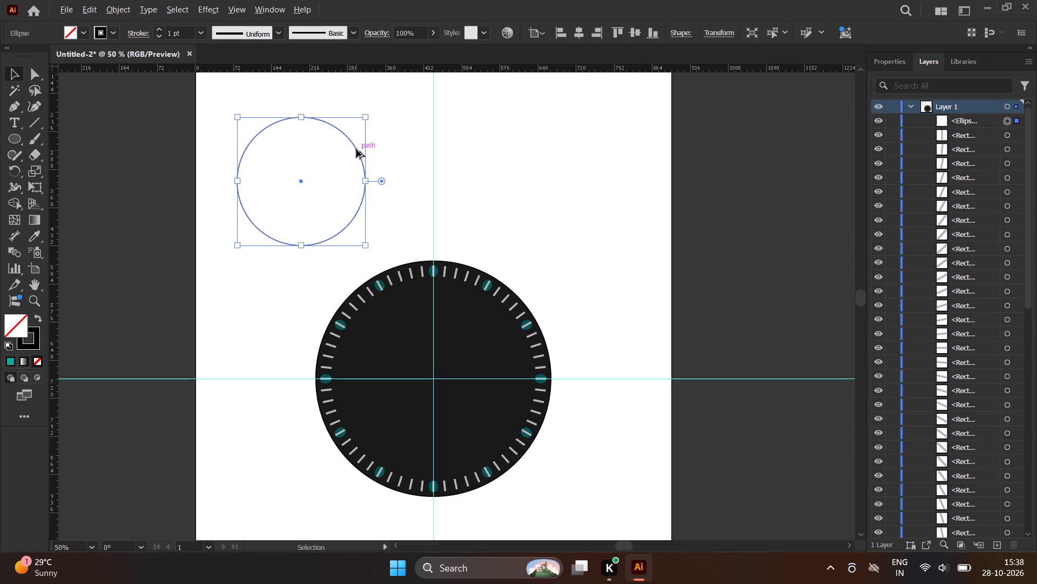
Duplicate the outlined circle onto the empty artboard area on the opposite side of the vertical guide.
{"action": "left_click_drag", "start_coordinate": [346, 153], "coordinate": [359, 152], "text": "alt"}
{"action": "left_click_drag", "start_coordinate": [357, 151], "coordinate": [580, 144], "text": "alt"}
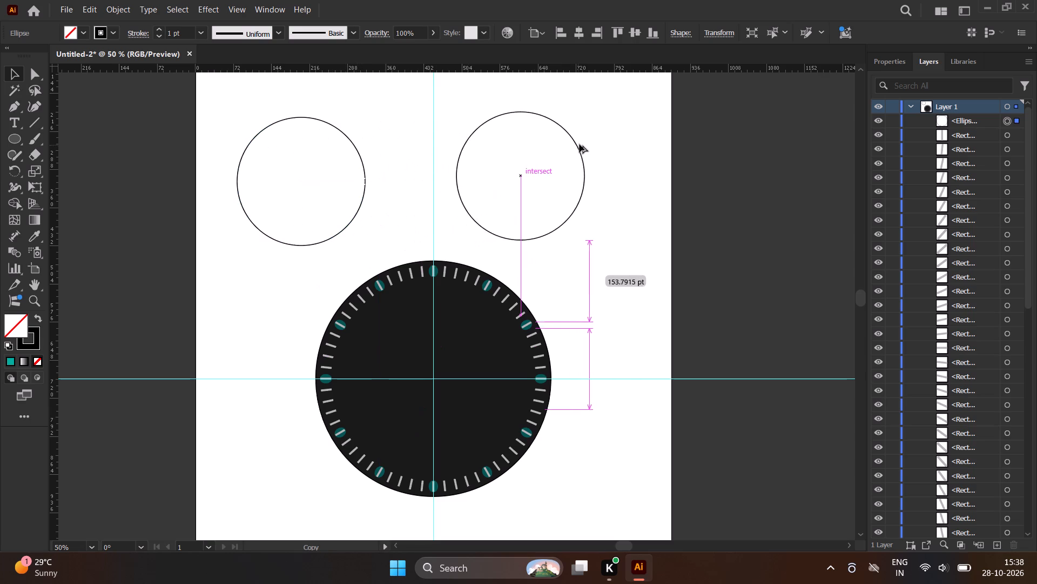
{"action": "left_click_drag", "start_coordinate": [580, 144], "coordinate": [608, 131], "text": "alt"}
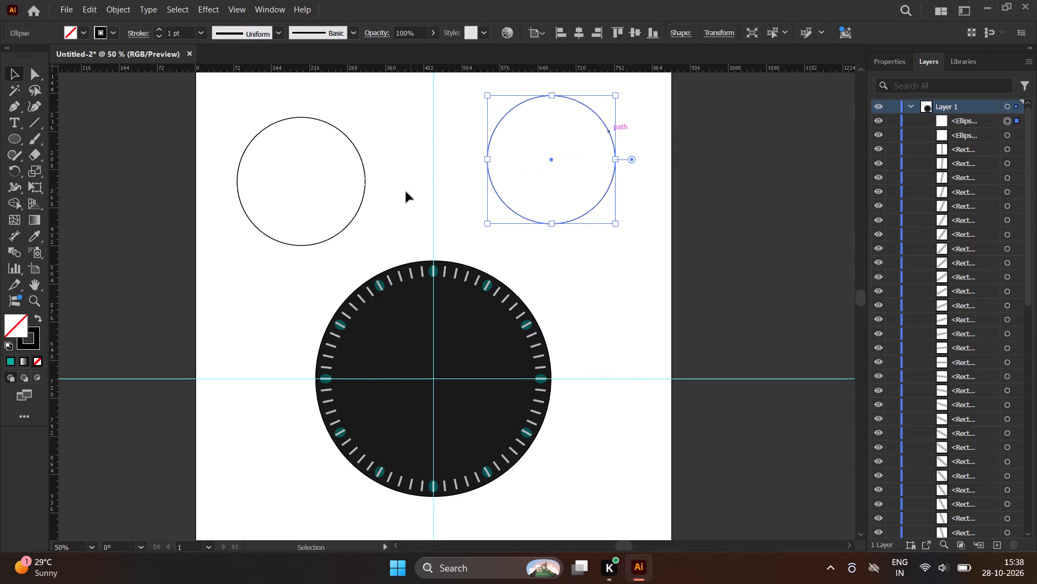
Reposition the original circle and its copy above and left of the dial so that they partly overlap in a lens shape.
{"action": "left_click_drag", "start_coordinate": [365, 168], "coordinate": [542, 156]}
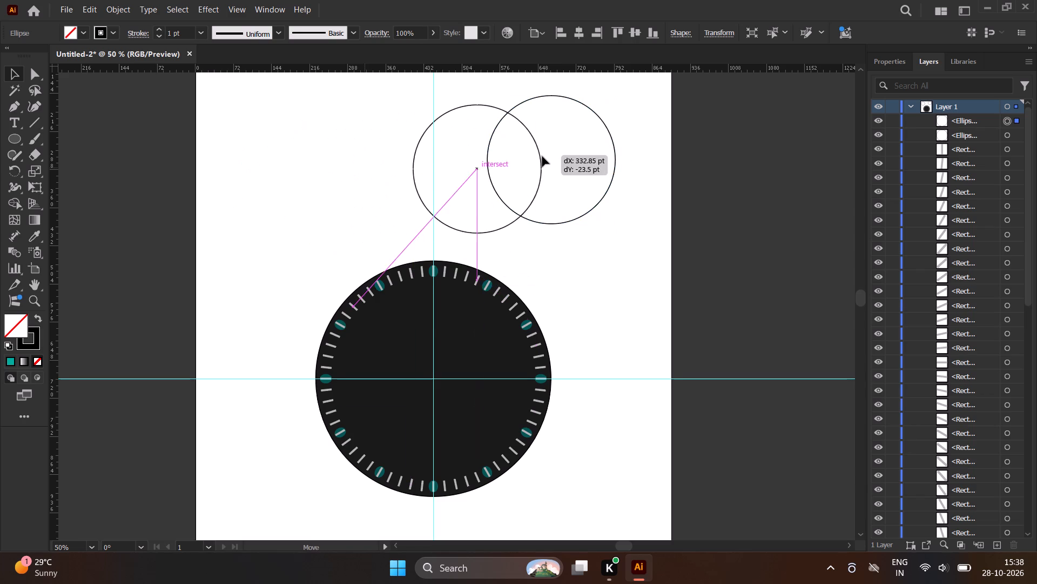
{"action": "left_click_drag", "start_coordinate": [542, 156], "coordinate": [527, 162]}
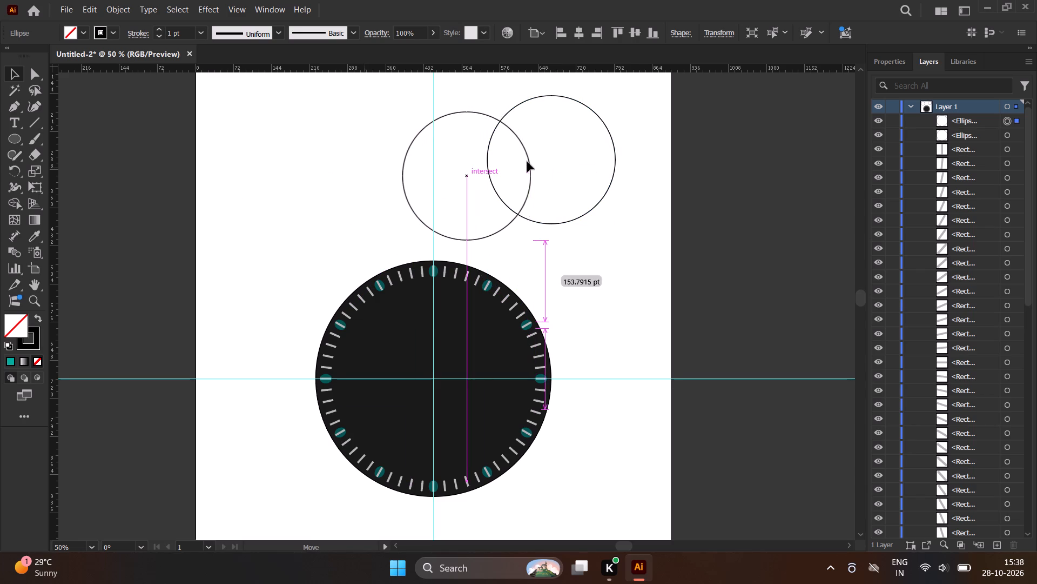
{"action": "left_click_drag", "start_coordinate": [527, 162], "coordinate": [342, 217]}
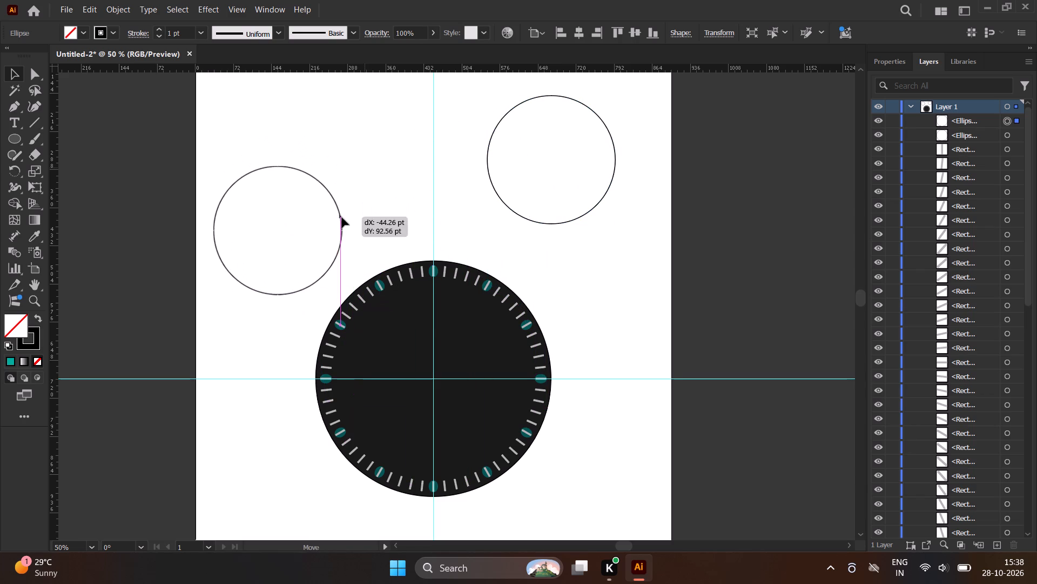
{"action": "left_click_drag", "start_coordinate": [342, 217], "coordinate": [342, 221]}
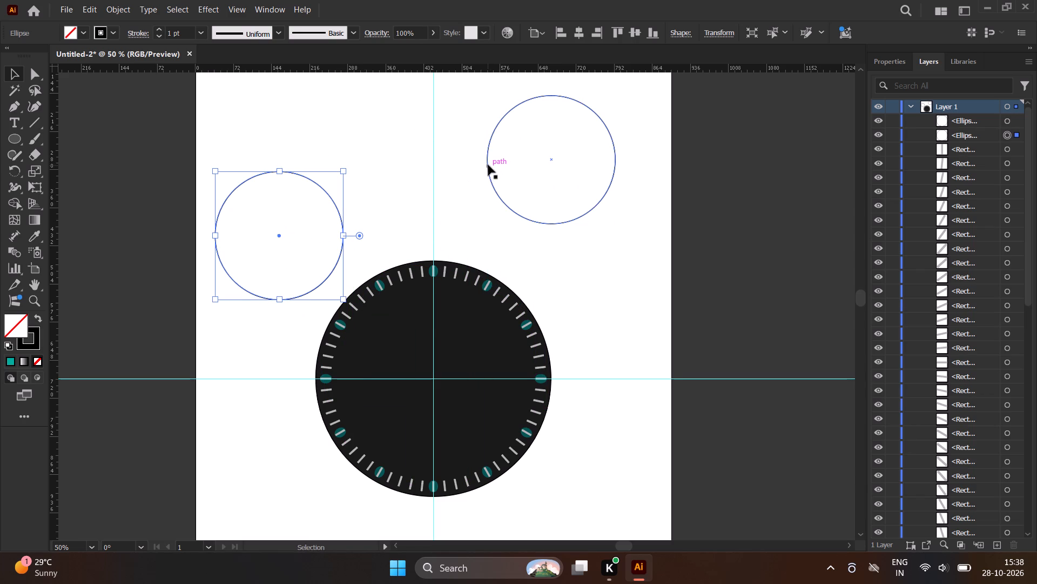
{"action": "left_click_drag", "start_coordinate": [488, 165], "coordinate": [288, 192]}
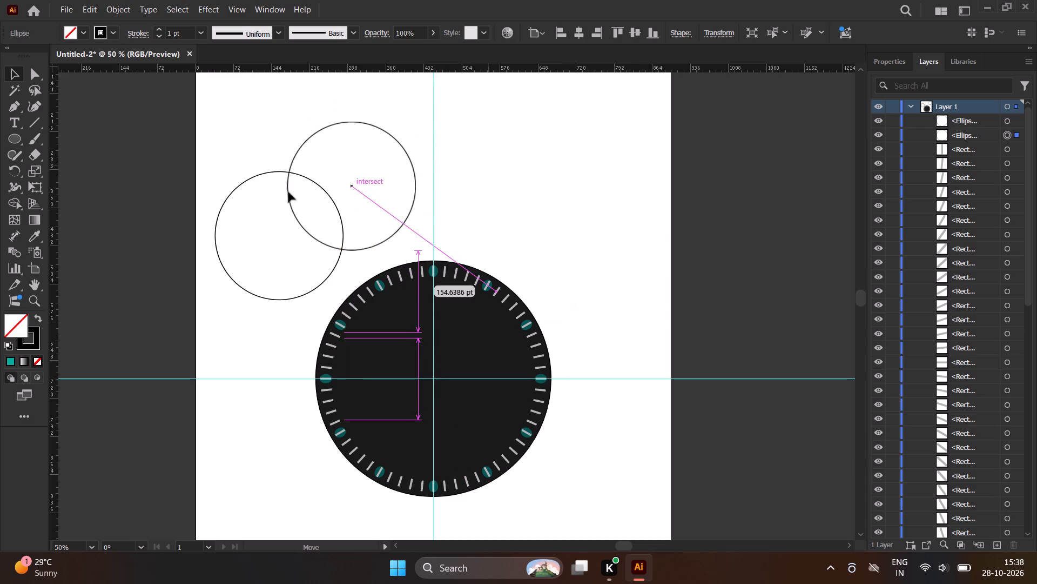
{"action": "left_click_drag", "start_coordinate": [288, 192], "coordinate": [291, 177]}
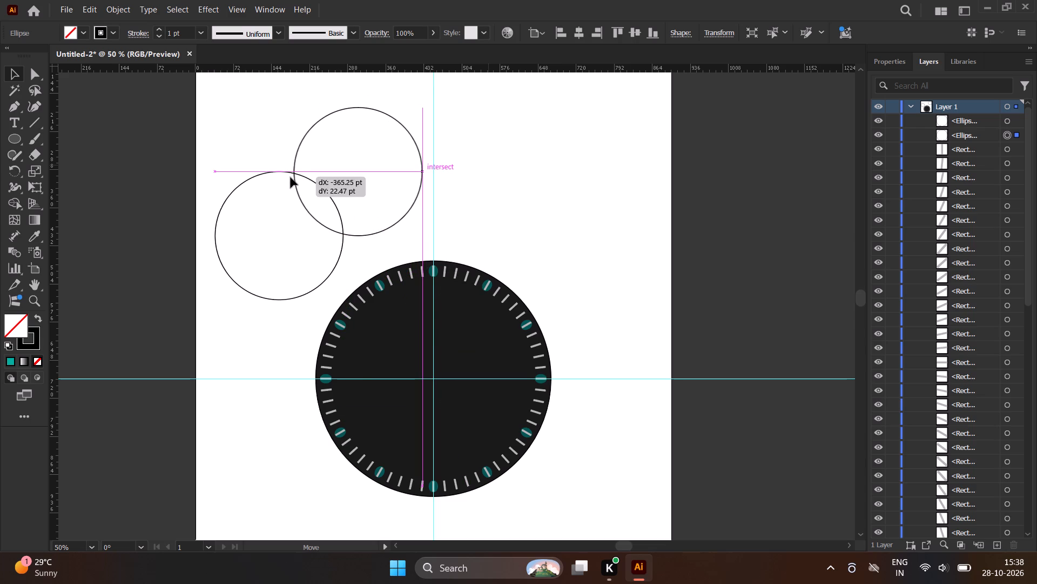
{"action": "left_click_drag", "start_coordinate": [291, 177], "coordinate": [289, 180]}
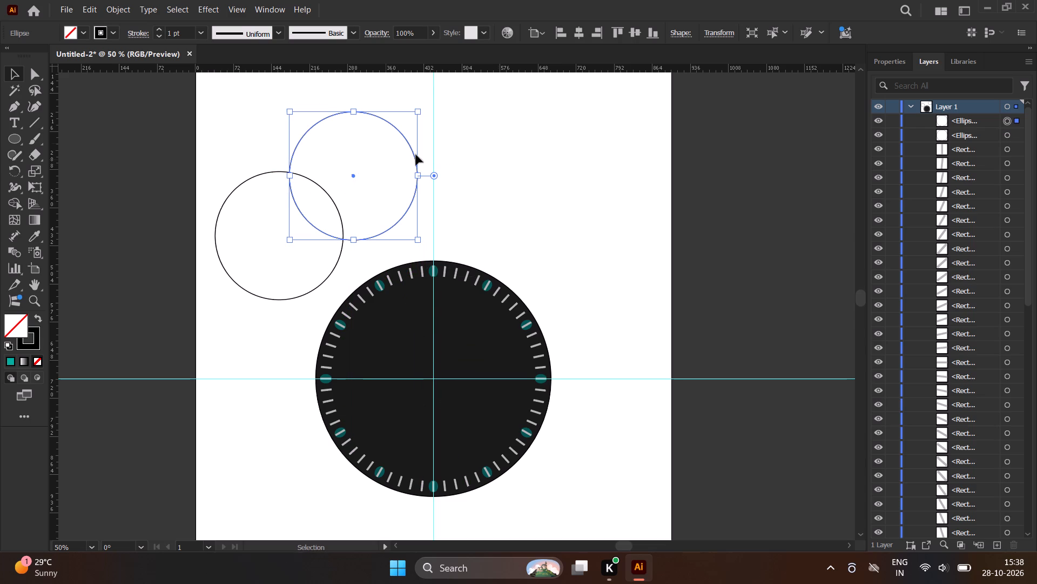
Delete the outer part of each overlapping circle with Shape Builder, keeping only the lens-shaped intersection.
{"action": "left_click", "coordinate": [16, 198]}
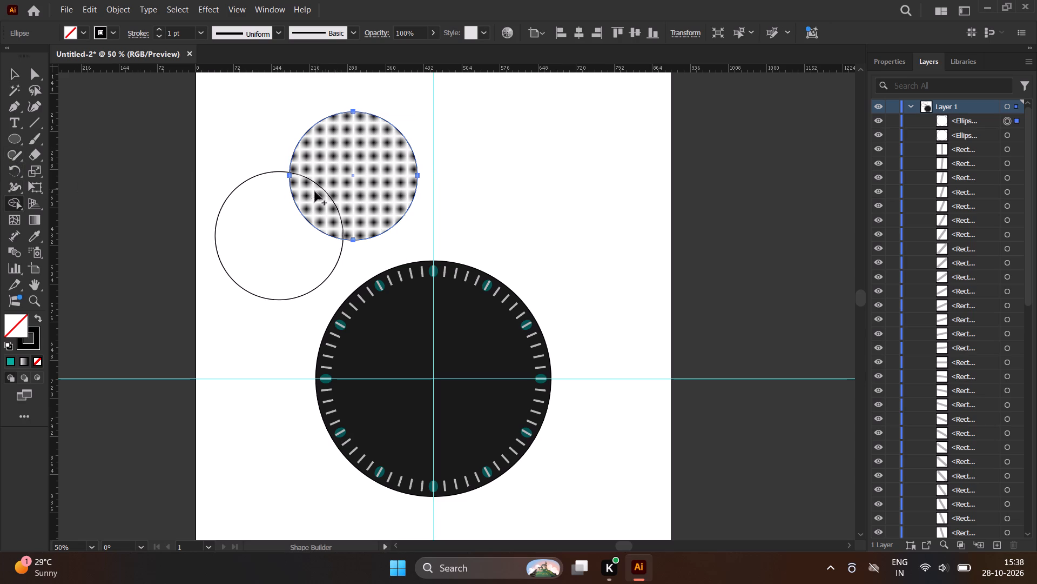
{"action": "left_click", "coordinate": [272, 217], "text": "alt"}
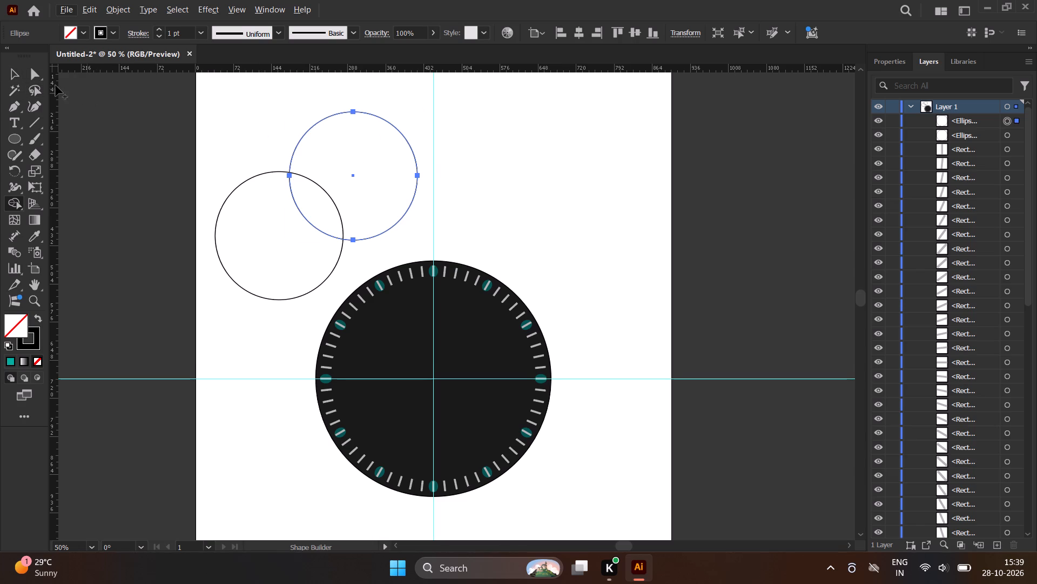
{"action": "left_click", "coordinate": [14, 75]}
{"action": "left_click_drag", "start_coordinate": [203, 97], "coordinate": [285, 181]}
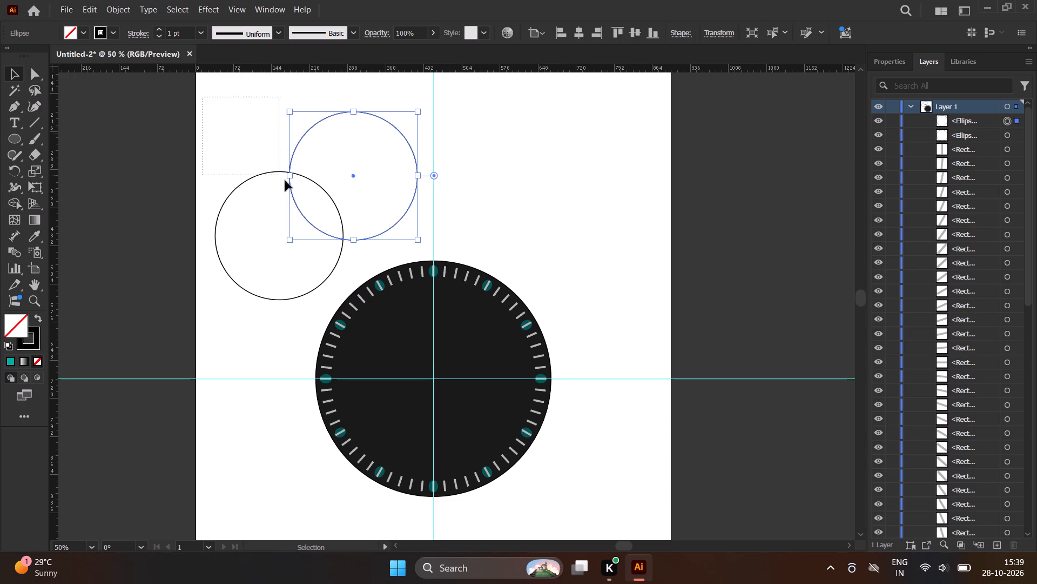
{"action": "left_click_drag", "start_coordinate": [285, 181], "coordinate": [352, 256]}
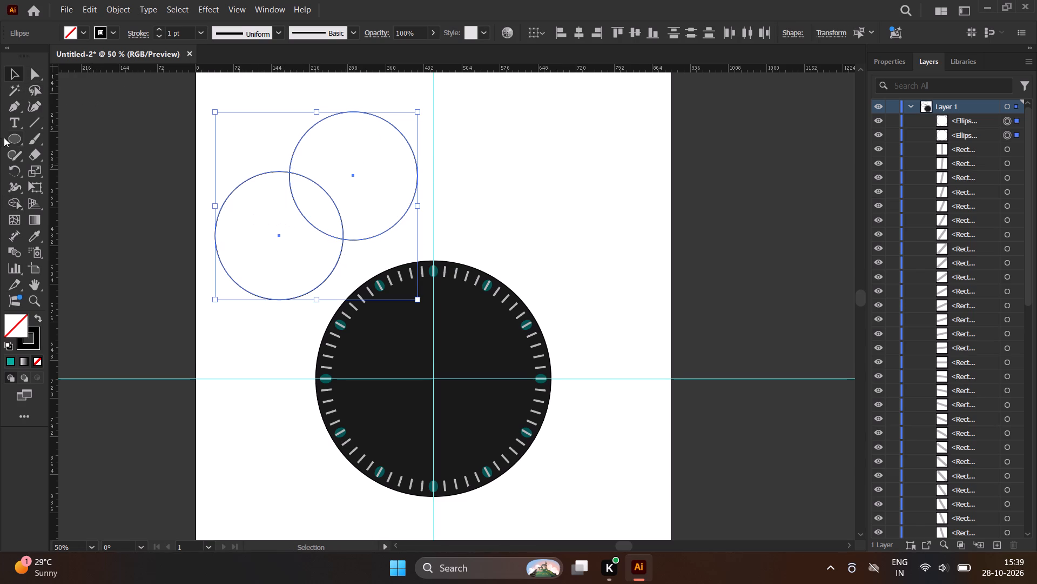
{"action": "left_click", "coordinate": [17, 204]}
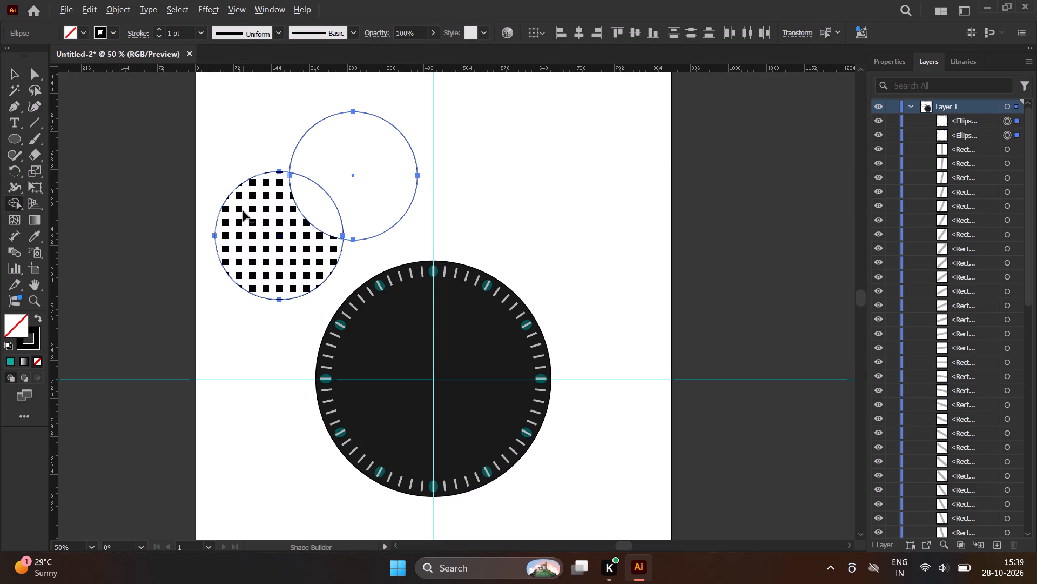
{"action": "left_click", "coordinate": [243, 211], "text": "alt"}
{"action": "left_click", "coordinate": [345, 157], "text": "alt"}
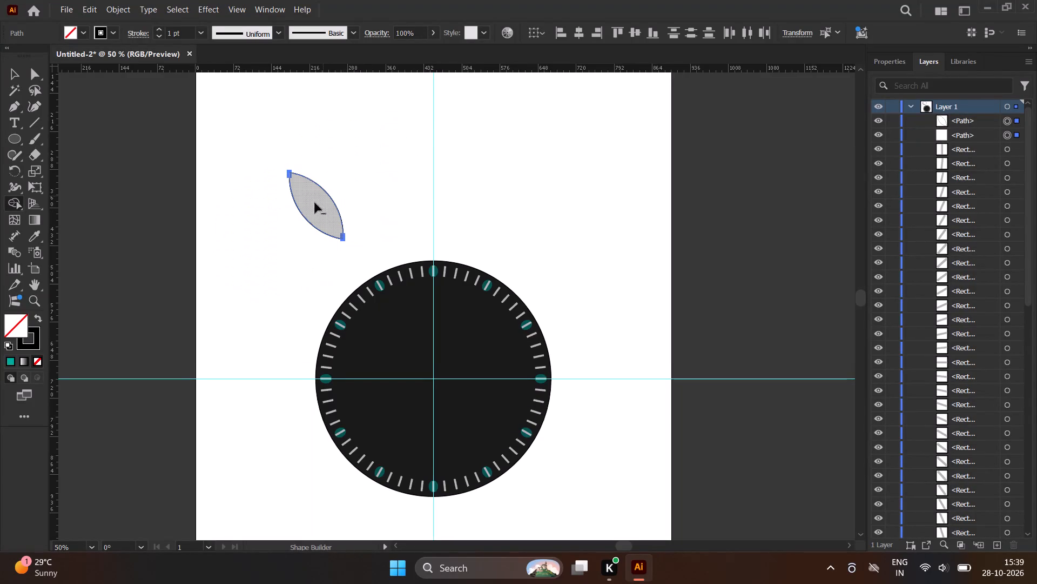
{"action": "left_click", "coordinate": [12, 72]}
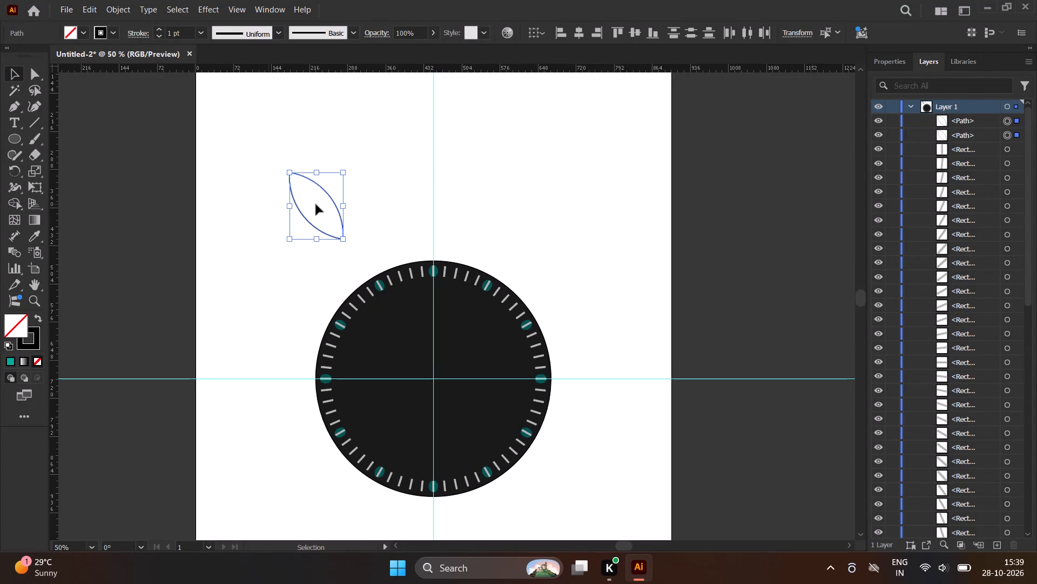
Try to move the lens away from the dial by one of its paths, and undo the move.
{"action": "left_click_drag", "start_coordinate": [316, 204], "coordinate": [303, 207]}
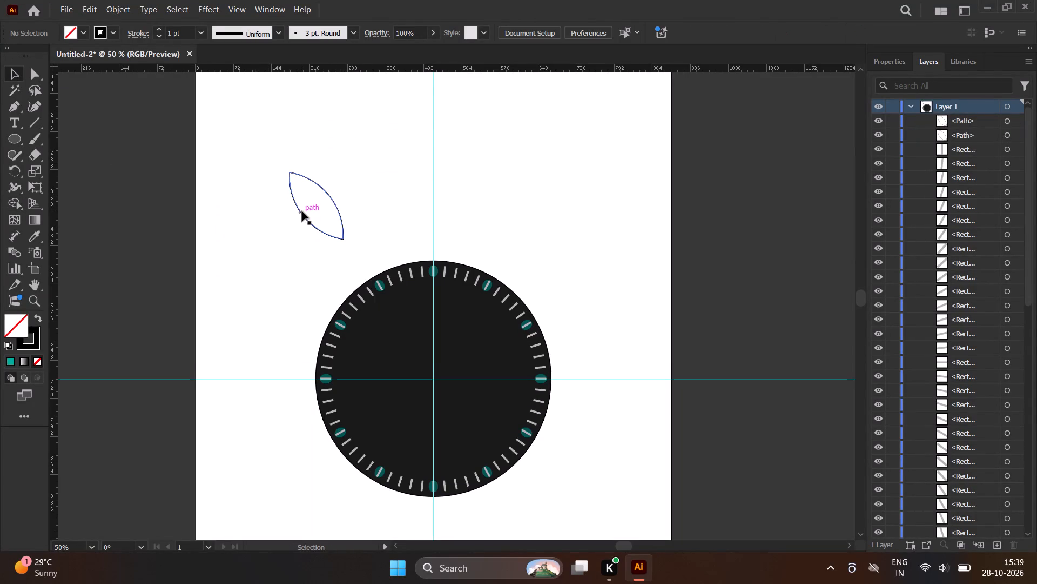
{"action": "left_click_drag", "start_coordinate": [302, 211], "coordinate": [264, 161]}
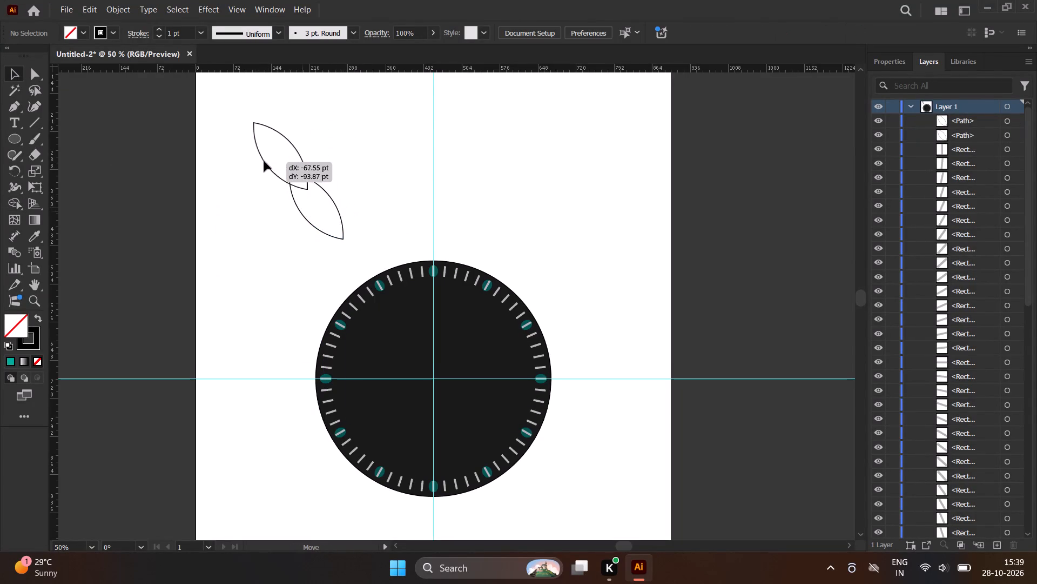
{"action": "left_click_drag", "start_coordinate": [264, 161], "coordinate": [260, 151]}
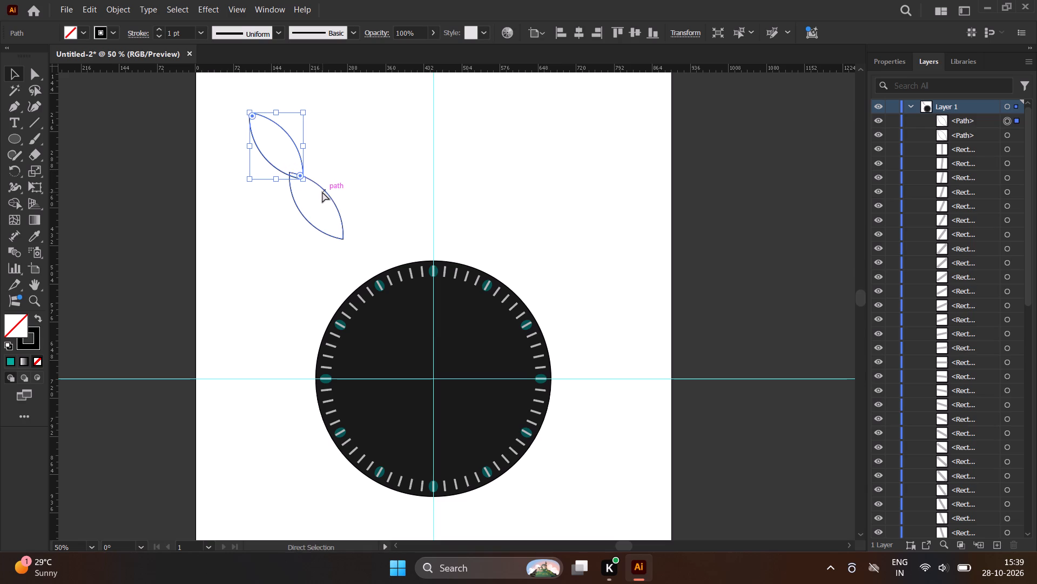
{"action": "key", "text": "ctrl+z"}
Select both overlapping lens paths and move them together up and left, farther from the dial.
{"action": "left_click_drag", "start_coordinate": [307, 216], "coordinate": [296, 206]}
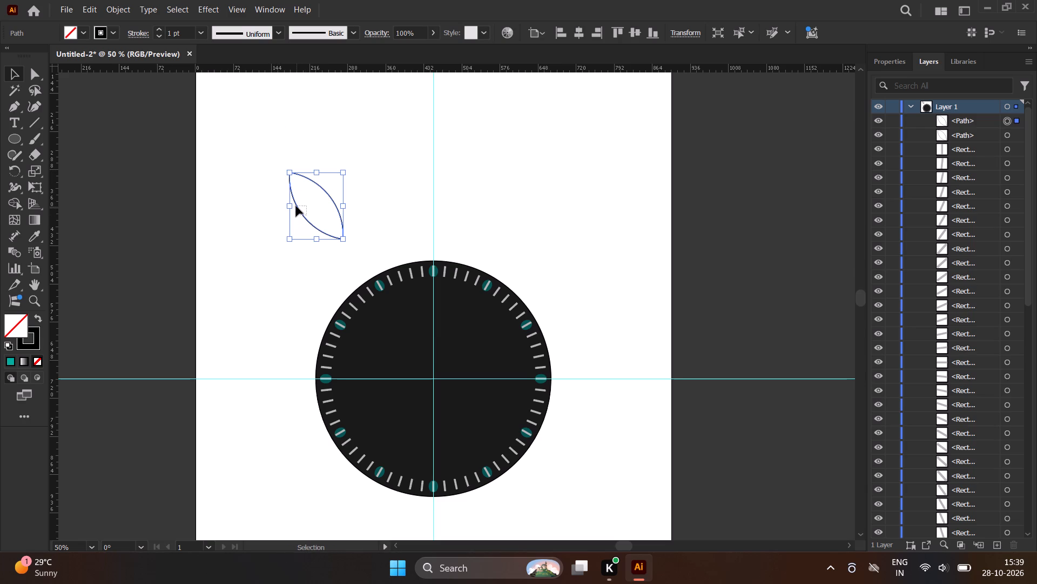
{"action": "left_click_drag", "start_coordinate": [296, 206], "coordinate": [297, 207]}
{"action": "left_click_drag", "start_coordinate": [302, 213], "coordinate": [246, 174]}
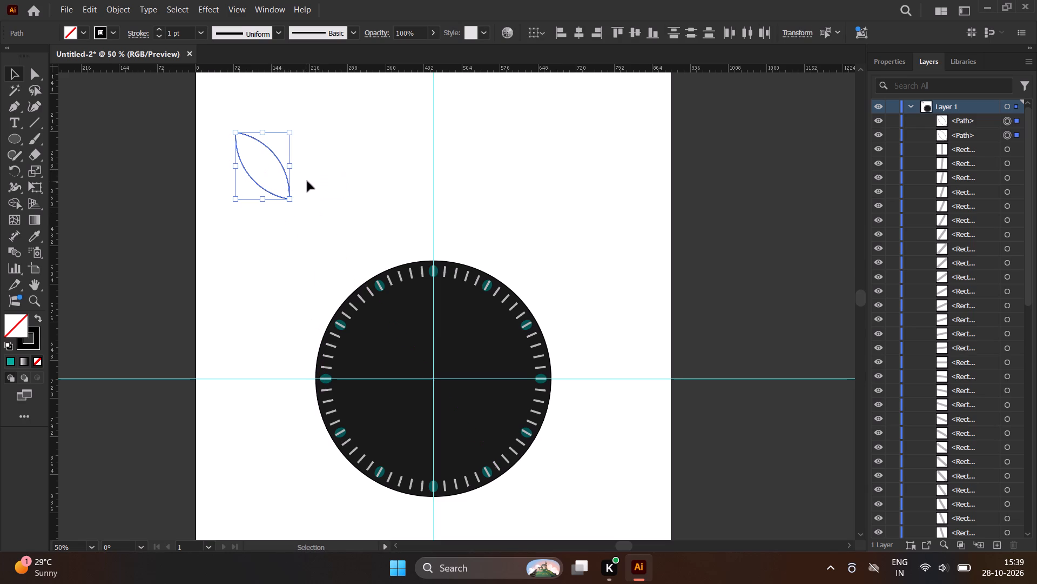
Rotate both lens paths together to about 324° so the lens stands nearly upright, and deselect them.
{"action": "left_click_drag", "start_coordinate": [295, 125], "coordinate": [305, 149]}
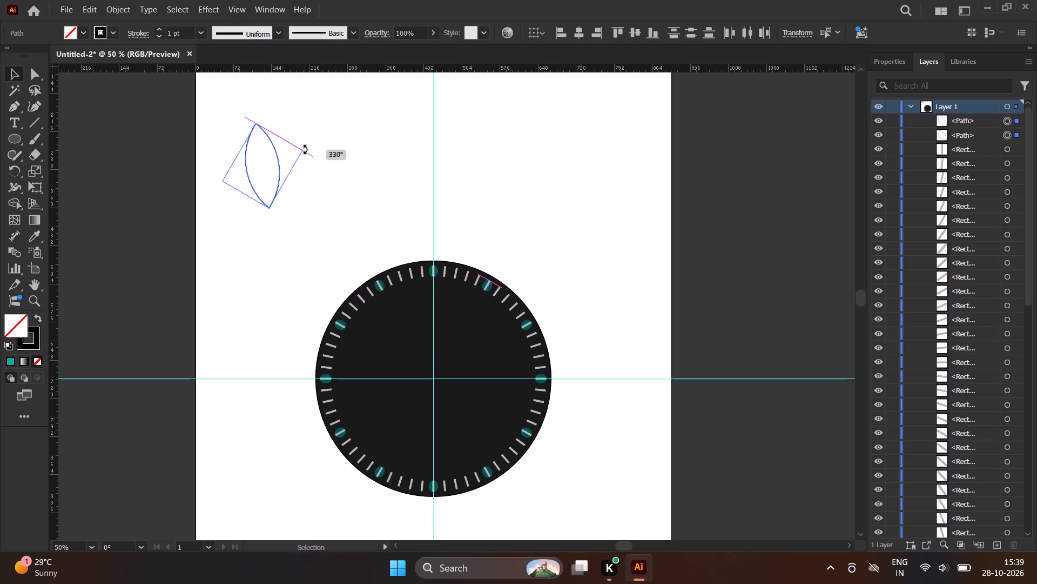
{"action": "left_click_drag", "start_coordinate": [305, 149], "coordinate": [304, 154]}
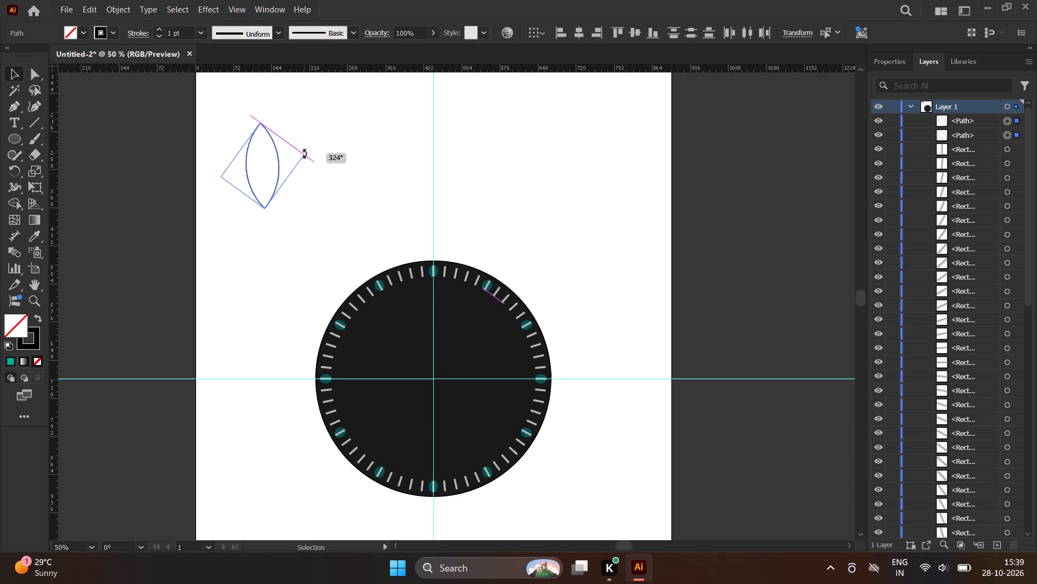
{"action": "left_click_drag", "start_coordinate": [304, 154], "coordinate": [304, 152]}
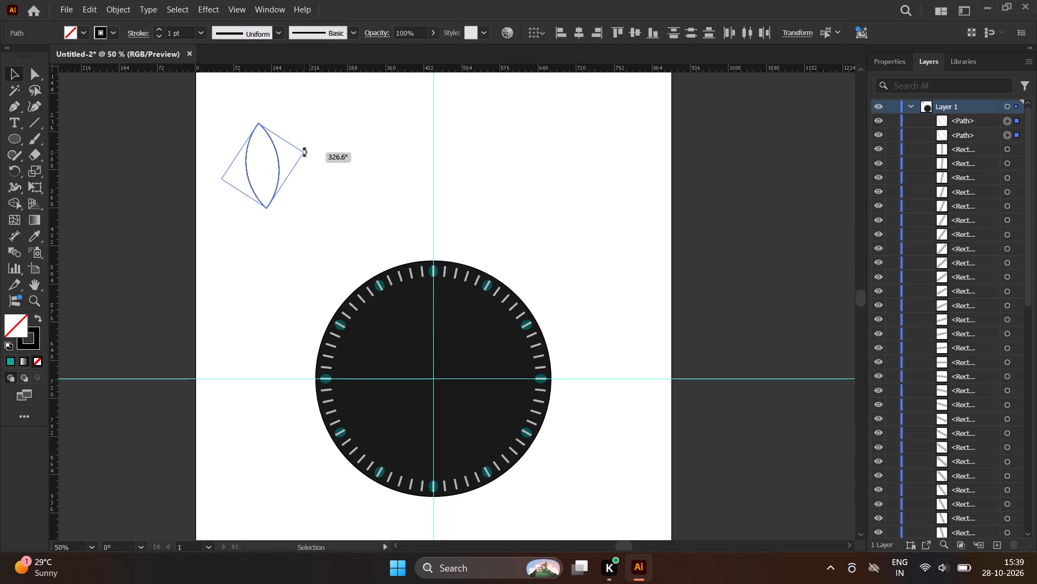
{"action": "left_click_drag", "start_coordinate": [304, 152], "coordinate": [304, 154]}
{"action": "left_click", "coordinate": [241, 203]}
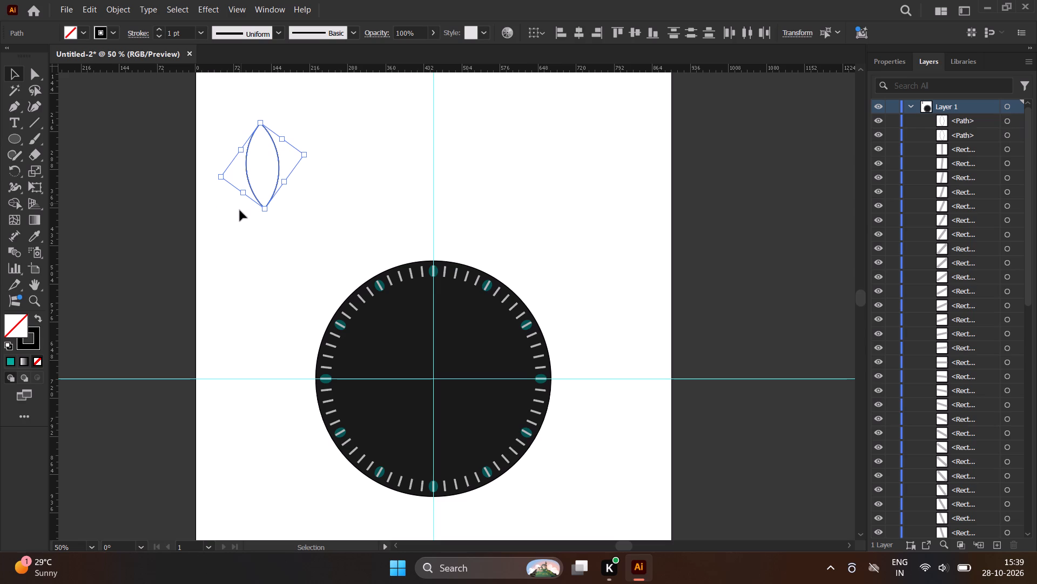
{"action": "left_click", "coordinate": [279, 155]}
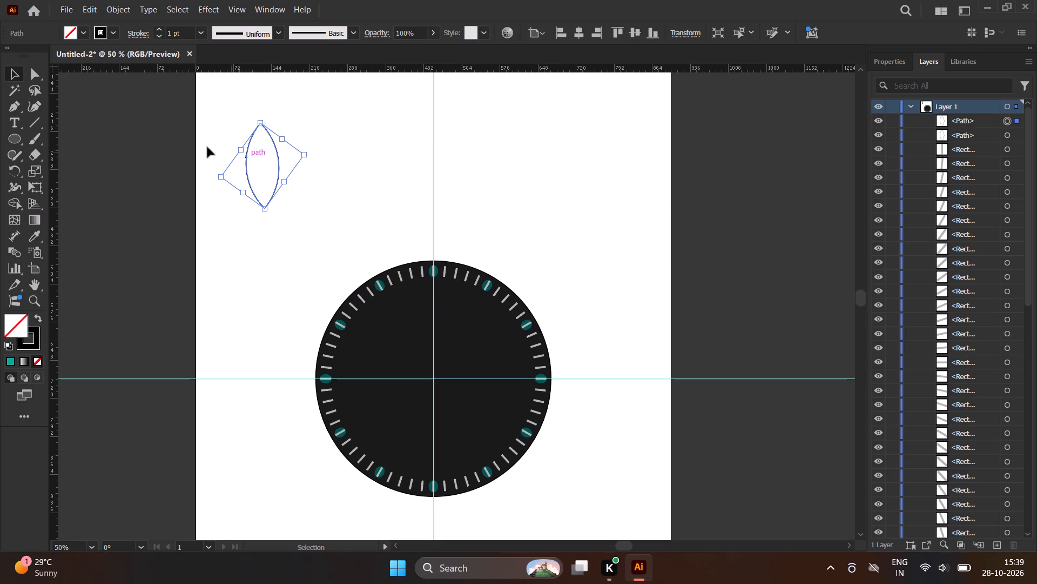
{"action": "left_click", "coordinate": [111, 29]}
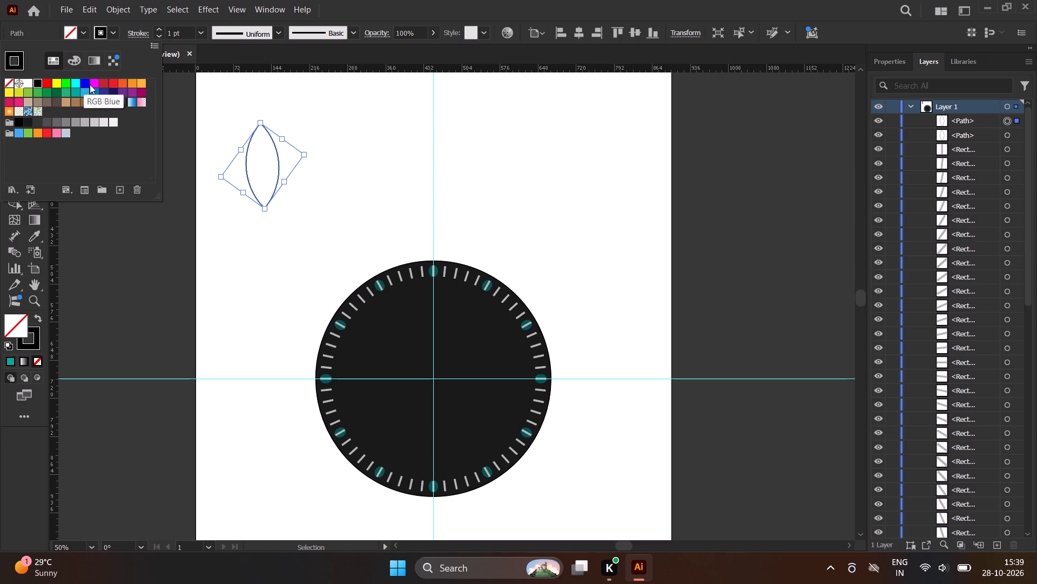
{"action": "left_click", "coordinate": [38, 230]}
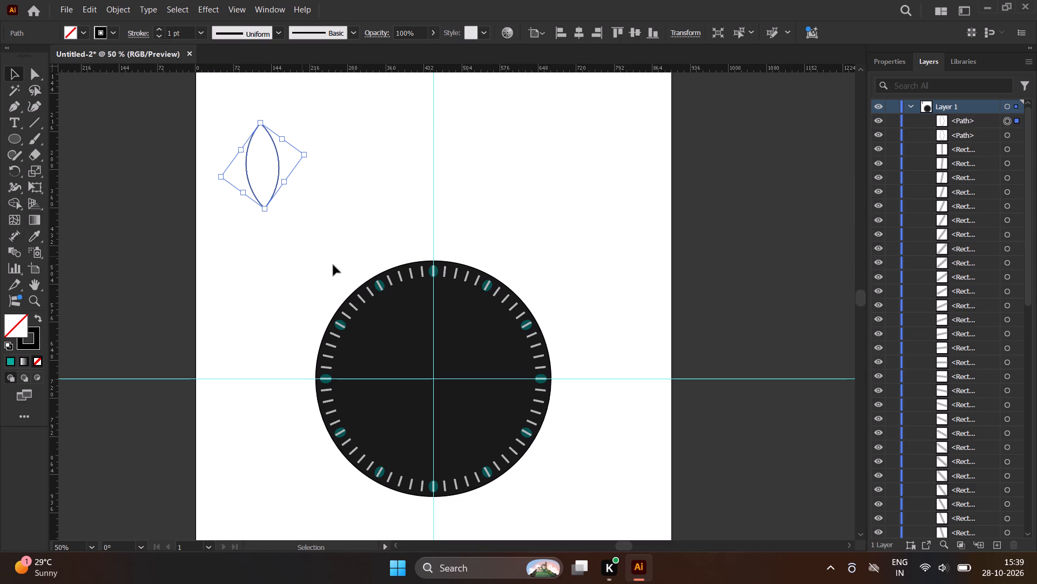
Fill the selected lens path with the dark teal of the dial's ellipses, sampled with the Eyedropper.
{"action": "scroll", "coordinate": [452, 267], "scroll_direction": "up", "scroll_amount": 4}
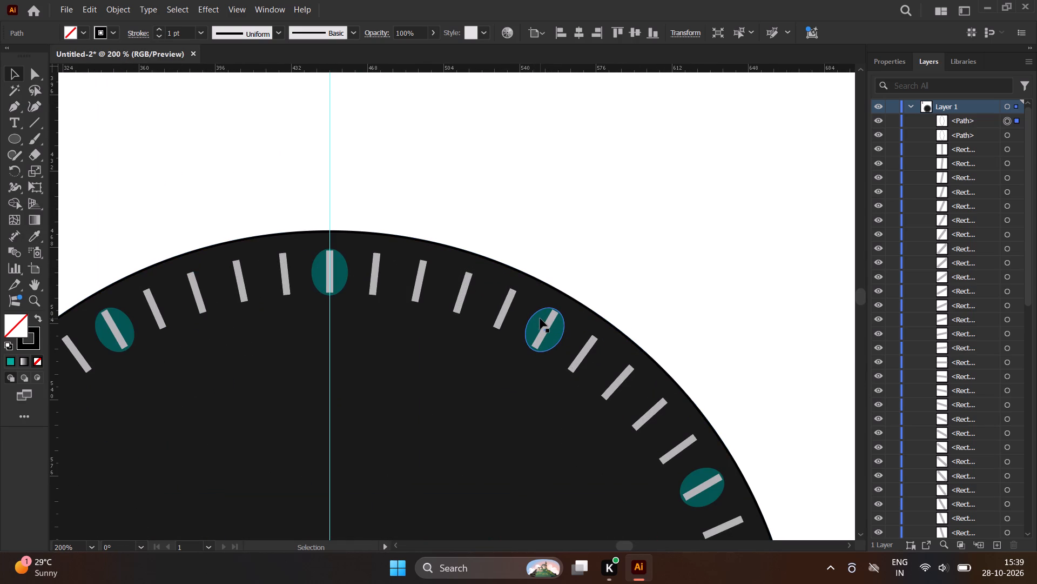
{"action": "left_click", "coordinate": [35, 236]}
{"action": "left_click", "coordinate": [540, 318]}
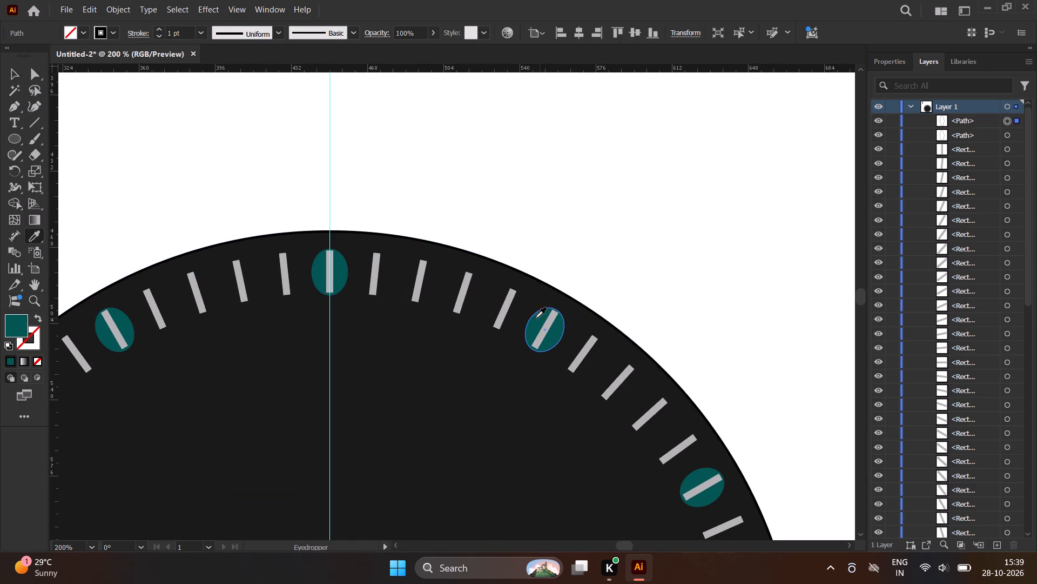
Move the teal-filled lens up and right, clear of the unfilled lens outline beneath it.
{"action": "scroll", "coordinate": [266, 253], "scroll_direction": "down", "scroll_amount": 3}
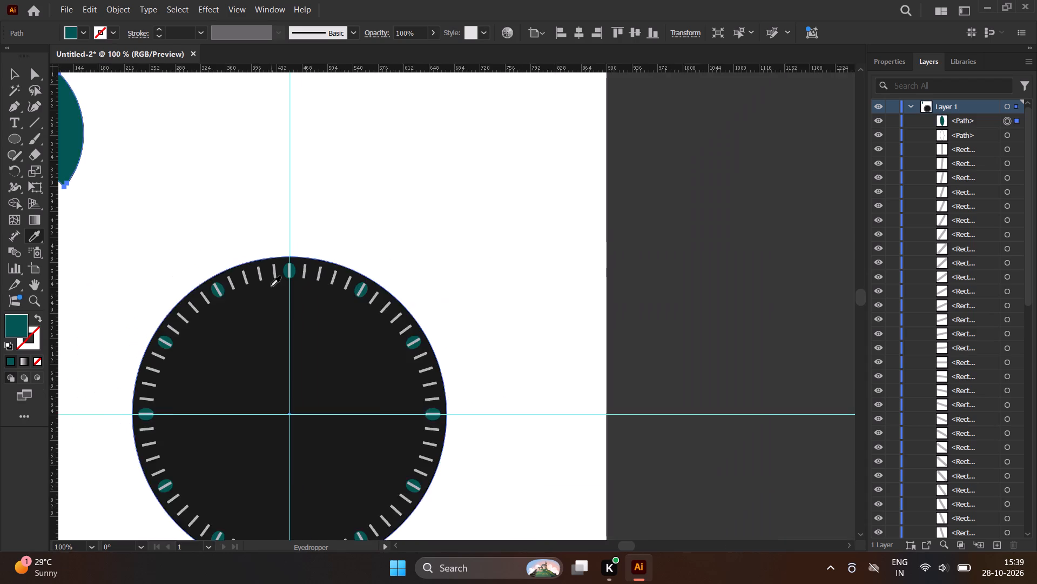
{"action": "scroll", "coordinate": [271, 287], "scroll_direction": "down", "scroll_amount": 1}
{"action": "scroll", "coordinate": [412, 218], "scroll_direction": "down", "scroll_amount": 1}
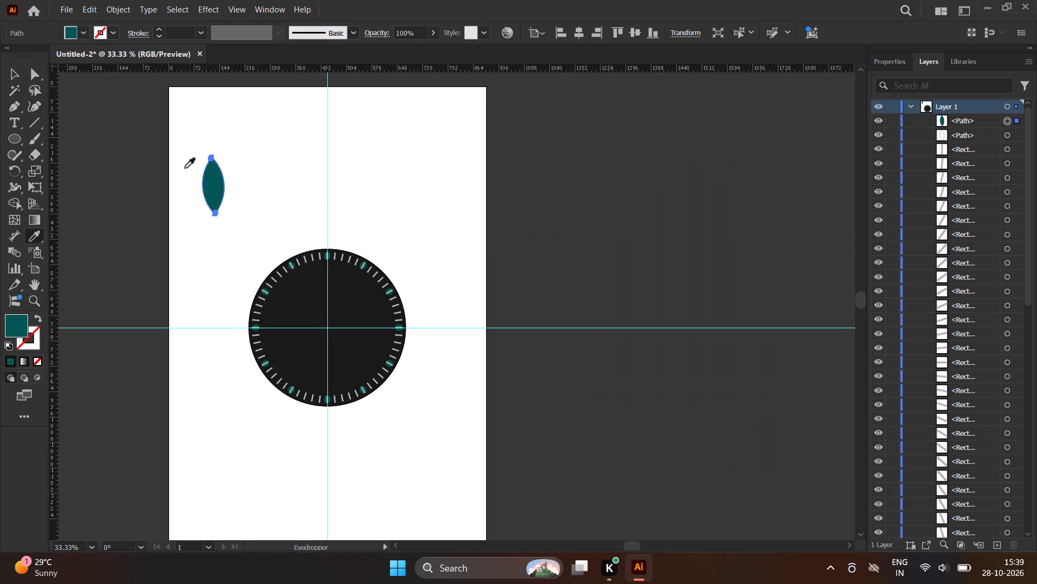
{"action": "left_click", "coordinate": [18, 68]}
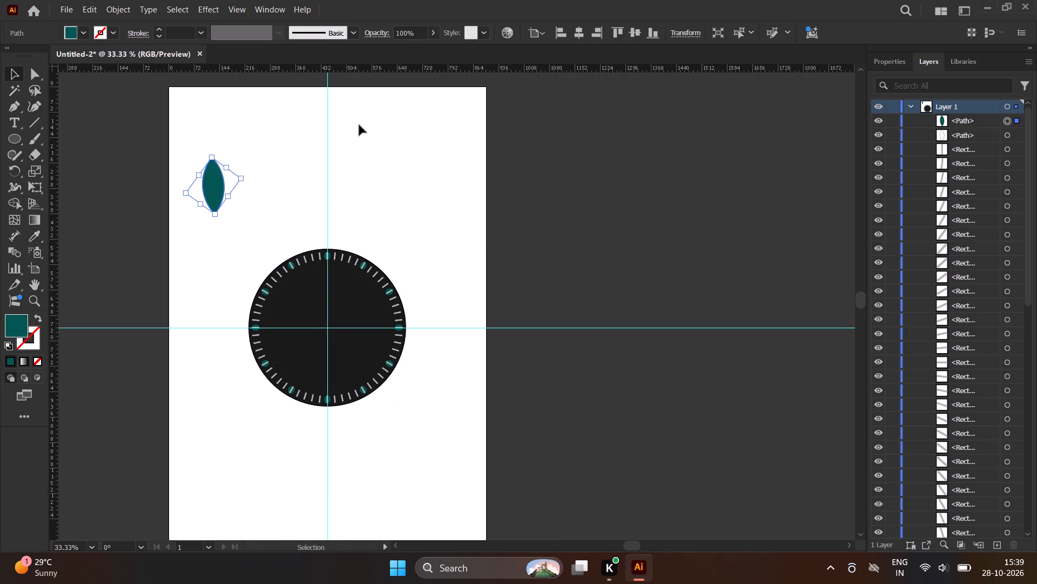
{"action": "scroll", "coordinate": [363, 168], "scroll_direction": "down", "scroll_amount": 1}
{"action": "left_click_drag", "start_coordinate": [248, 179], "coordinate": [266, 165]}
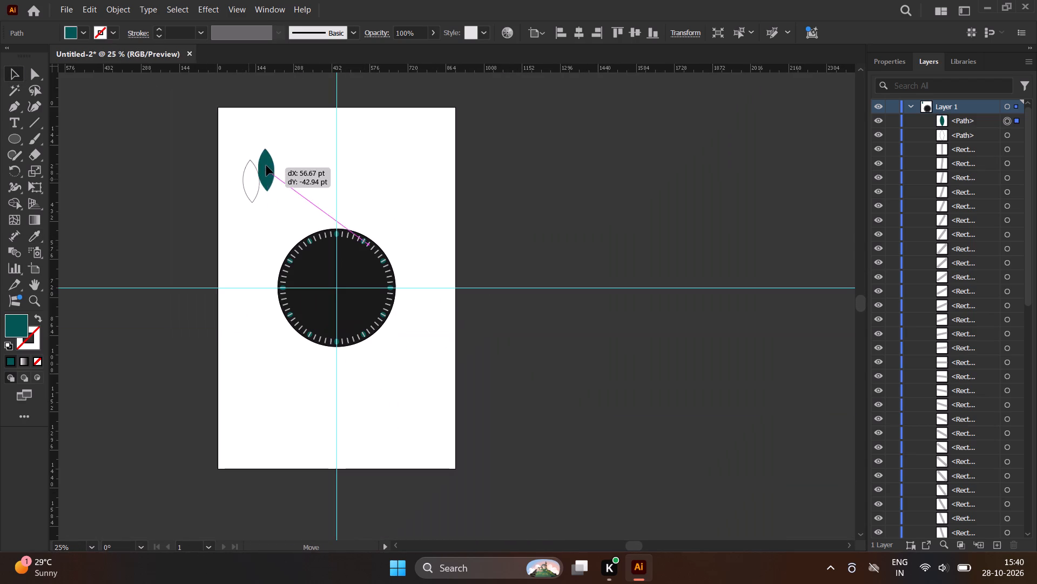
{"action": "left_click_drag", "start_coordinate": [266, 165], "coordinate": [272, 155]}
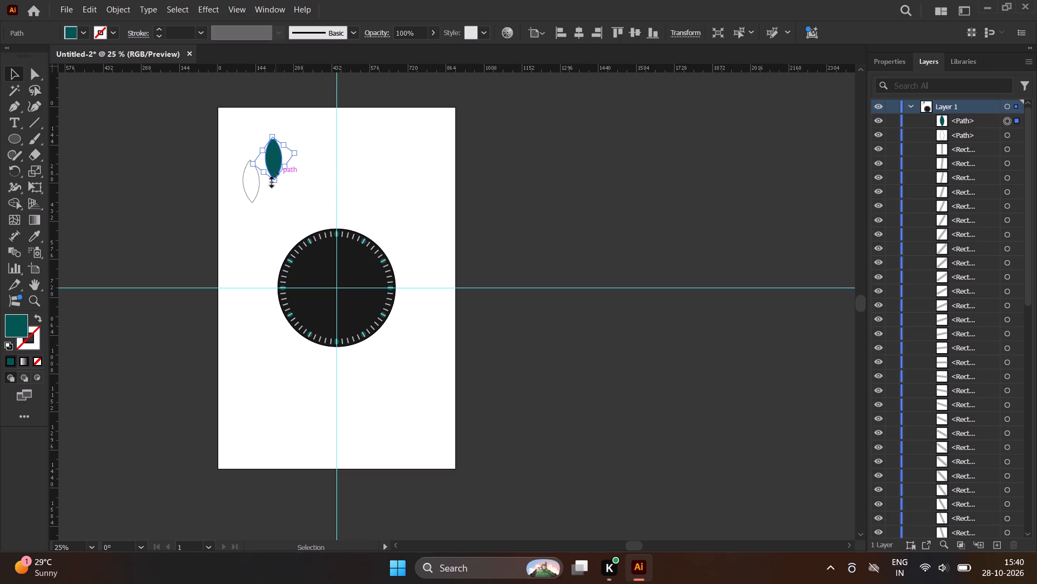
Delete the leftover unfilled lens outline, keeping only the teal lens.
{"action": "scroll", "coordinate": [253, 132], "scroll_direction": "down", "scroll_amount": 1}
{"action": "scroll", "coordinate": [256, 135], "scroll_direction": "up", "scroll_amount": 2}
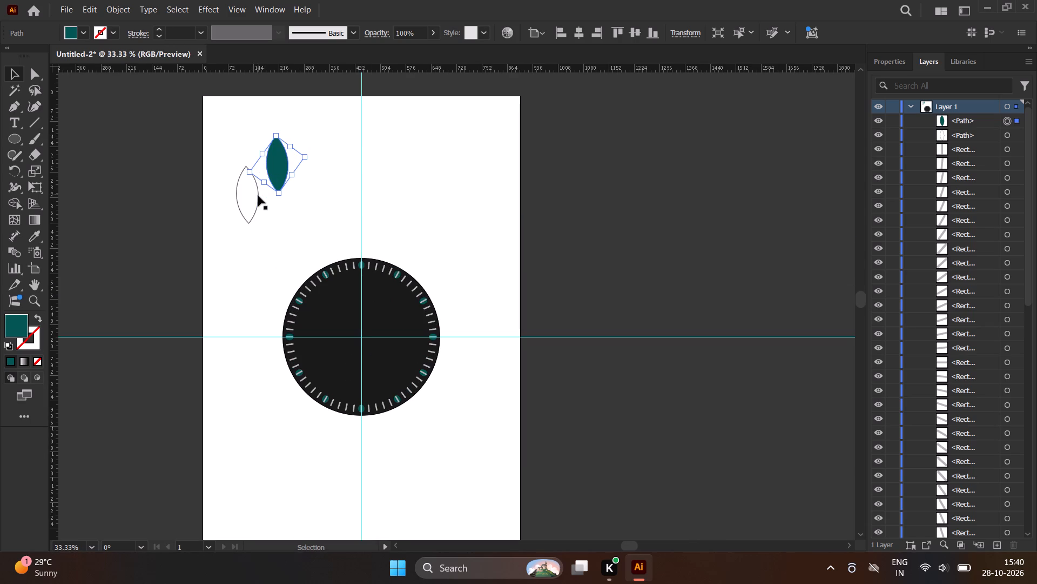
{"action": "left_click", "coordinate": [259, 196]}
{"action": "key", "text": "Delete"}
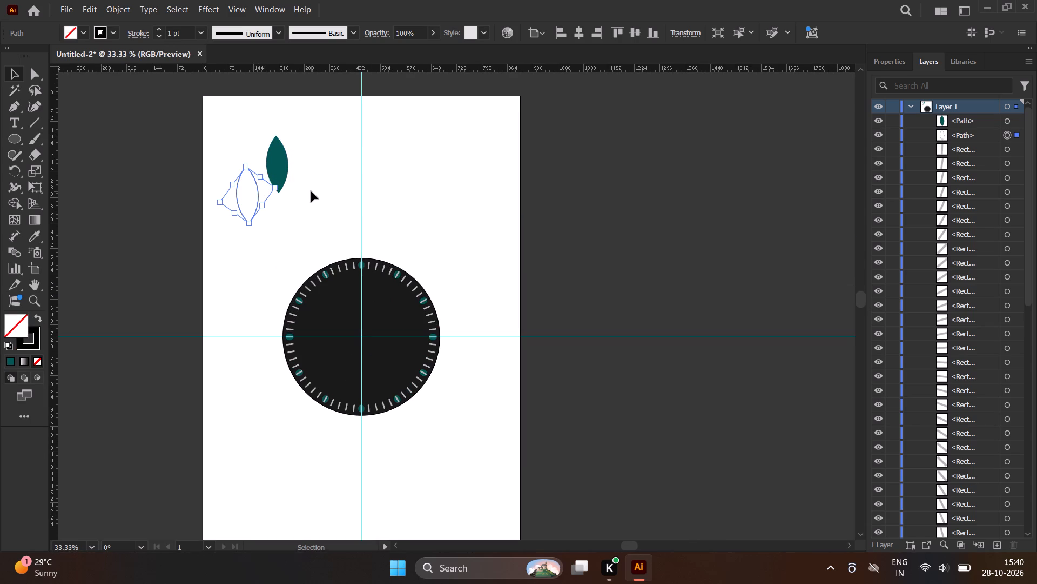
Move the teal lens slightly up and right on the artboard and deselect it.
{"action": "scroll", "coordinate": [291, 167], "scroll_direction": "up", "scroll_amount": 1}
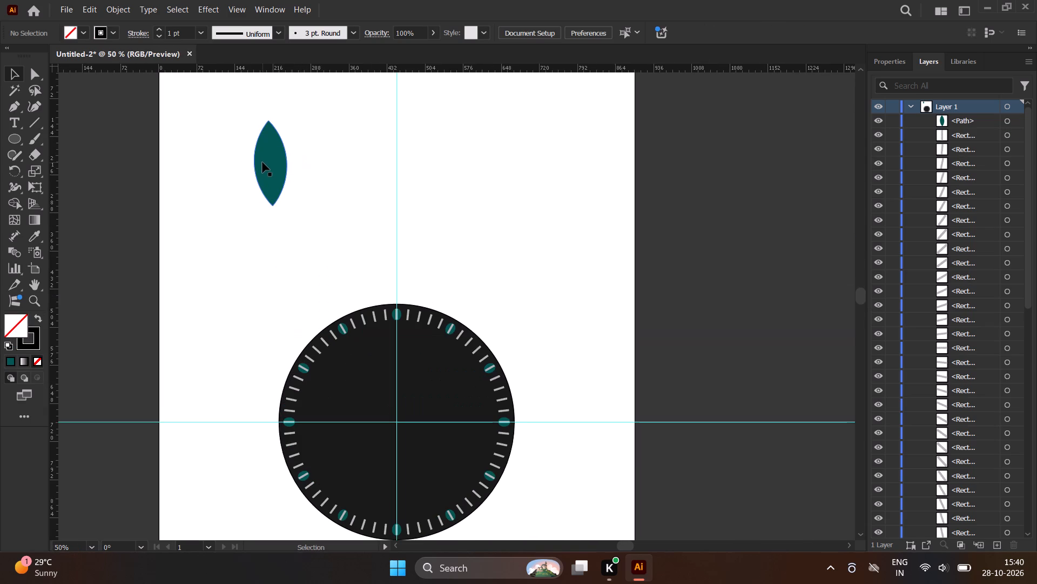
{"action": "left_click", "coordinate": [262, 162]}
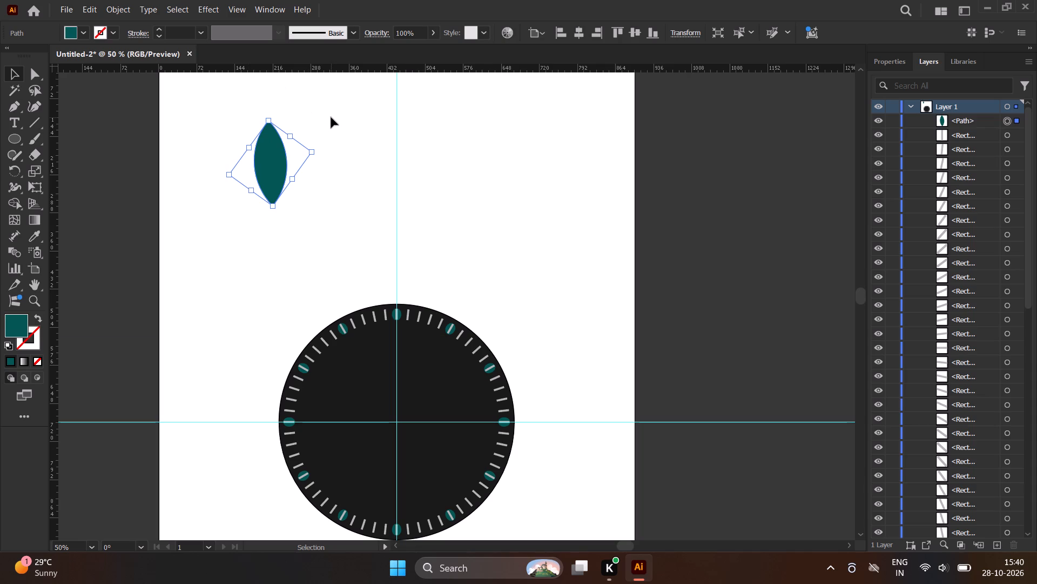
{"action": "left_click", "coordinate": [331, 117]}
{"action": "left_click", "coordinate": [274, 150]}
{"action": "left_click_drag", "start_coordinate": [273, 150], "coordinate": [280, 149]}
{"action": "left_click_drag", "start_coordinate": [280, 149], "coordinate": [286, 139]}
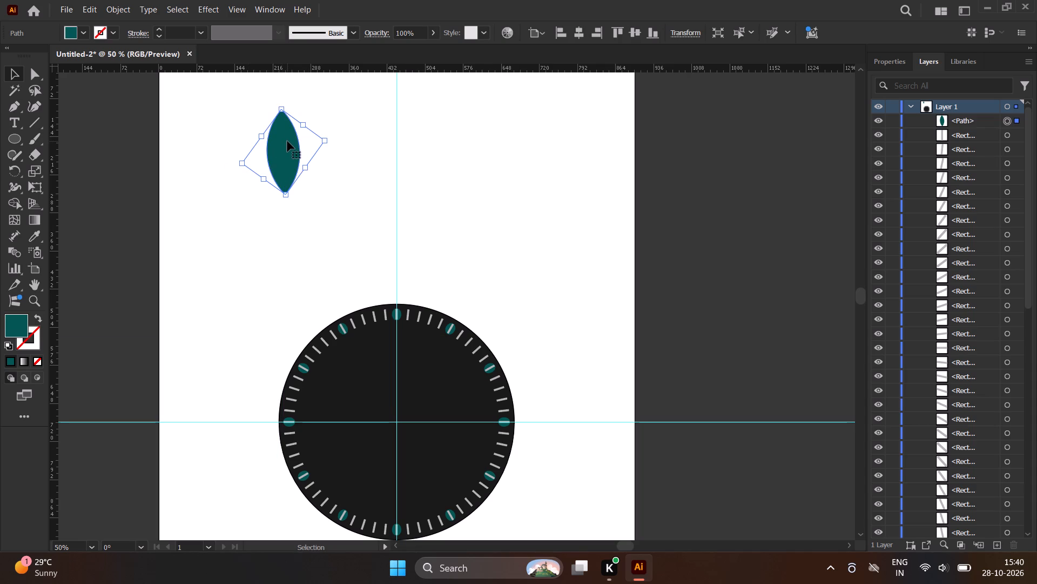
{"action": "left_click", "coordinate": [331, 129]}
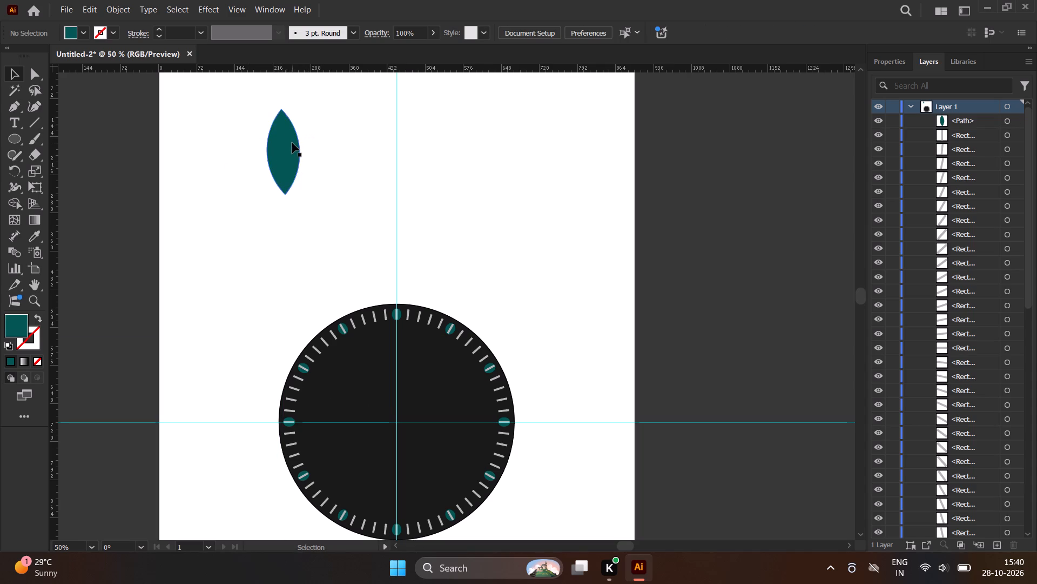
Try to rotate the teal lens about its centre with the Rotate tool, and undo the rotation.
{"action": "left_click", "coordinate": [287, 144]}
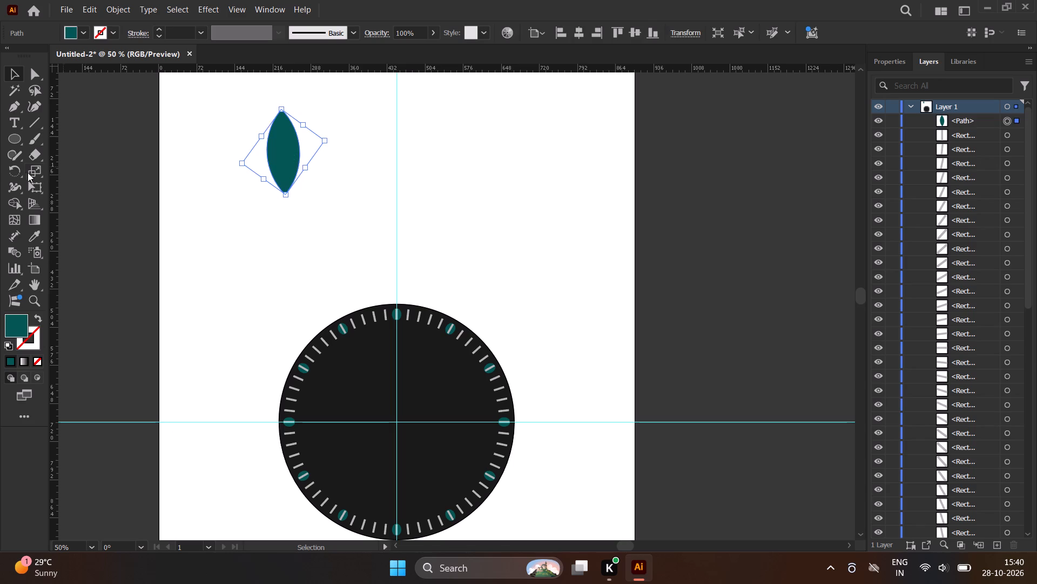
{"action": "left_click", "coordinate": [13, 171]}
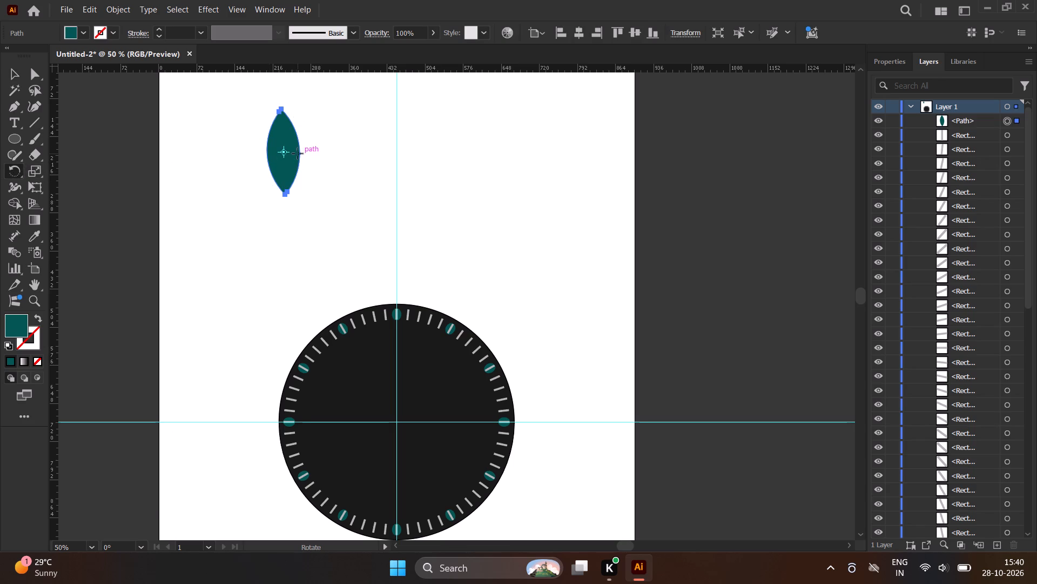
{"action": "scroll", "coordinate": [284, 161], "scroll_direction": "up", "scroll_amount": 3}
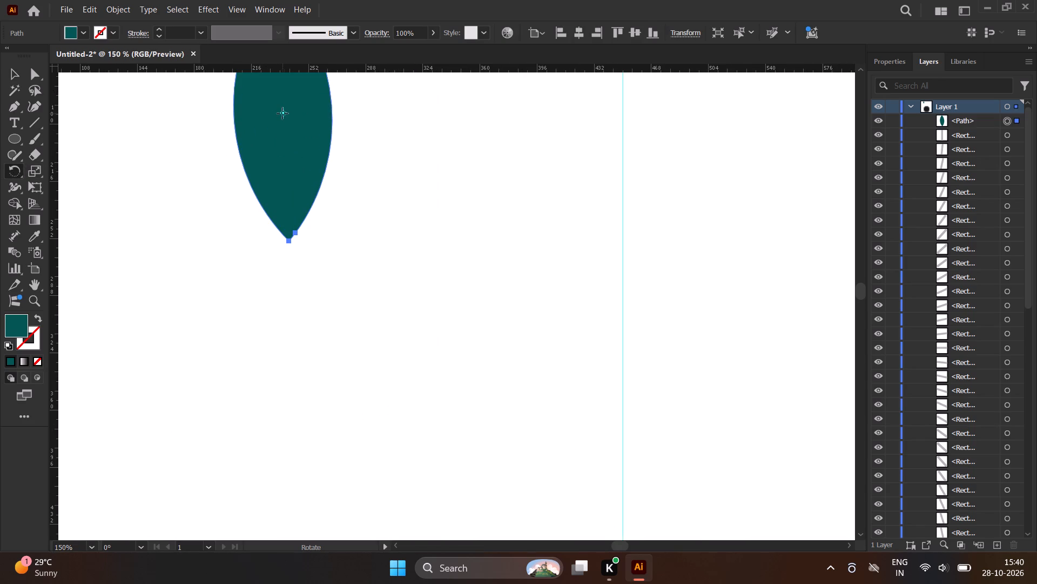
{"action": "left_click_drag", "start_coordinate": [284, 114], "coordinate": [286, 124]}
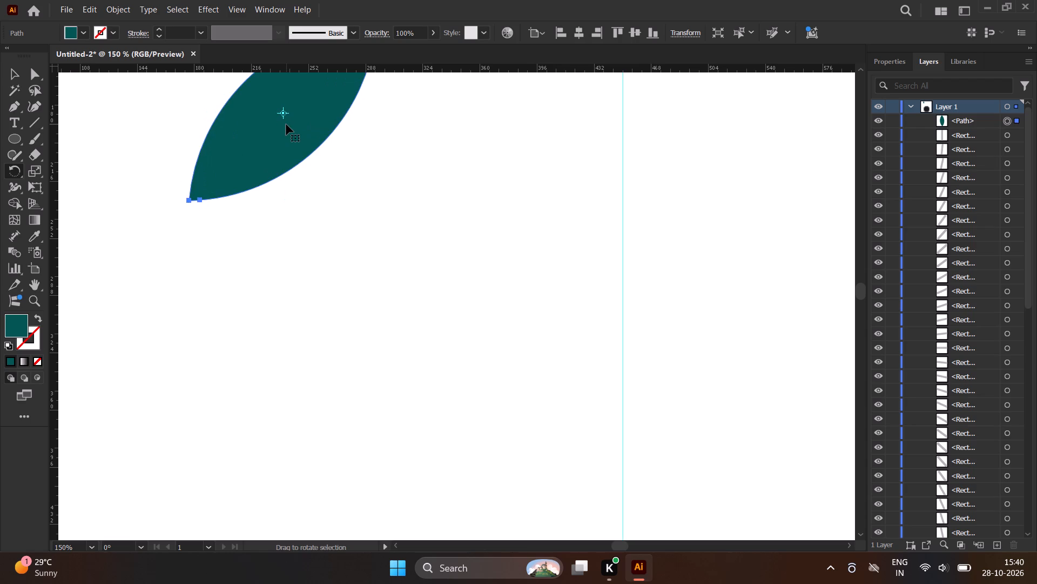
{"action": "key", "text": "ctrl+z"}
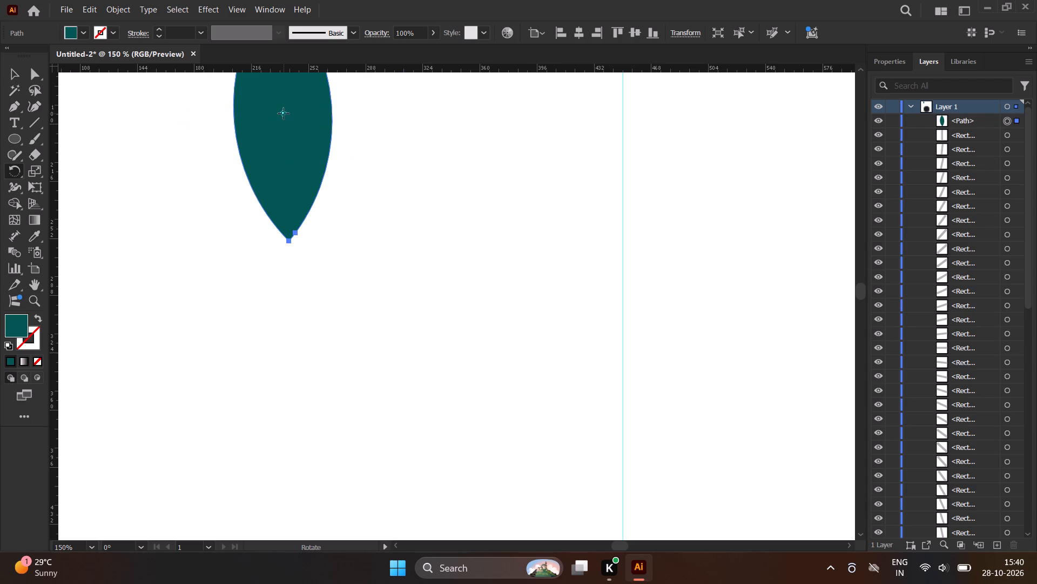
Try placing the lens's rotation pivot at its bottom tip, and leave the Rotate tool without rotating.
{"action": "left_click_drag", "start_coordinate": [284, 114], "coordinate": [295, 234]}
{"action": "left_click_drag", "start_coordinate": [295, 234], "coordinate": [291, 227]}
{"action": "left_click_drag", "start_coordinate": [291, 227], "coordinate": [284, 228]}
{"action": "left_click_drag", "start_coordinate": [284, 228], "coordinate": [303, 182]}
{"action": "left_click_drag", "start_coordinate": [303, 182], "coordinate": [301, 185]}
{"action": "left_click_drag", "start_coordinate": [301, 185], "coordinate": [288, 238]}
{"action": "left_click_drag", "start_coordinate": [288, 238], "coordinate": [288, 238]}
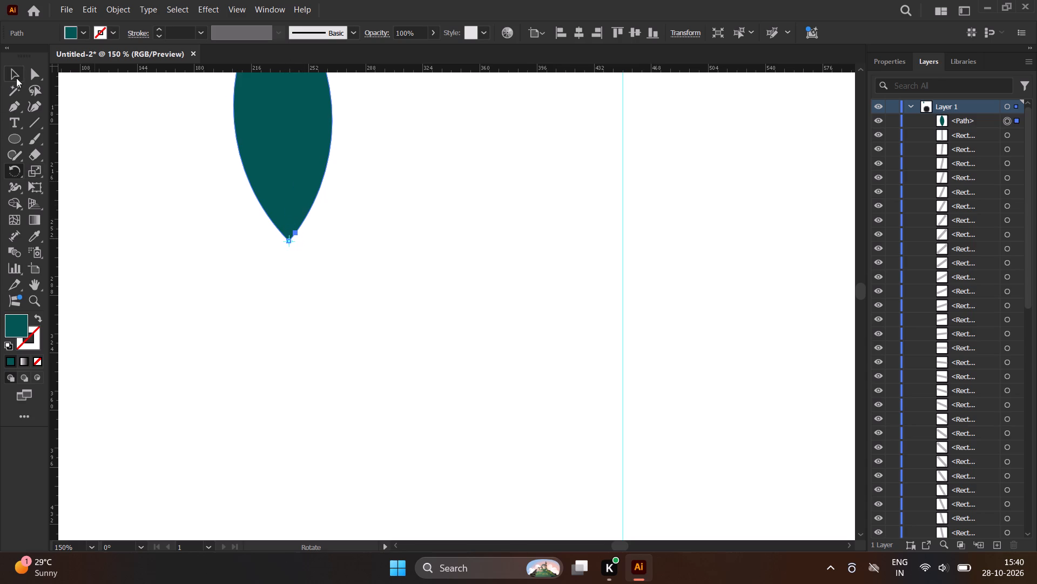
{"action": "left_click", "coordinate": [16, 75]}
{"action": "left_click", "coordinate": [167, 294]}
Select the teal lens and move it slightly up and left.
{"action": "scroll", "coordinate": [257, 339], "scroll_direction": "down", "scroll_amount": 1}
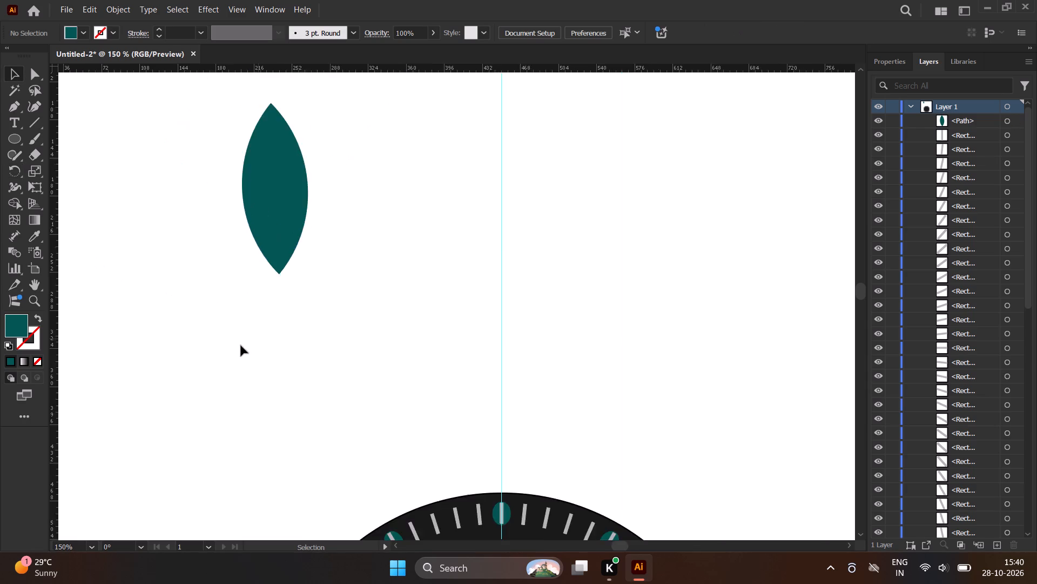
{"action": "scroll", "coordinate": [241, 346], "scroll_direction": "down", "scroll_amount": 1}
{"action": "left_click", "coordinate": [265, 226]}
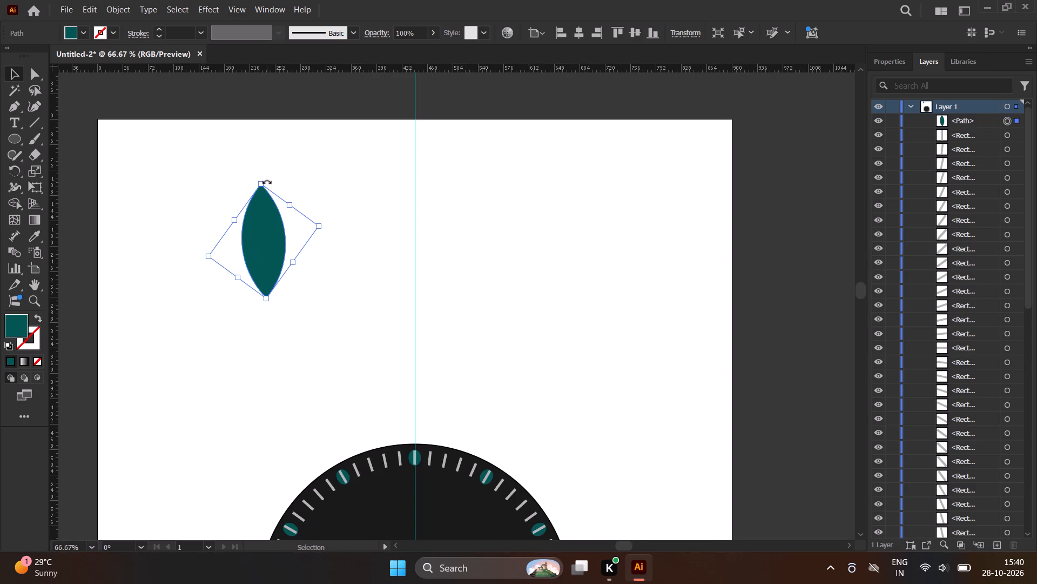
{"action": "left_click_drag", "start_coordinate": [266, 193], "coordinate": [257, 183]}
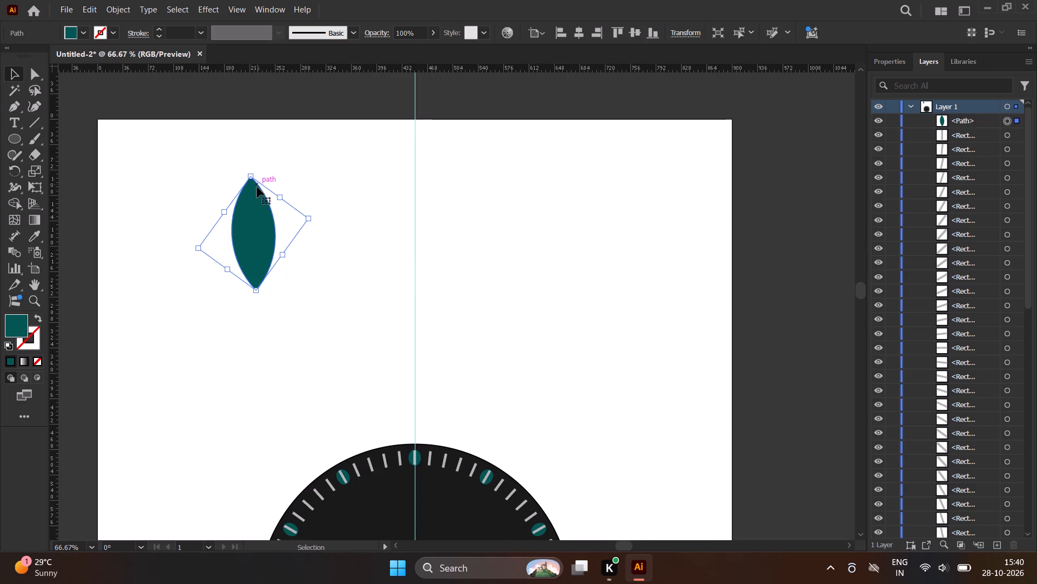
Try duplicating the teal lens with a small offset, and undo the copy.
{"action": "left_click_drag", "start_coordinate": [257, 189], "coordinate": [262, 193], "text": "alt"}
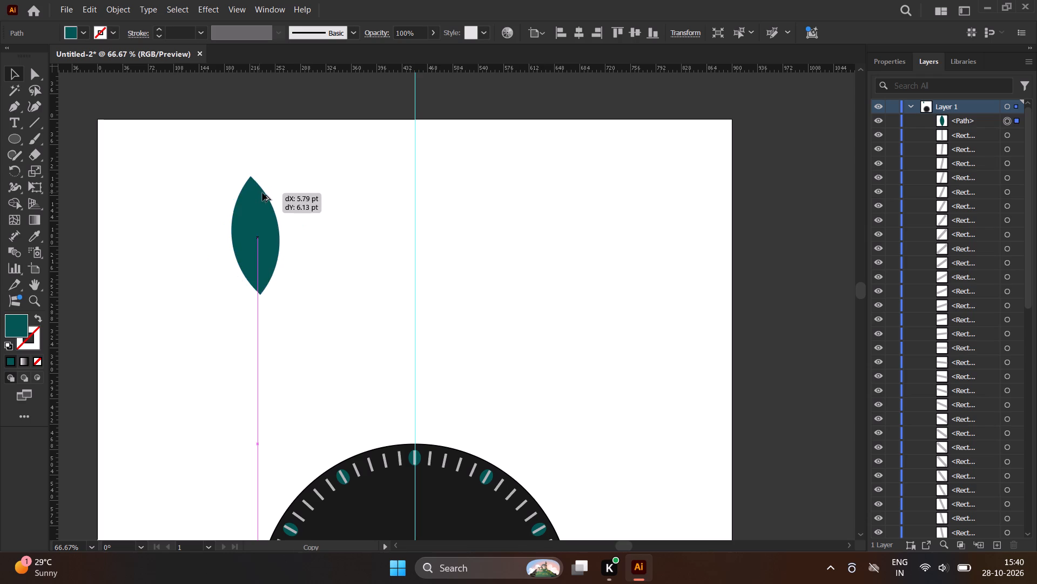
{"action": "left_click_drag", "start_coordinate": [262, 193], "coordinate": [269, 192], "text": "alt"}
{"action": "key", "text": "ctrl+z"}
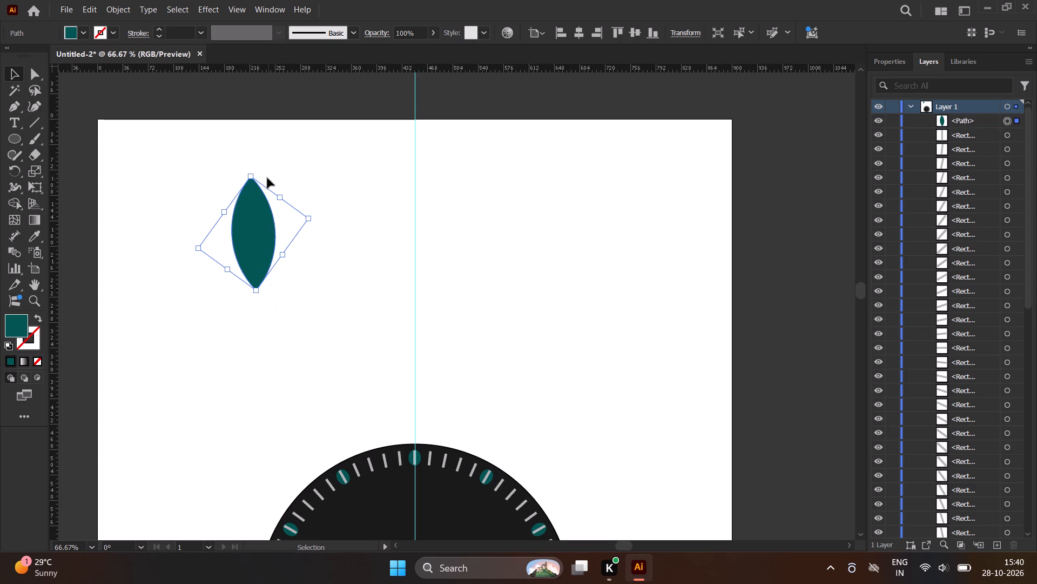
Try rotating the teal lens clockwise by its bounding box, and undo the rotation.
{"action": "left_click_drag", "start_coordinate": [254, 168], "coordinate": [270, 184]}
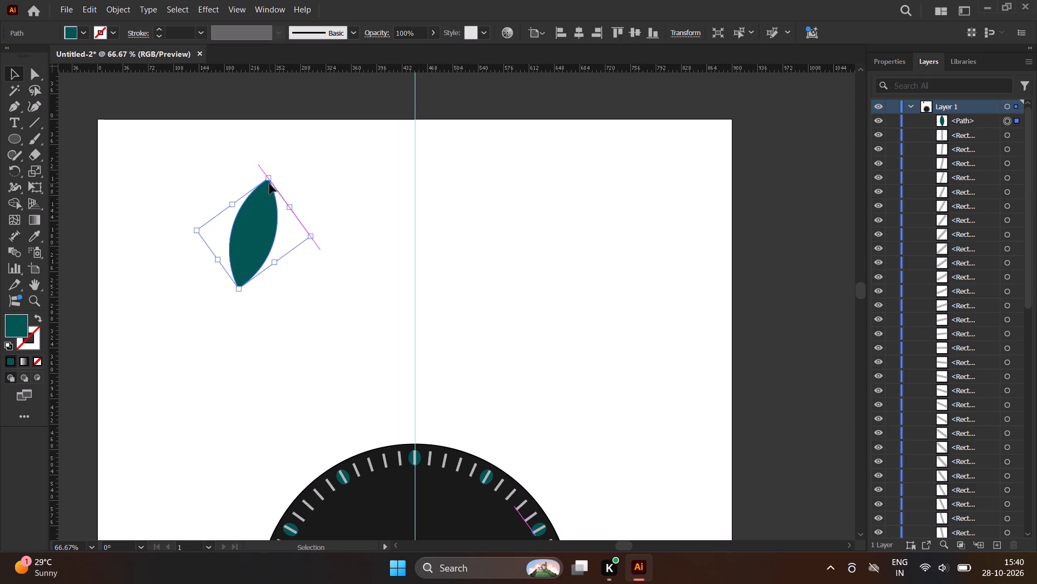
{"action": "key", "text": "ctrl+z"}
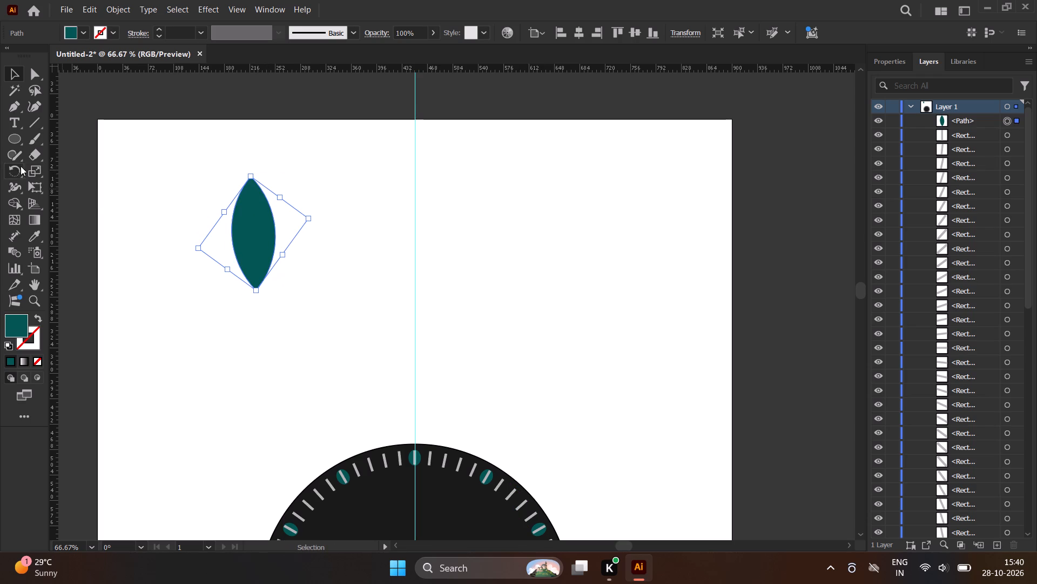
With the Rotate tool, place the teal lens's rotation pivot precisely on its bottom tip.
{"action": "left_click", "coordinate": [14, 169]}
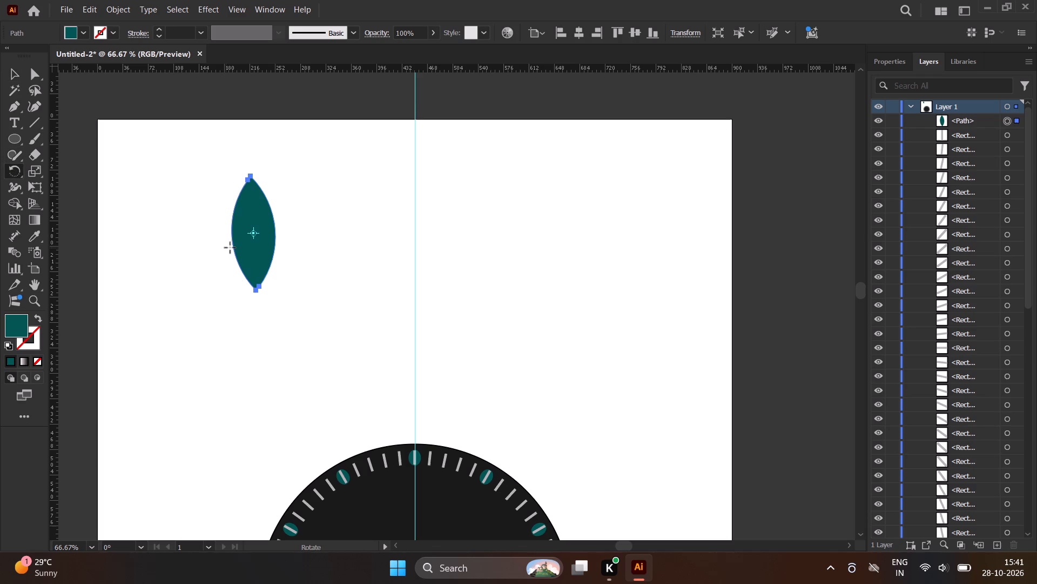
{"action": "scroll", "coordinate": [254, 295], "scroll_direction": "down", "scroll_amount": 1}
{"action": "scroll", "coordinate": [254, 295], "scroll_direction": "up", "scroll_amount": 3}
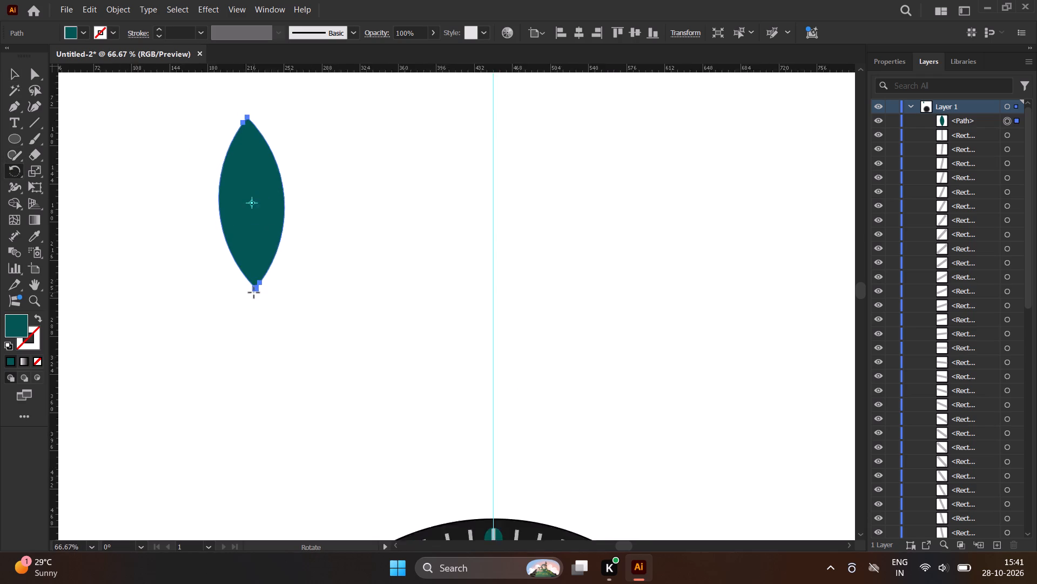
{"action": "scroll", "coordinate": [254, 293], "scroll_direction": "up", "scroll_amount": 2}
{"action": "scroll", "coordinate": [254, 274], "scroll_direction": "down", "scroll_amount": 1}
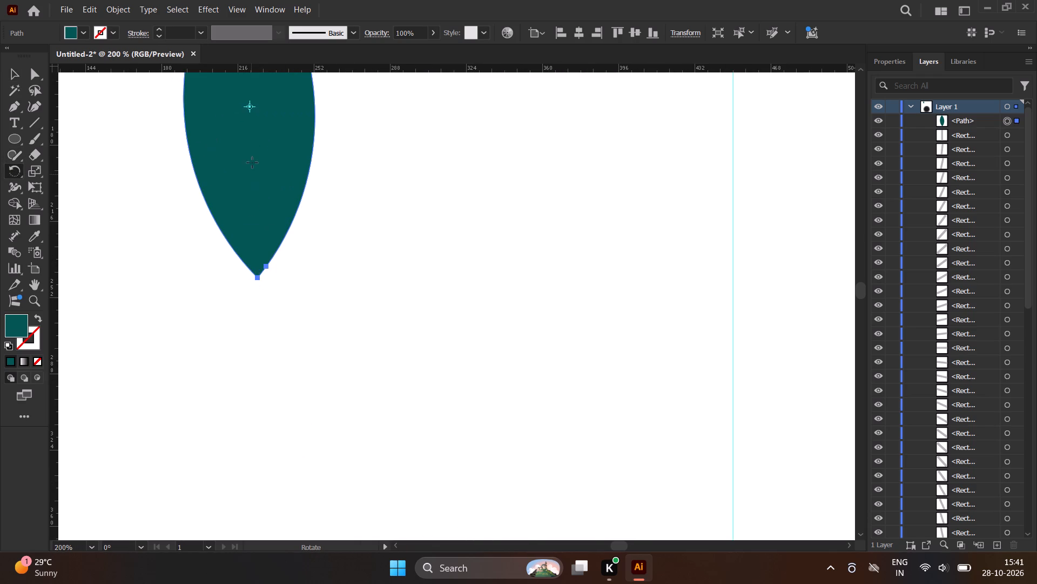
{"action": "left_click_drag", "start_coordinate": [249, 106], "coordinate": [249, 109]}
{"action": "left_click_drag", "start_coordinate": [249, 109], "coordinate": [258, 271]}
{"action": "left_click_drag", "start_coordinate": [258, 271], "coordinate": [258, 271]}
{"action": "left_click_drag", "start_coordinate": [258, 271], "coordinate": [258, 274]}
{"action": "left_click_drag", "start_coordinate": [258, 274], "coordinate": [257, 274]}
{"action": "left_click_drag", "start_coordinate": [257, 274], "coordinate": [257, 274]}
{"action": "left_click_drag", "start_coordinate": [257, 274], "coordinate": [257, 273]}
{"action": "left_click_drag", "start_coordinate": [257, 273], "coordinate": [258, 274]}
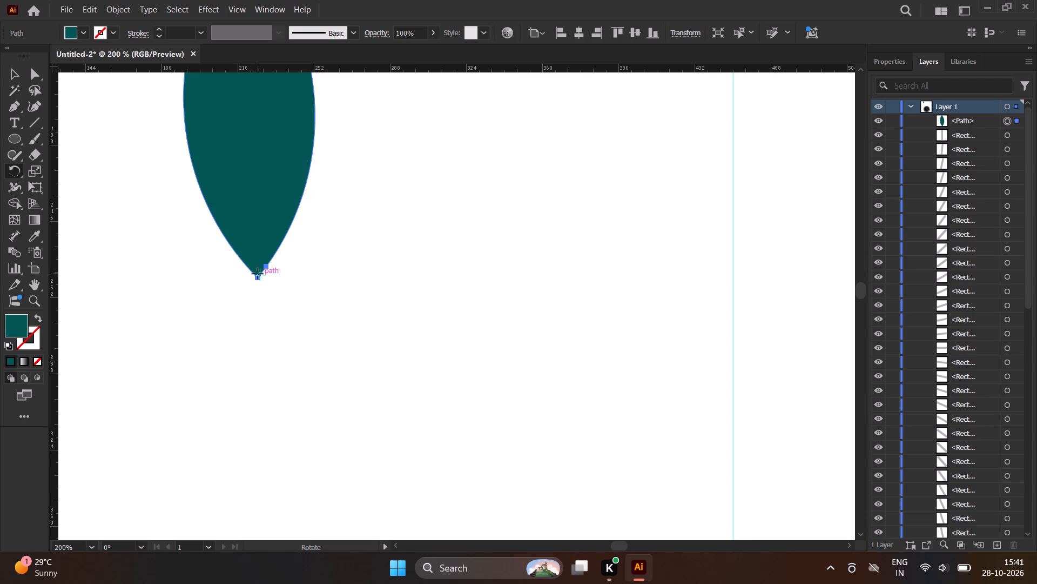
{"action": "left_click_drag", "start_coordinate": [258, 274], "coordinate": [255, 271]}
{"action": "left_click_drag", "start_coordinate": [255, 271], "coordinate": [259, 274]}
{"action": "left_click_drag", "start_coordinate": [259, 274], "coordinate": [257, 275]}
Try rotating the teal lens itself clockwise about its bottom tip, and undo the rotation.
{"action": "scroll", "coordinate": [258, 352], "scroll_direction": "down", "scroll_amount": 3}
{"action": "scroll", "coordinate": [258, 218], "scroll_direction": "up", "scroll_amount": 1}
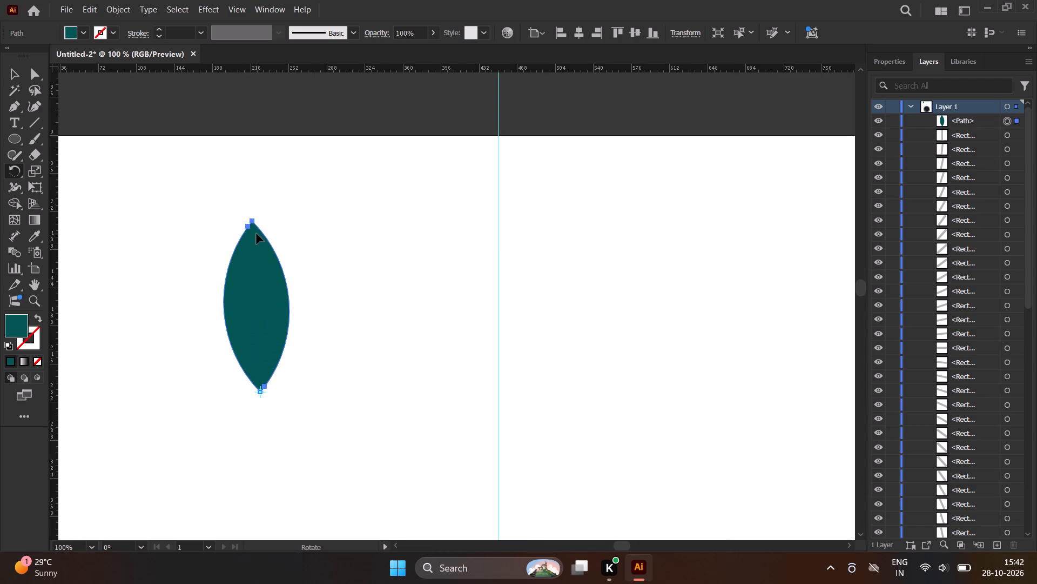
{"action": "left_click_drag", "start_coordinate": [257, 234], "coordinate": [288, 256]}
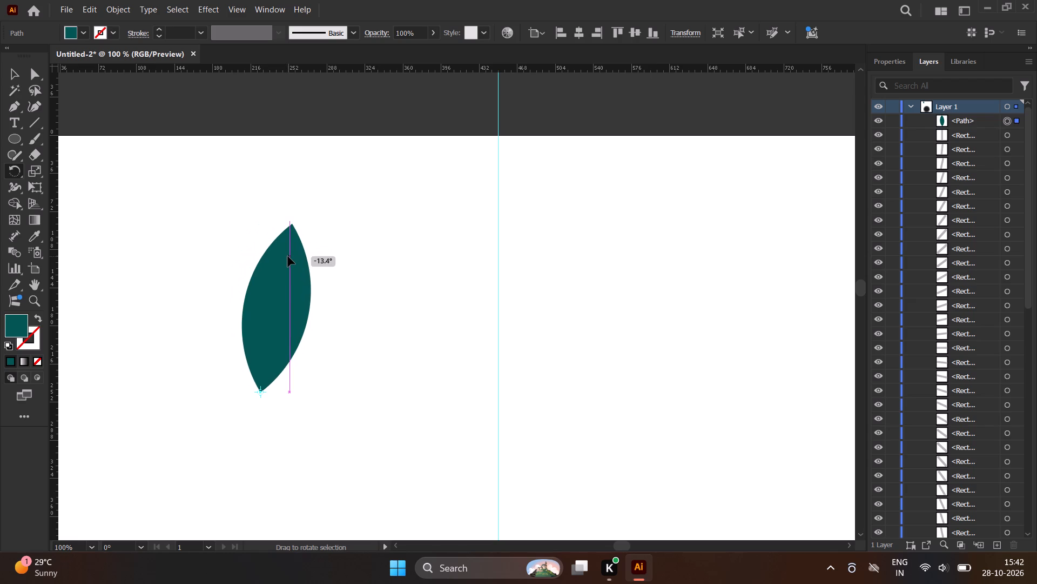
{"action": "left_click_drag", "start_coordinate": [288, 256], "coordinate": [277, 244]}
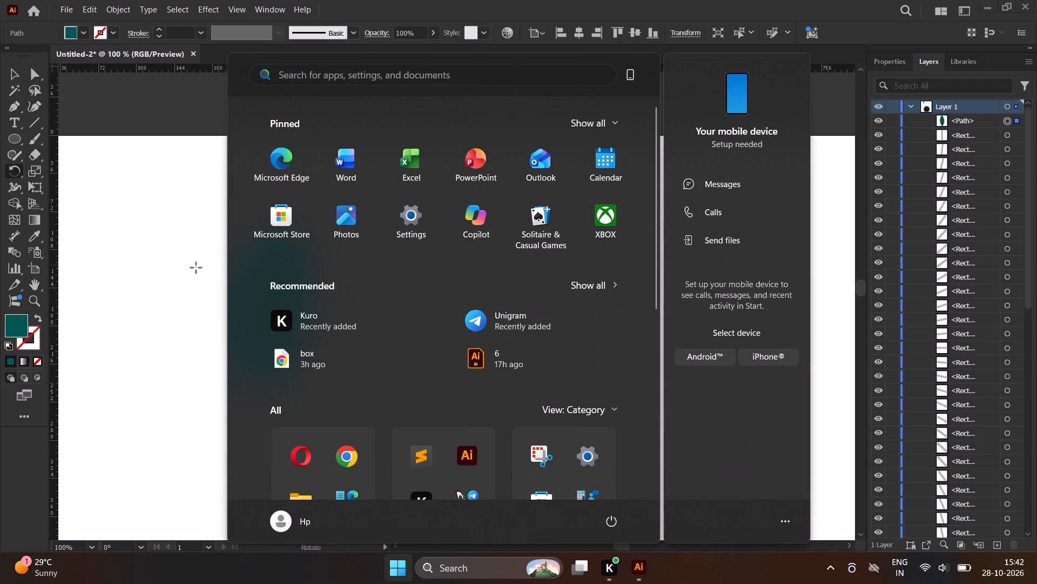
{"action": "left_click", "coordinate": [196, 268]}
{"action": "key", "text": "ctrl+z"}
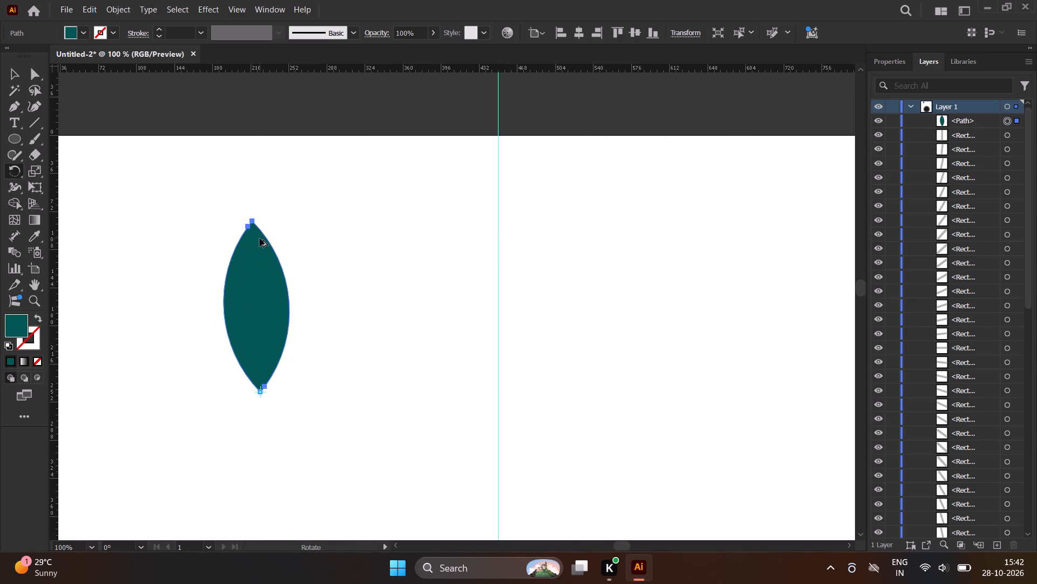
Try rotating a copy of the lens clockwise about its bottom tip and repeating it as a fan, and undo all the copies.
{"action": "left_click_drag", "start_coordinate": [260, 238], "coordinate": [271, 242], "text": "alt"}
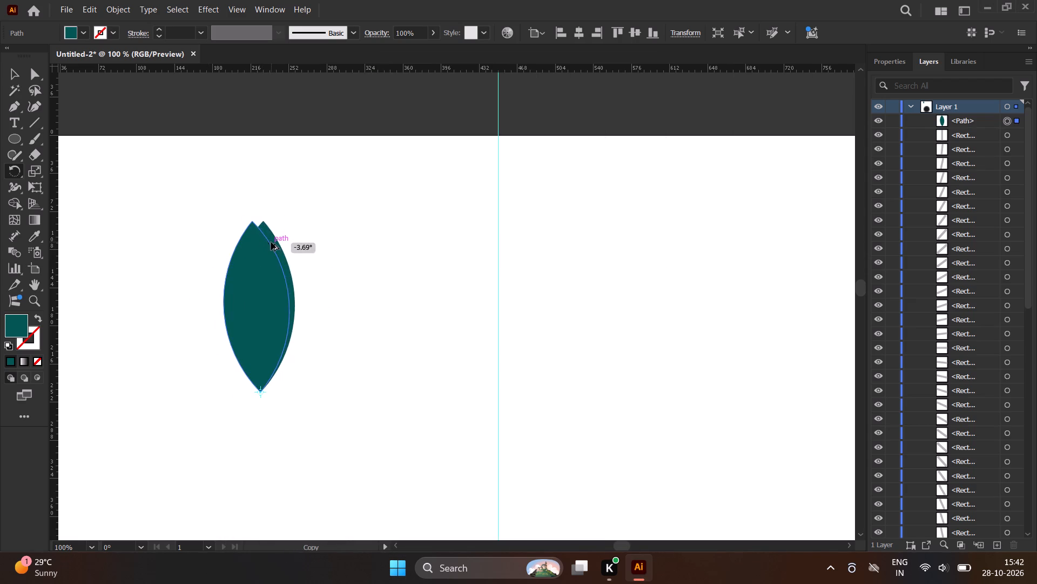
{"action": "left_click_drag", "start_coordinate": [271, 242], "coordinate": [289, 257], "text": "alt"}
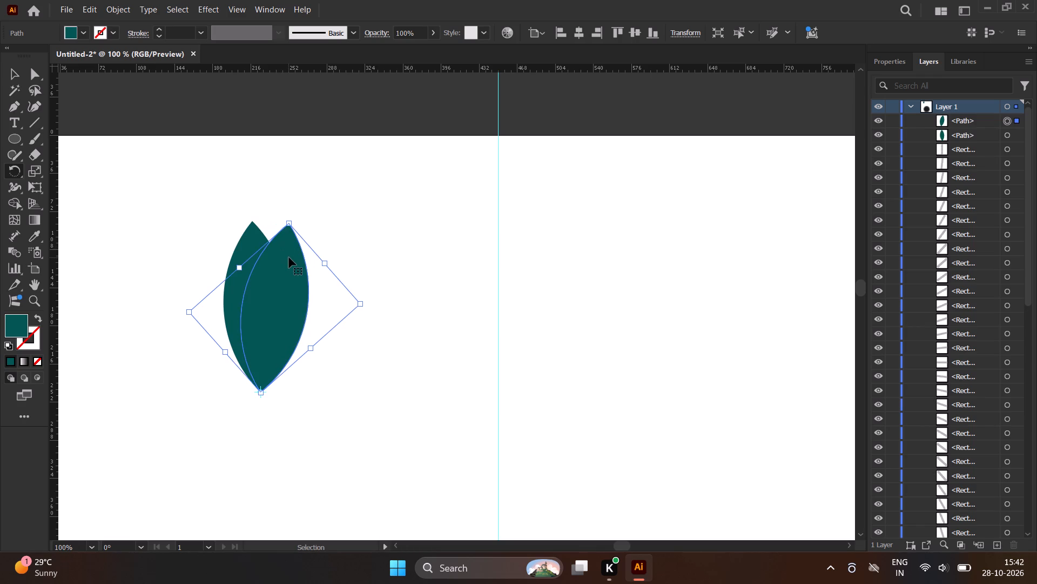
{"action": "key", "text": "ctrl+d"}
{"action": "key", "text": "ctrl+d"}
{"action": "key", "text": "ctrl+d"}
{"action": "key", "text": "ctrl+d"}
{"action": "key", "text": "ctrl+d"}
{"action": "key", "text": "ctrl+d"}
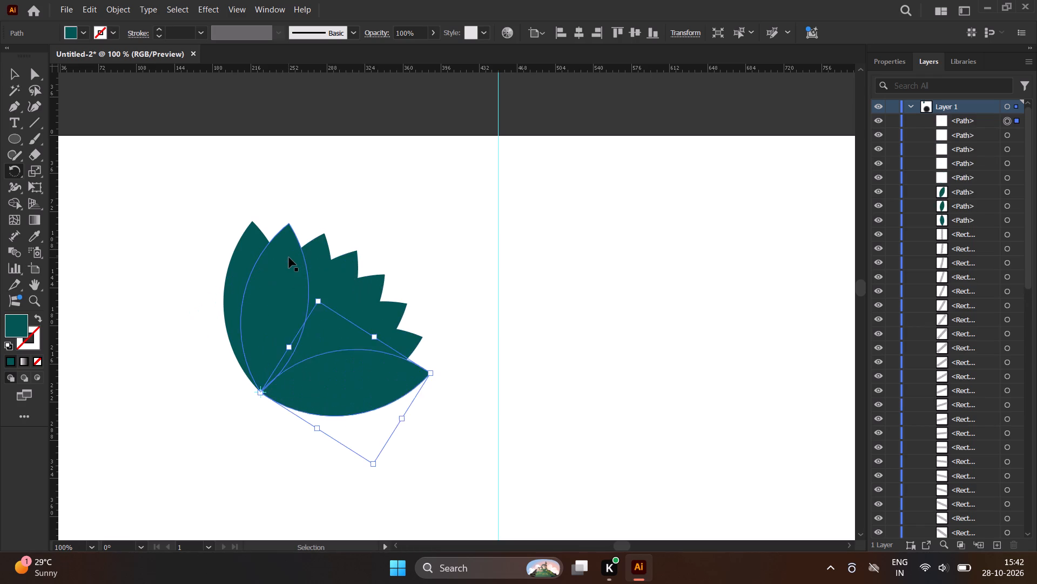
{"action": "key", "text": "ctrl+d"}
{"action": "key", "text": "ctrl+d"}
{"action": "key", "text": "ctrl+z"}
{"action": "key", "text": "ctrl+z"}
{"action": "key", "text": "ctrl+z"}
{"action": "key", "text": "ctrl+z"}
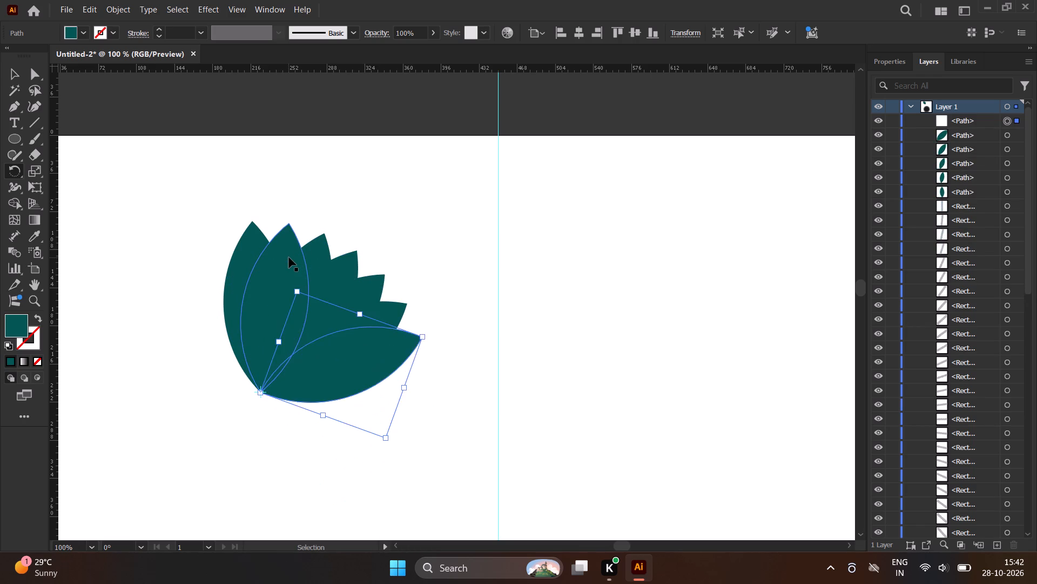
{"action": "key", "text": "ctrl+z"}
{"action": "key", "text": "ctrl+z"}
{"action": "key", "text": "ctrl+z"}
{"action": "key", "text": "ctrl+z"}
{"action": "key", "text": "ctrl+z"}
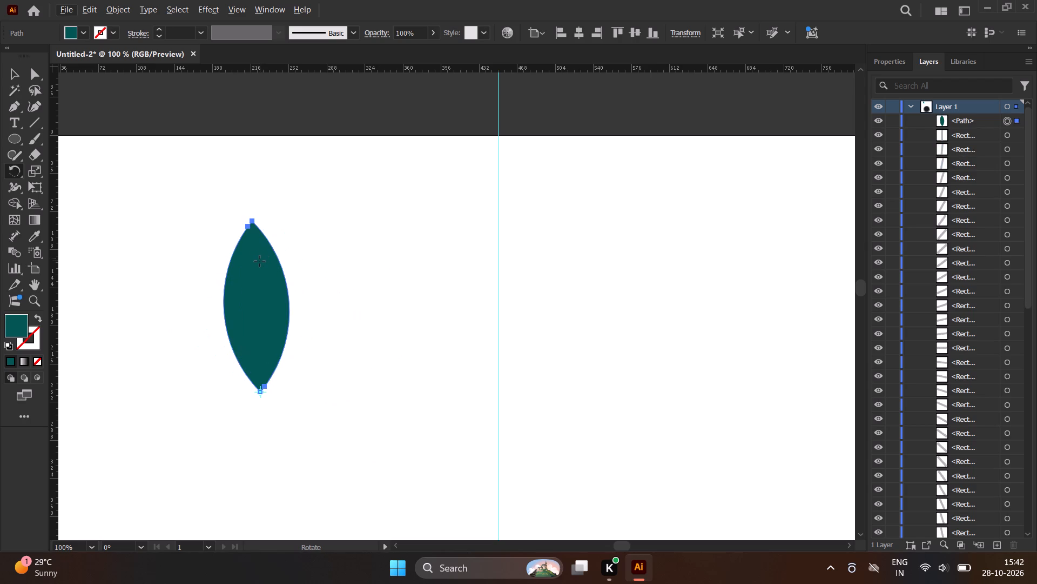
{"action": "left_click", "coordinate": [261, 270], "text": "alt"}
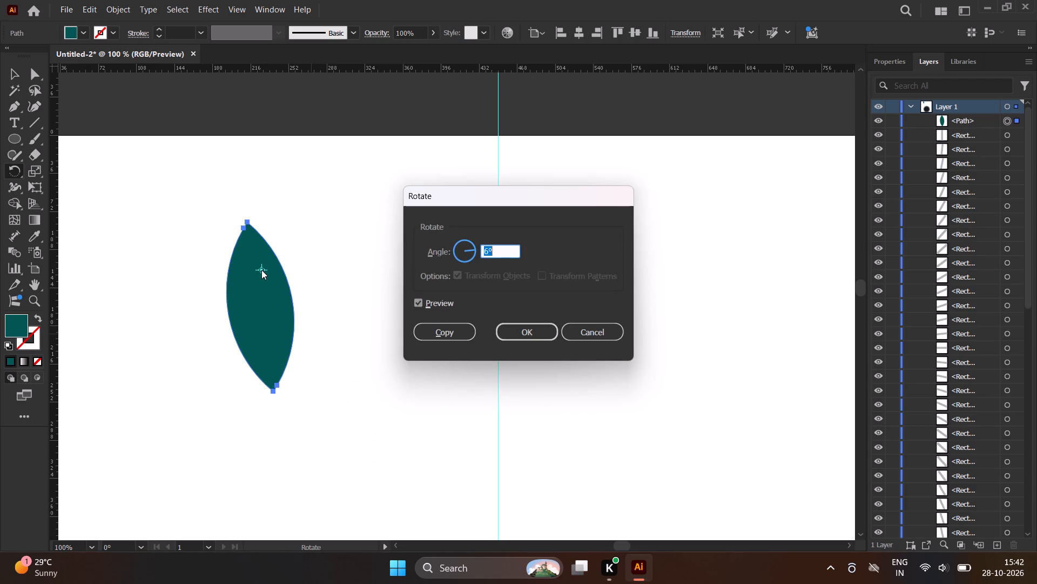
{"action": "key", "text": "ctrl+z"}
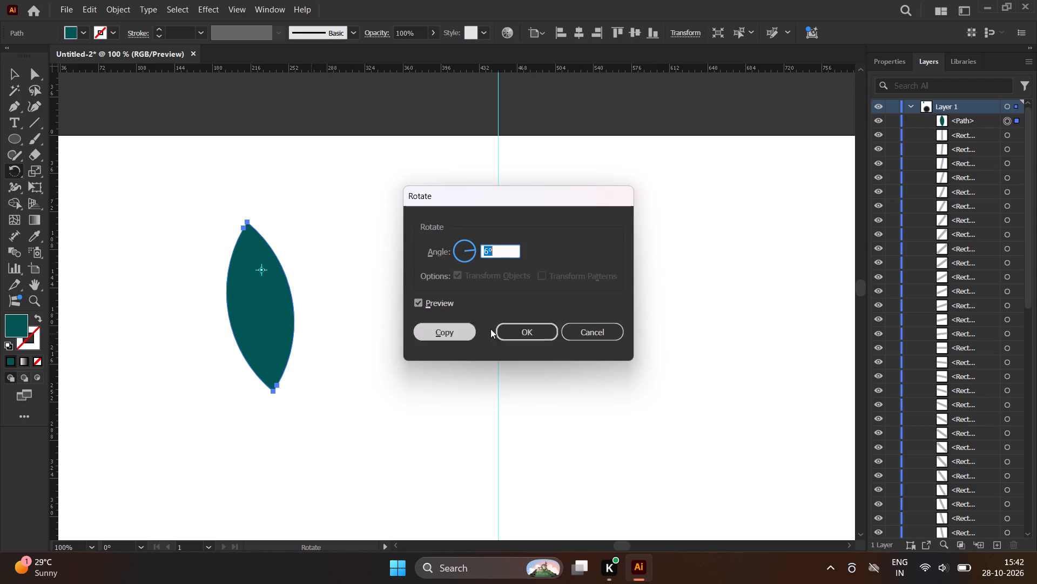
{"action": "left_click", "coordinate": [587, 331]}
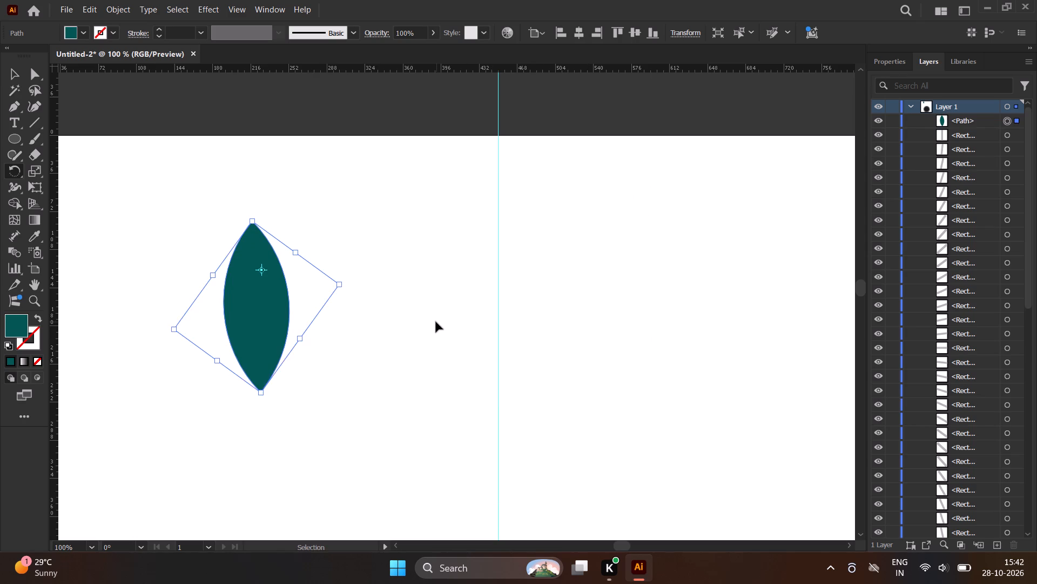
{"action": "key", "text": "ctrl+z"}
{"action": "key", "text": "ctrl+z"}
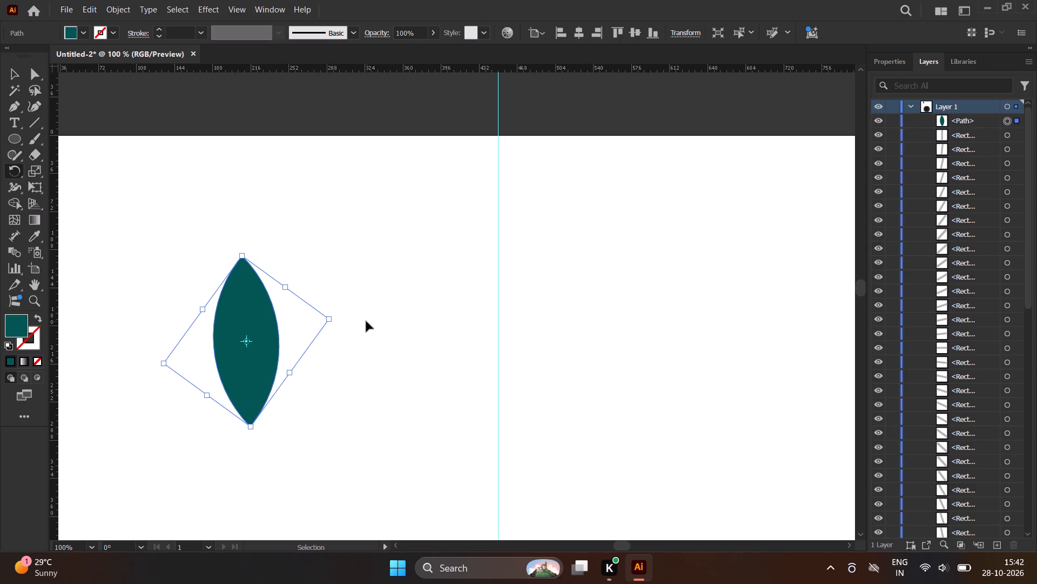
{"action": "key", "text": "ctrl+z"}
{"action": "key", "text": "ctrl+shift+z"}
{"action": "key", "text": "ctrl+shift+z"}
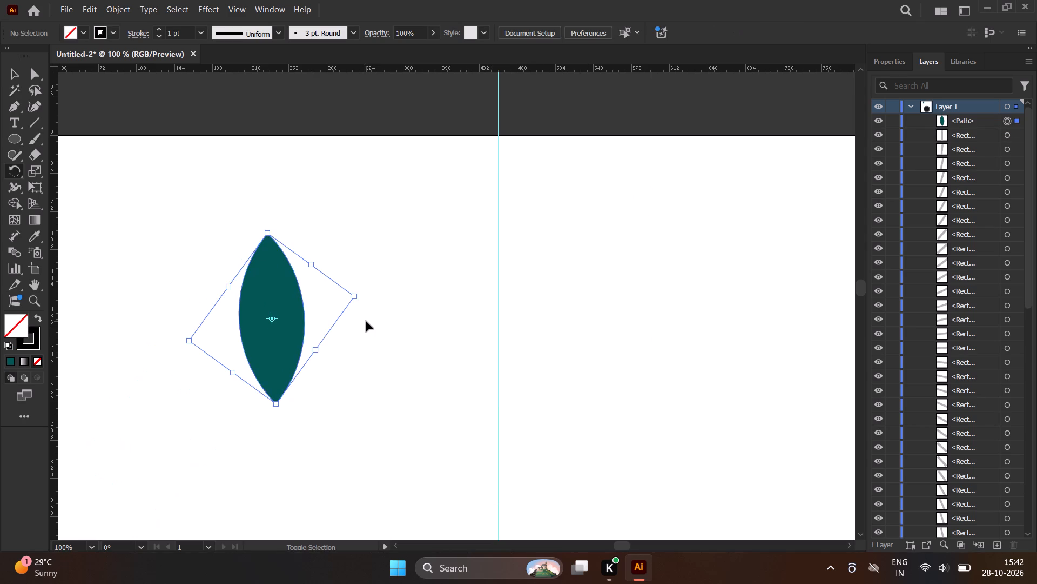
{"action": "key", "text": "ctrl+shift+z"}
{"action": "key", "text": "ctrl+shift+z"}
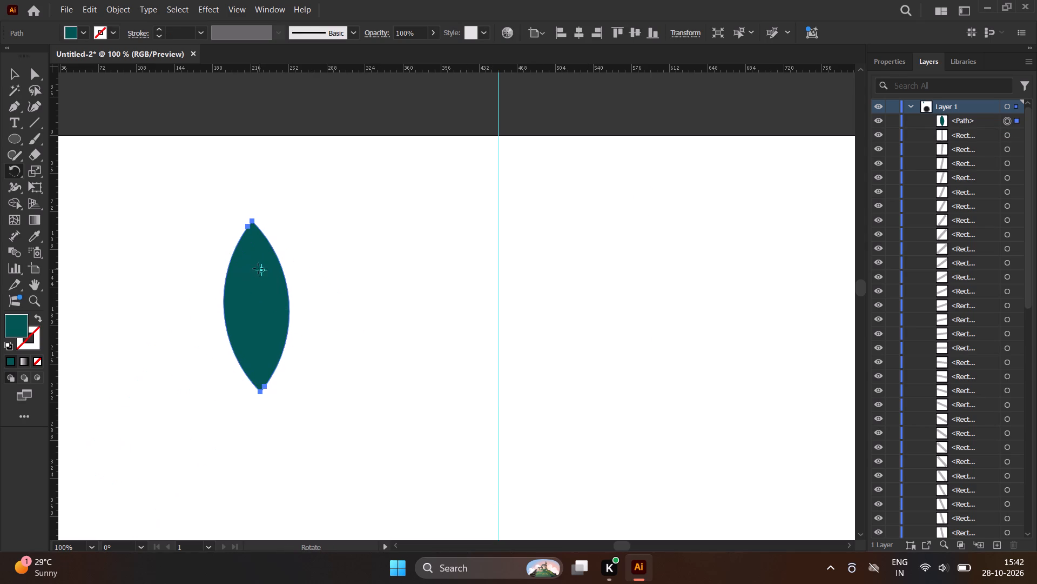
Place the rotation pivot on the teal lens's bottom tip and rotate a copy clockwise about it as an overlapping second petal.
{"action": "left_click_drag", "start_coordinate": [262, 270], "coordinate": [259, 331]}
{"action": "left_click_drag", "start_coordinate": [259, 331], "coordinate": [260, 389]}
{"action": "left_click_drag", "start_coordinate": [259, 287], "coordinate": [267, 289], "text": "alt"}
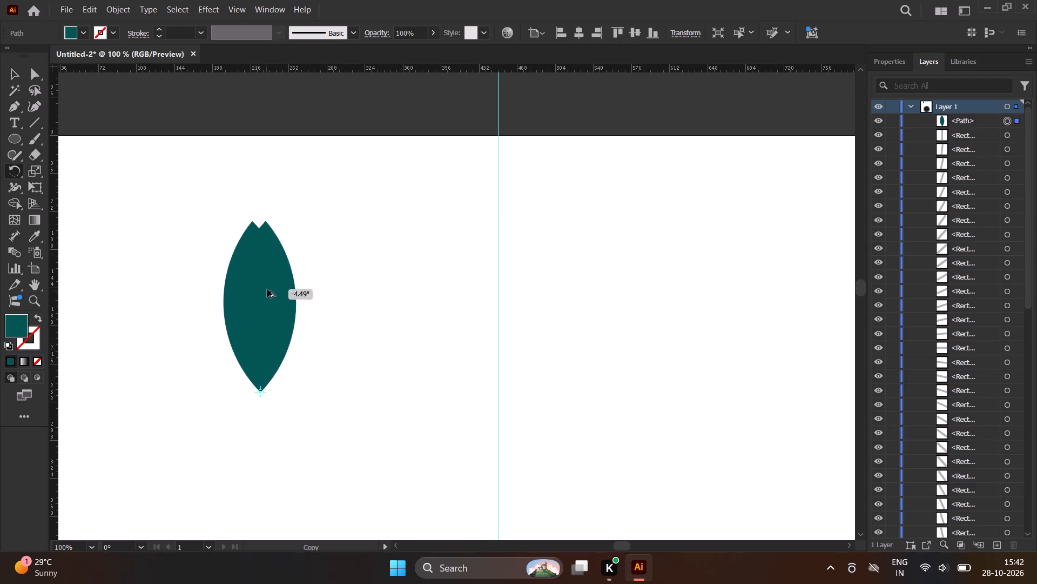
{"action": "left_click_drag", "start_coordinate": [267, 289], "coordinate": [285, 331], "text": "alt"}
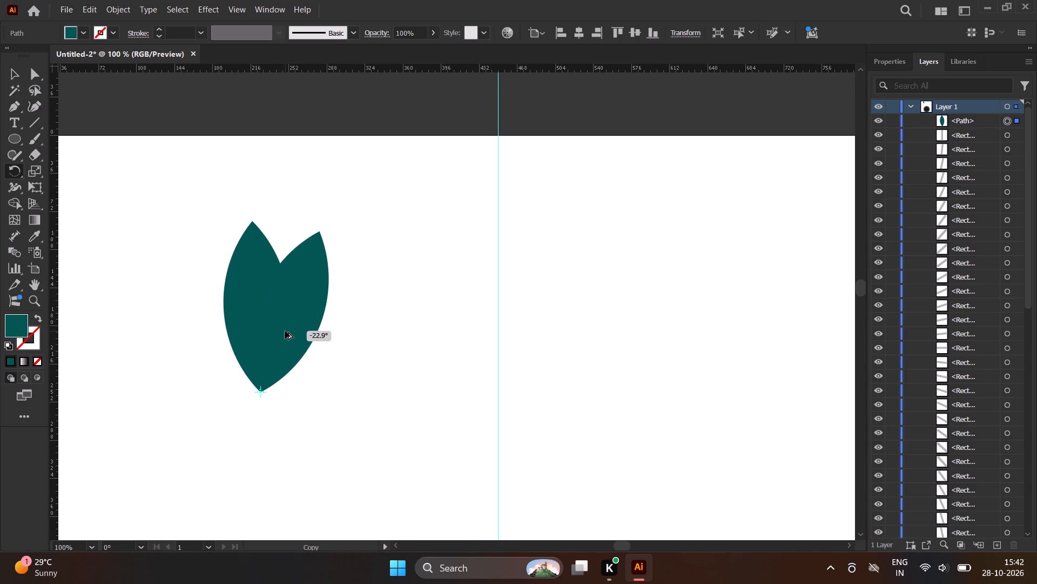
{"action": "left_click_drag", "start_coordinate": [285, 331], "coordinate": [282, 316], "text": "alt"}
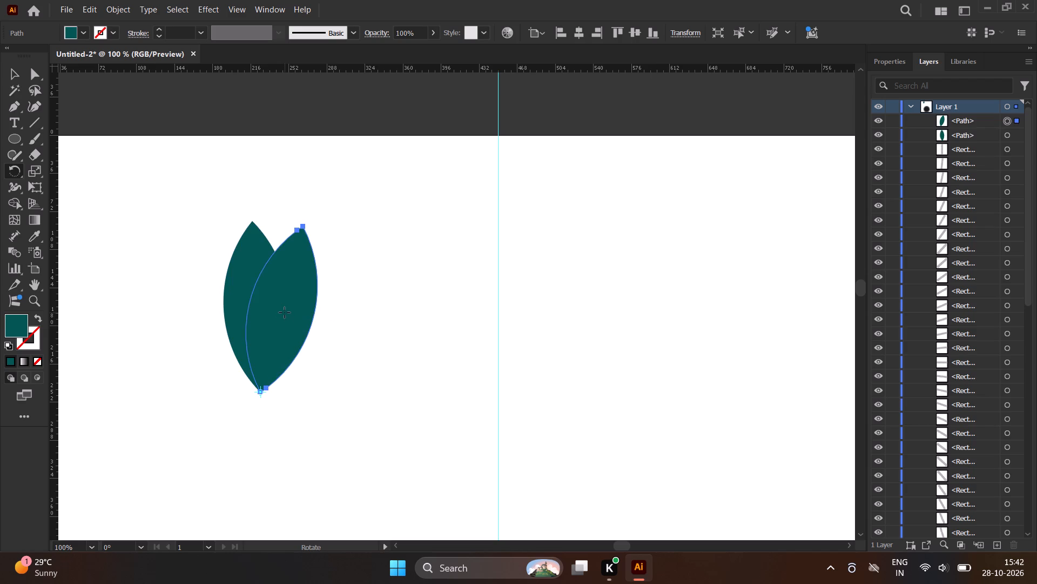
Repeat the rotated petal copy about the shared bottom tip until the petals form a complete flower.
{"action": "key", "text": "ctrl+d"}
{"action": "key", "text": "ctrl+d"}
{"action": "key", "text": "ctrl+d"}
{"action": "key", "text": "ctrl+d"}
{"action": "key", "text": "ctrl+d"}
{"action": "key", "text": "ctrl+d"}
{"action": "key", "text": "ctrl+d"}
{"action": "key", "text": "ctrl+d"}
{"action": "key", "text": "ctrl+d"}
{"action": "key", "text": "ctrl+d"}
{"action": "key", "text": "ctrl+d"}
{"action": "key", "text": "ctrl+d"}
{"action": "key", "text": "ctrl+d"}
{"action": "key", "text": "ctrl+d"}
{"action": "key", "text": "ctrl+d"}
{"action": "key", "text": "ctrl+d"}
{"action": "key", "text": "ctrl+d"}
{"action": "key", "text": "ctrl+d"}
{"action": "key", "text": "ctrl+d"}
{"action": "key", "text": "ctrl+d"}
{"action": "key", "text": "ctrl+d"}
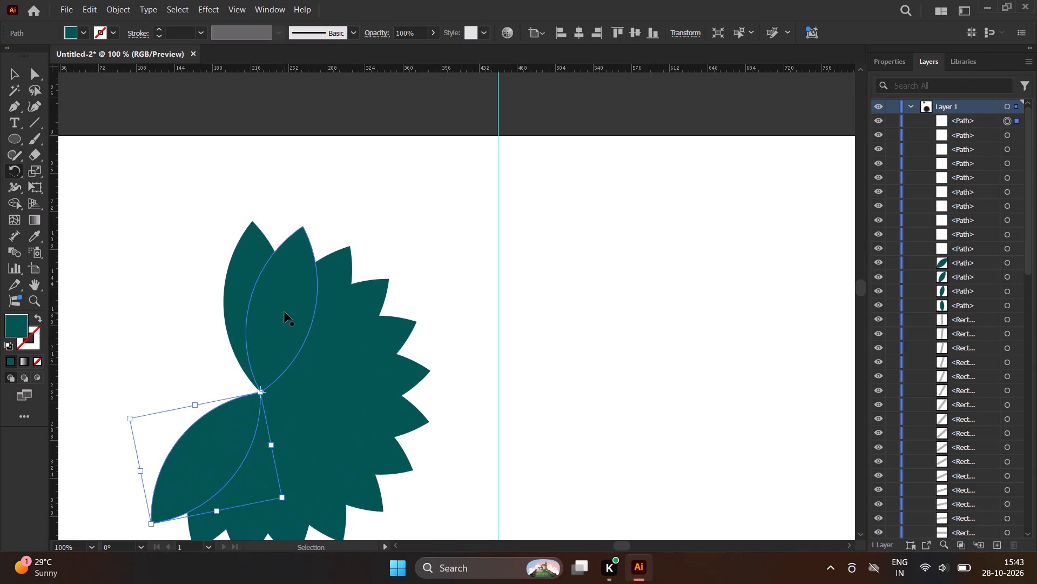
{"action": "key", "text": "ctrl+d"}
{"action": "key", "text": "ctrl+d"}
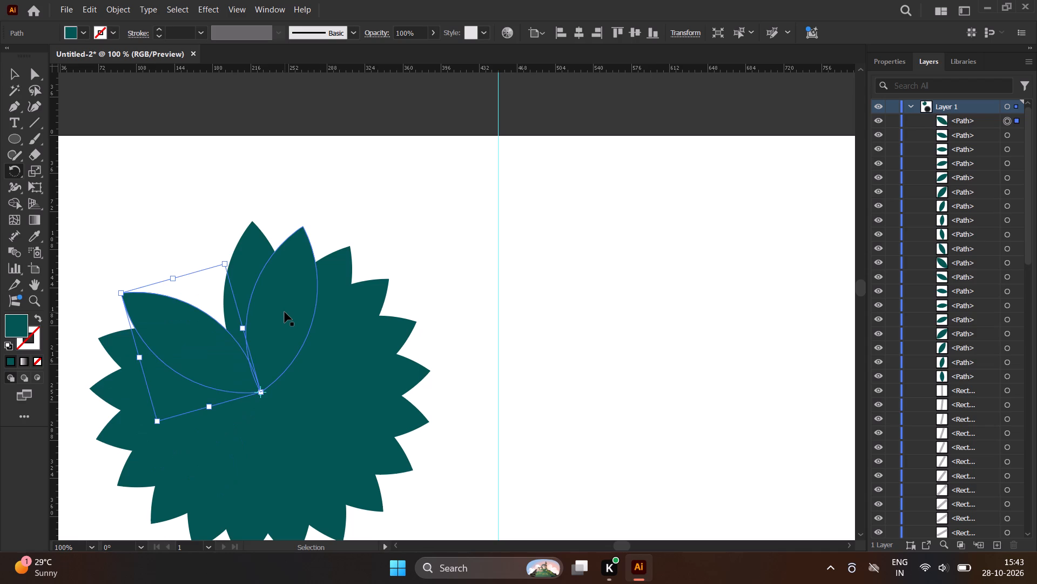
{"action": "key", "text": "ctrl+d"}
{"action": "key", "text": "ctrl+d"}
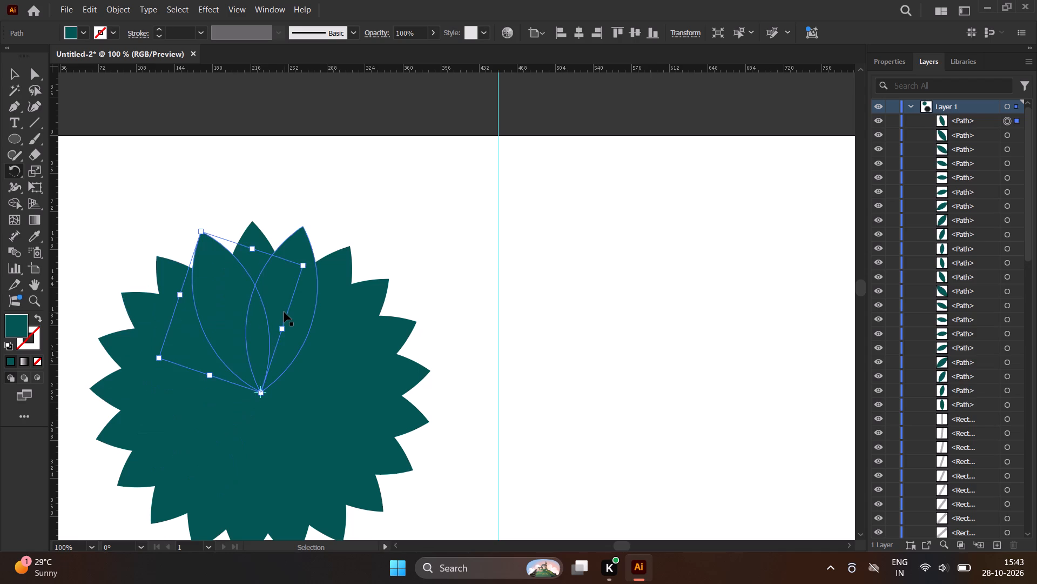
Select all petals of the teal flower and reduce their opacity to 49% in the Transparency settings.
{"action": "scroll", "coordinate": [309, 224], "scroll_direction": "down", "scroll_amount": 1}
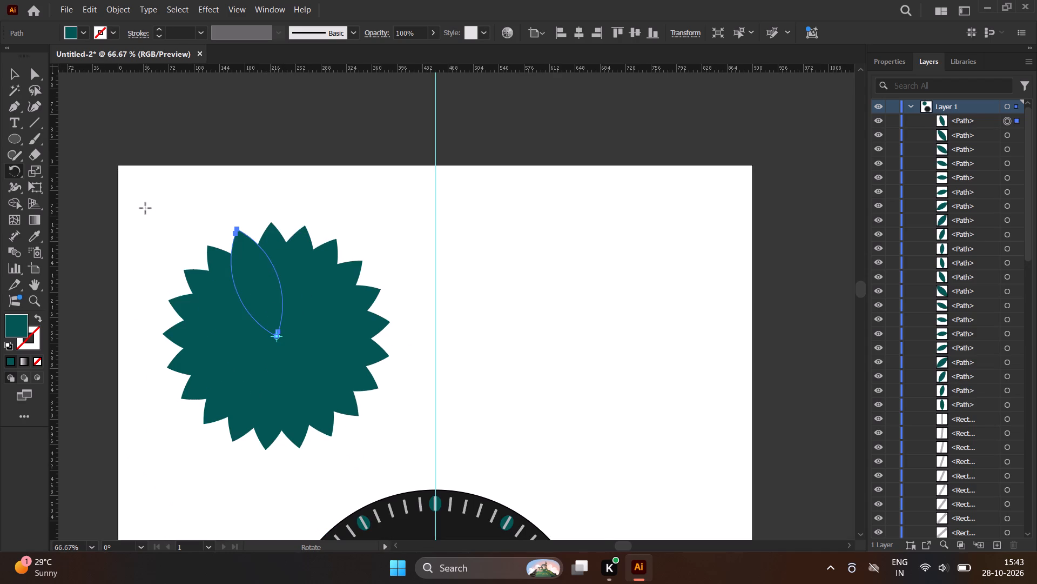
{"action": "left_click", "coordinate": [11, 72]}
{"action": "left_click", "coordinate": [142, 192]}
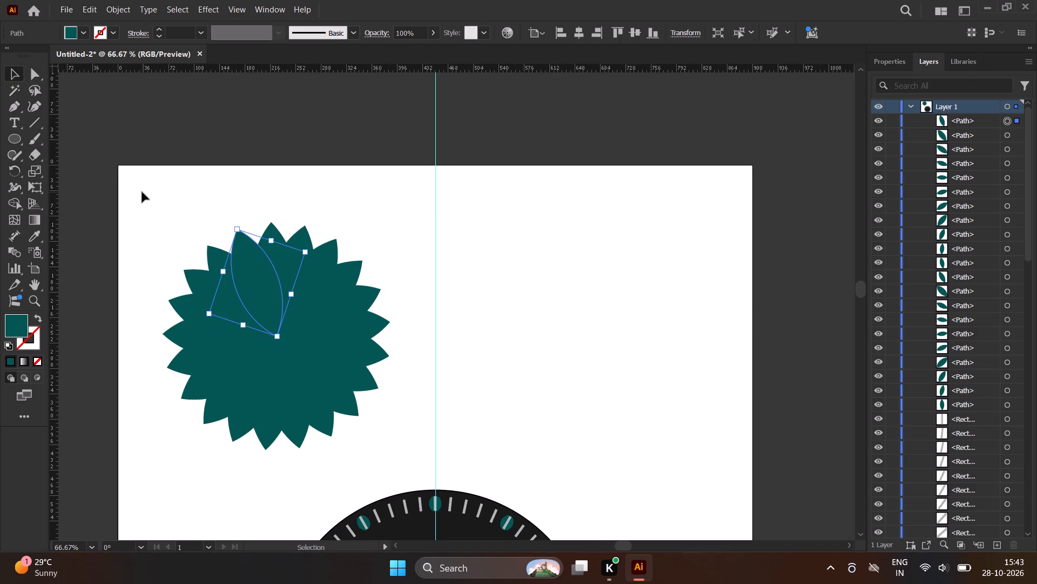
{"action": "left_click_drag", "start_coordinate": [134, 188], "coordinate": [393, 452]}
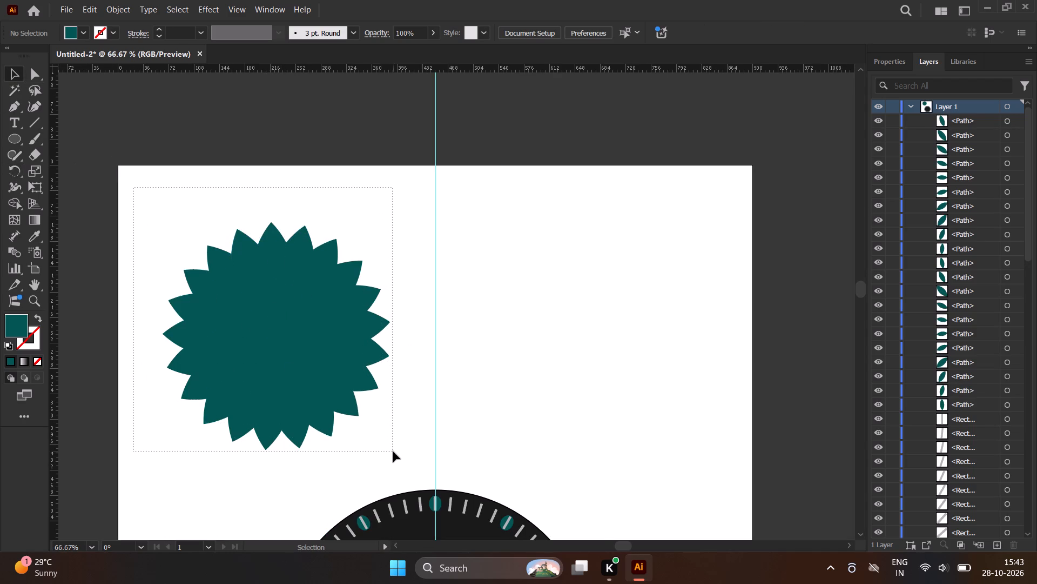
{"action": "left_click_drag", "start_coordinate": [393, 452], "coordinate": [395, 454]}
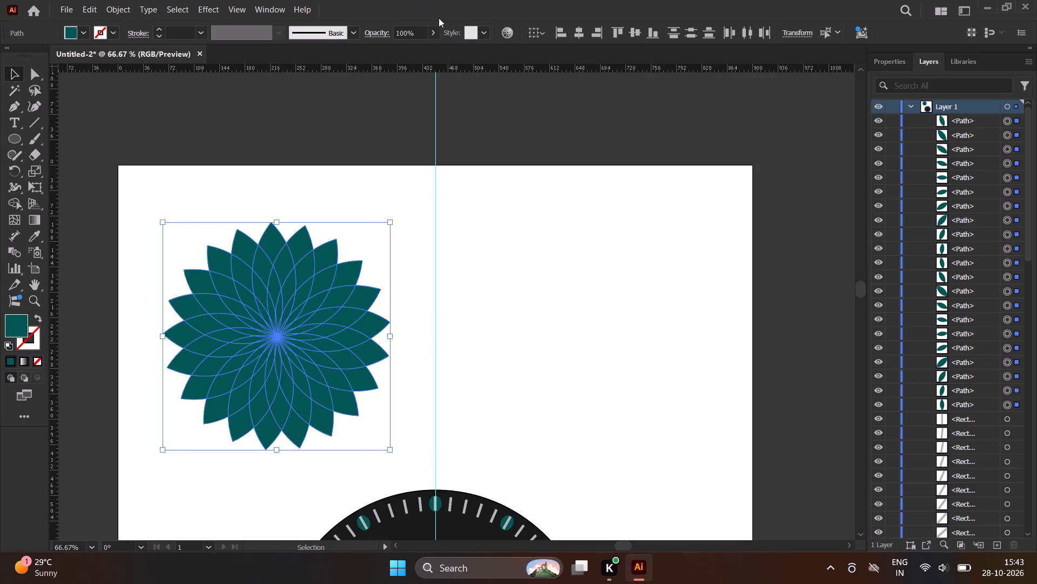
{"action": "left_click", "coordinate": [269, 6]}
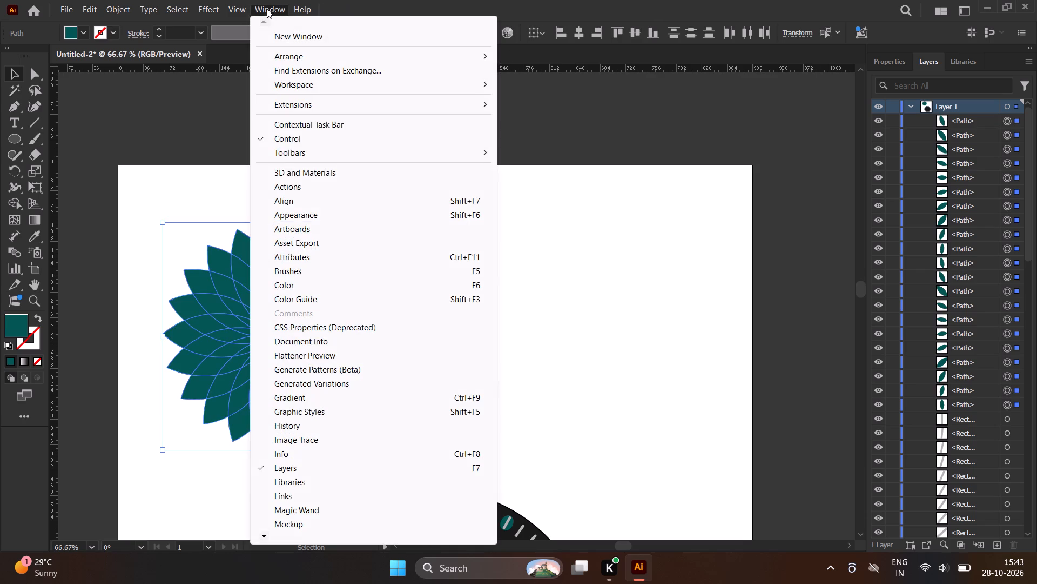
{"action": "left_click", "coordinate": [266, 536]}
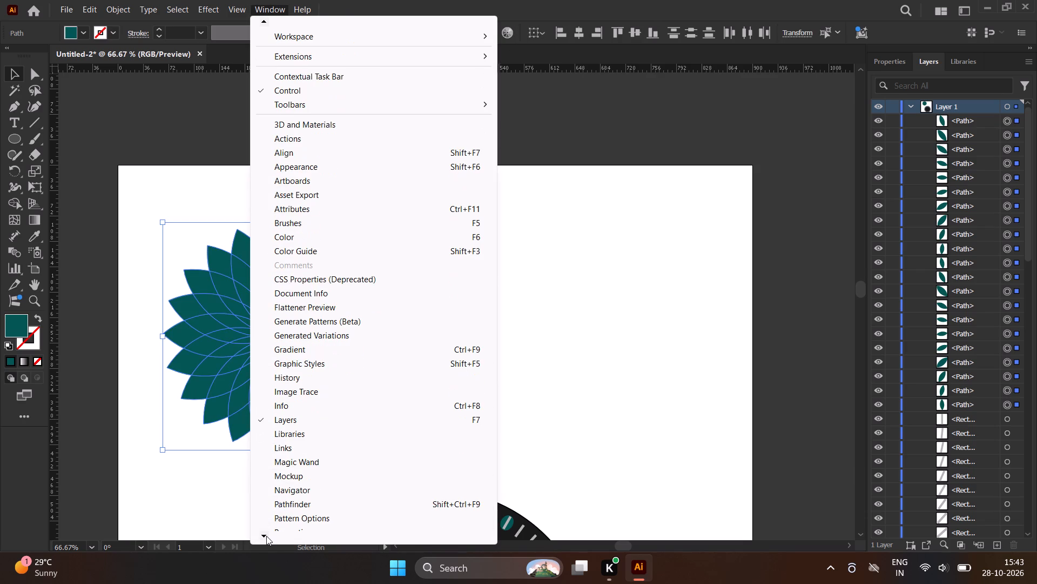
{"action": "triple_click", "coordinate": [266, 536]}
{"action": "triple_click", "coordinate": [266, 536]}
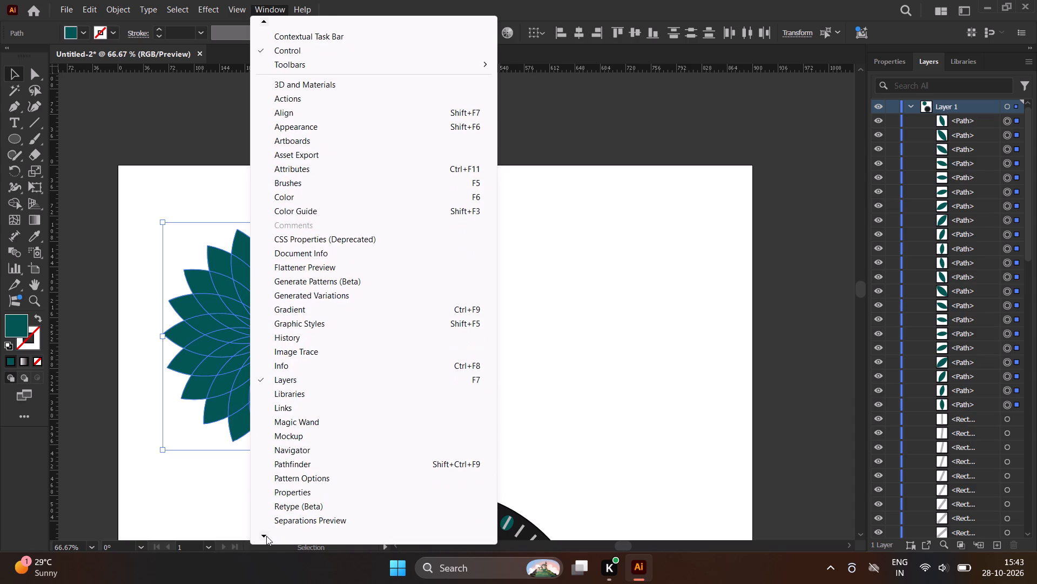
{"action": "triple_click", "coordinate": [266, 536]}
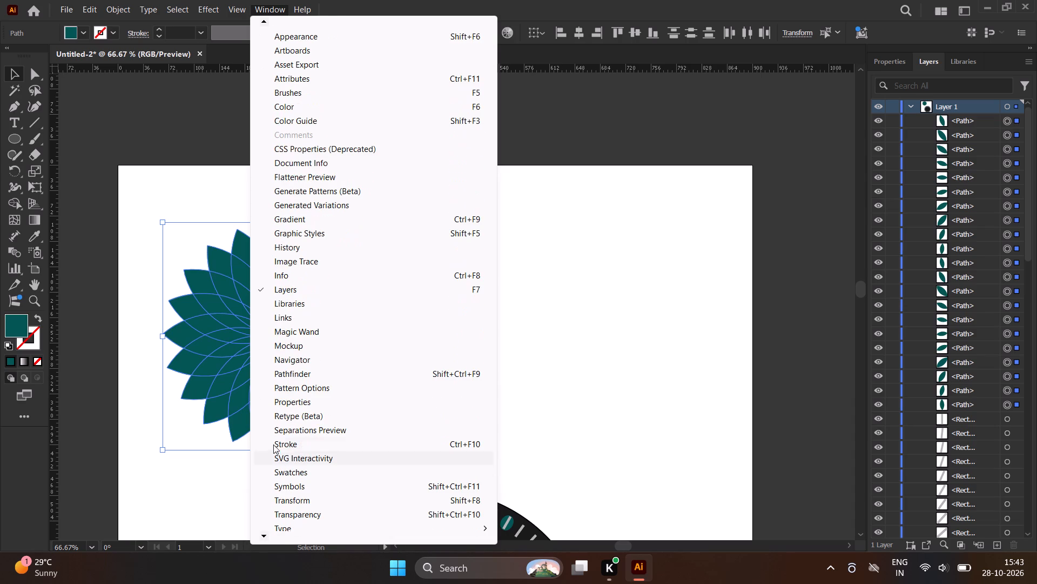
{"action": "left_click", "coordinate": [260, 535]}
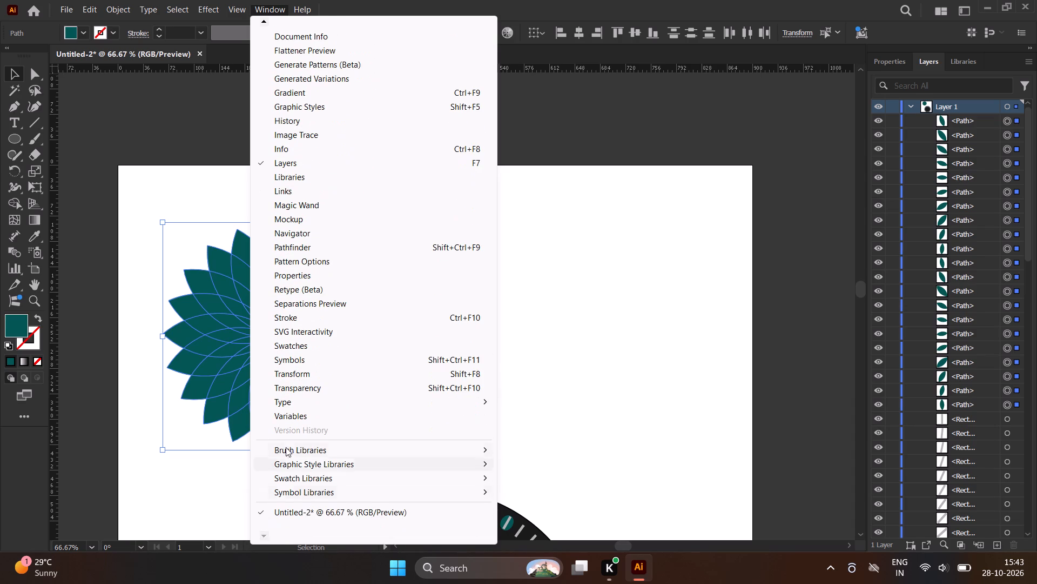
{"action": "left_click", "coordinate": [297, 389]}
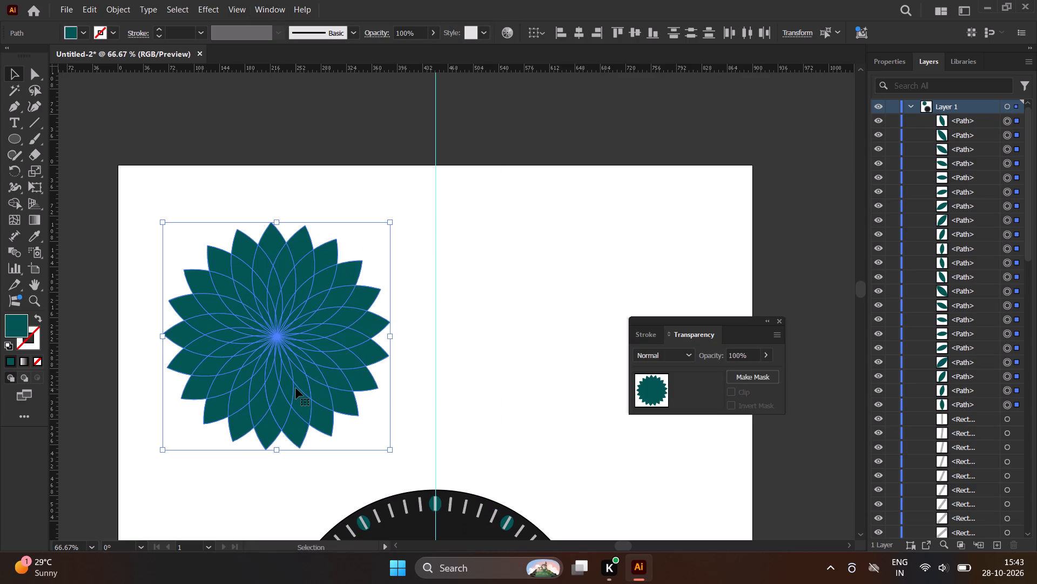
{"action": "left_click", "coordinate": [738, 356]}
{"action": "scroll", "coordinate": [740, 356], "scroll_direction": "down", "scroll_amount": 1}
{"action": "scroll", "coordinate": [740, 356], "scroll_direction": "up", "scroll_amount": 1}
{"action": "scroll", "coordinate": [740, 356], "scroll_direction": "down", "scroll_amount": 3}
{"action": "scroll", "coordinate": [740, 356], "scroll_direction": "up", "scroll_amount": 1}
{"action": "scroll", "coordinate": [740, 356], "scroll_direction": "down", "scroll_amount": 3}
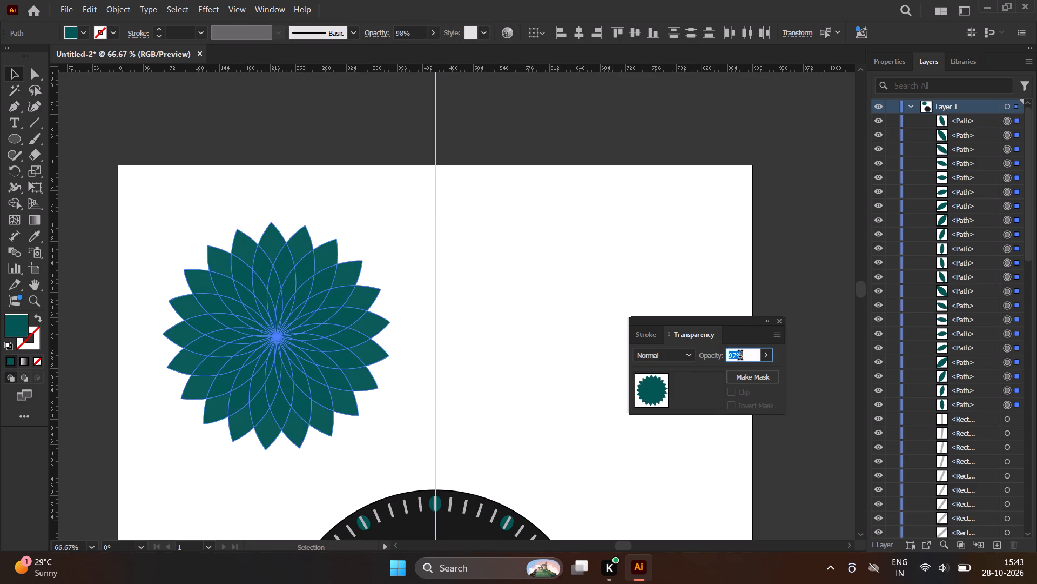
{"action": "scroll", "coordinate": [740, 356], "scroll_direction": "down", "scroll_amount": 9}
{"action": "scroll", "coordinate": [740, 356], "scroll_direction": "up", "scroll_amount": 1}
{"action": "scroll", "coordinate": [740, 356], "scroll_direction": "down", "scroll_amount": 5}
{"action": "scroll", "coordinate": [740, 356], "scroll_direction": "up", "scroll_amount": 1}
{"action": "scroll", "coordinate": [740, 356], "scroll_direction": "down", "scroll_amount": 5}
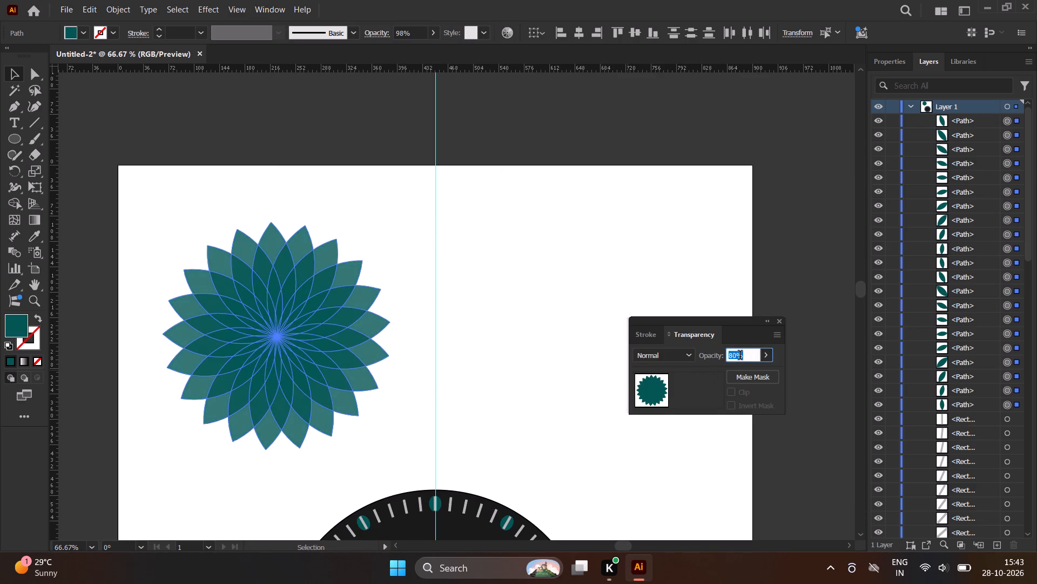
{"action": "scroll", "coordinate": [740, 356], "scroll_direction": "down", "scroll_amount": 4}
{"action": "scroll", "coordinate": [740, 356], "scroll_direction": "up", "scroll_amount": 1}
{"action": "scroll", "coordinate": [740, 356], "scroll_direction": "down", "scroll_amount": 13}
{"action": "scroll", "coordinate": [740, 356], "scroll_direction": "up", "scroll_amount": 1}
{"action": "scroll", "coordinate": [740, 356], "scroll_direction": "down", "scroll_amount": 3}
{"action": "scroll", "coordinate": [740, 356], "scroll_direction": "up", "scroll_amount": 1}
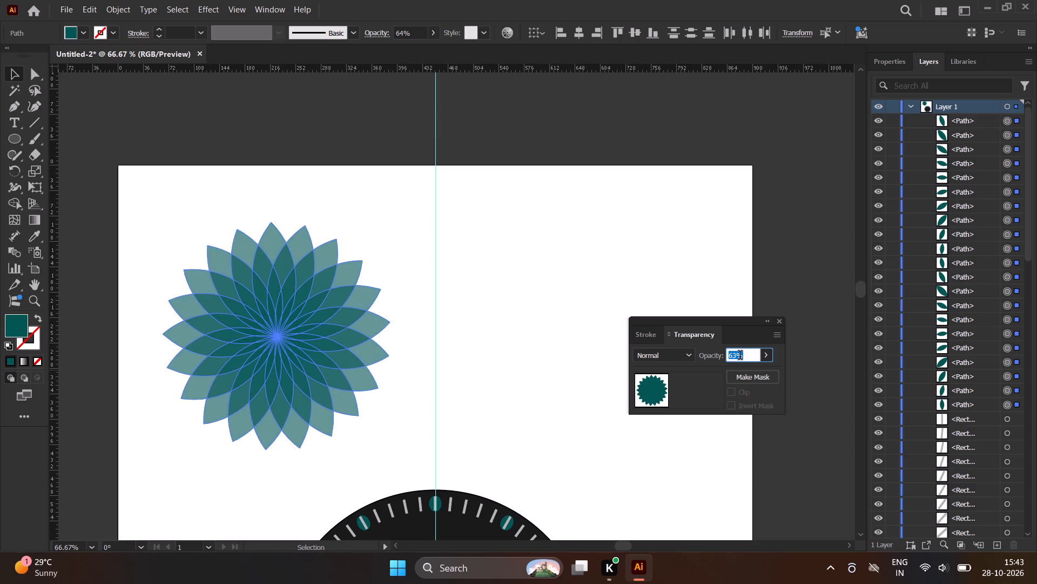
{"action": "scroll", "coordinate": [740, 356], "scroll_direction": "down", "scroll_amount": 1}
{"action": "scroll", "coordinate": [740, 356], "scroll_direction": "up", "scroll_amount": 1}
{"action": "scroll", "coordinate": [740, 356], "scroll_direction": "down", "scroll_amount": 1}
{"action": "scroll", "coordinate": [740, 356], "scroll_direction": "up", "scroll_amount": 1}
{"action": "scroll", "coordinate": [740, 356], "scroll_direction": "down", "scroll_amount": 1}
{"action": "scroll", "coordinate": [740, 356], "scroll_direction": "up", "scroll_amount": 1}
{"action": "scroll", "coordinate": [740, 356], "scroll_direction": "down", "scroll_amount": 5}
{"action": "scroll", "coordinate": [740, 356], "scroll_direction": "up", "scroll_amount": 1}
{"action": "scroll", "coordinate": [740, 356], "scroll_direction": "down", "scroll_amount": 7}
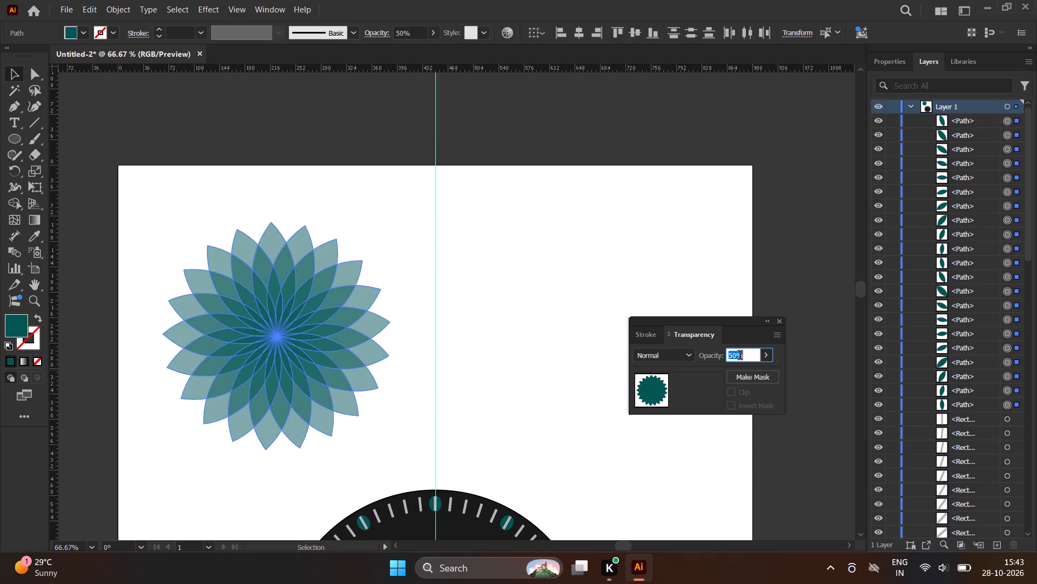
{"action": "scroll", "coordinate": [740, 356], "scroll_direction": "up", "scroll_amount": 1}
{"action": "scroll", "coordinate": [740, 356], "scroll_direction": "down", "scroll_amount": 5}
{"action": "scroll", "coordinate": [740, 356], "scroll_direction": "up", "scroll_amount": 1}
{"action": "scroll", "coordinate": [740, 356], "scroll_direction": "down", "scroll_amount": 1}
{"action": "scroll", "coordinate": [740, 356], "scroll_direction": "up", "scroll_amount": 1}
{"action": "scroll", "coordinate": [740, 356], "scroll_direction": "down", "scroll_amount": 1}
{"action": "scroll", "coordinate": [740, 356], "scroll_direction": "up", "scroll_amount": 3}
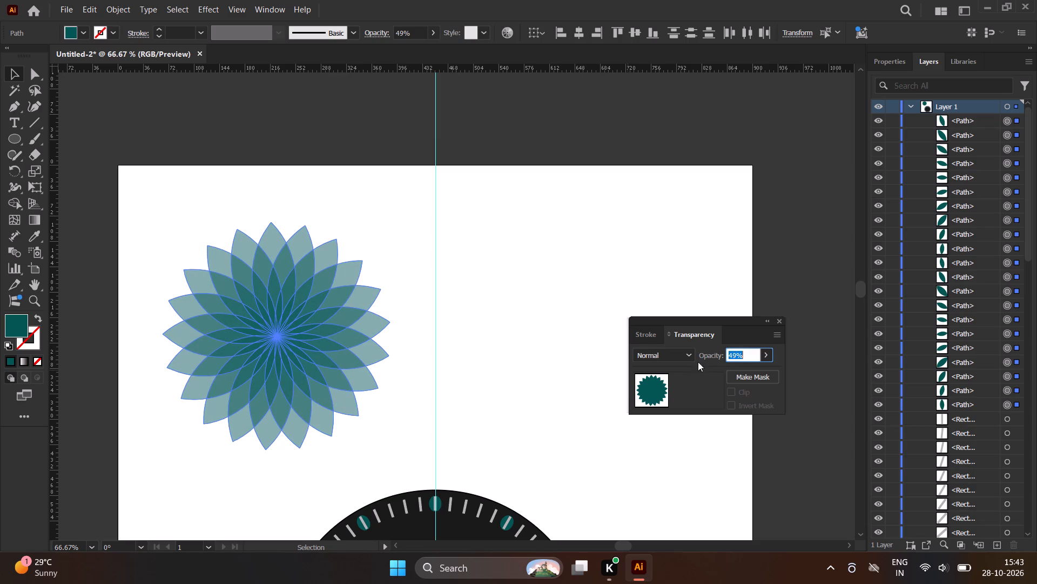
Set the flower petals' blending mode to Multiply, close the transparency settings and deselect the petals.
{"action": "left_click", "coordinate": [688, 357]}
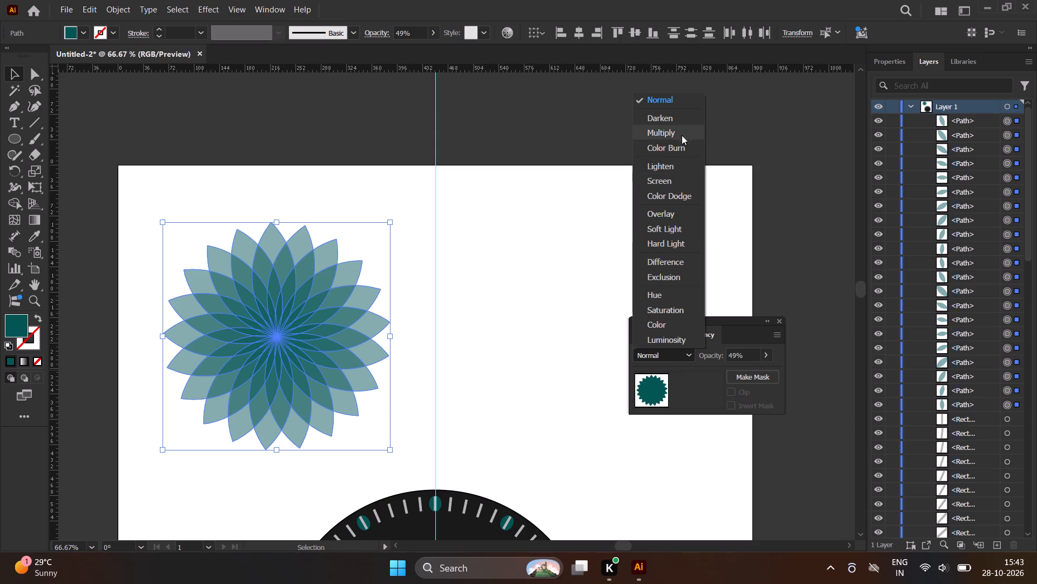
{"action": "left_click", "coordinate": [681, 127]}
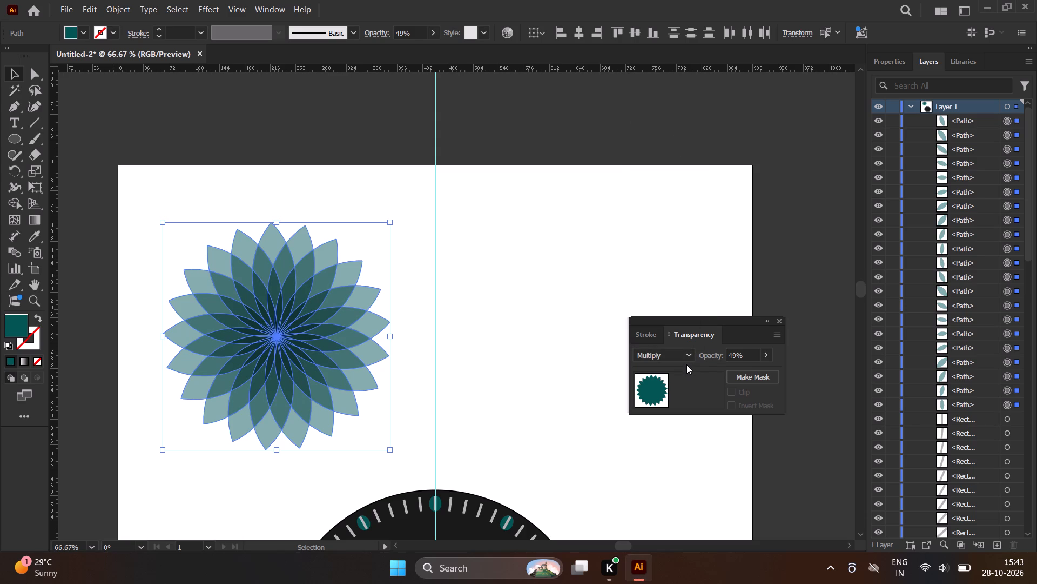
{"action": "left_click", "coordinate": [782, 323]}
{"action": "left_click", "coordinate": [11, 68]}
{"action": "left_click", "coordinate": [524, 268]}
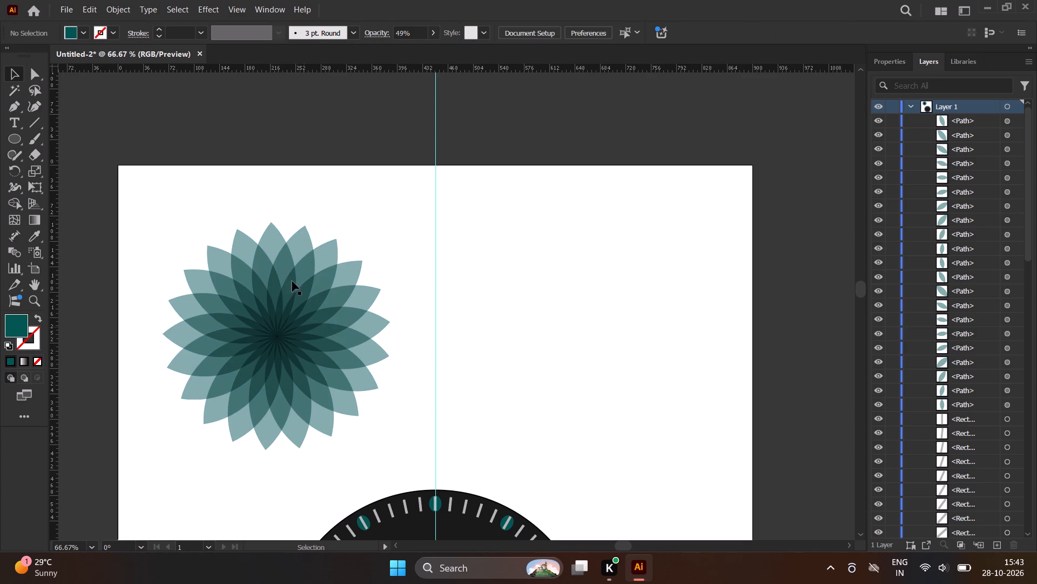
Select all petals of the flower and group them into one object.
{"action": "scroll", "coordinate": [266, 216], "scroll_direction": "down", "scroll_amount": 2}
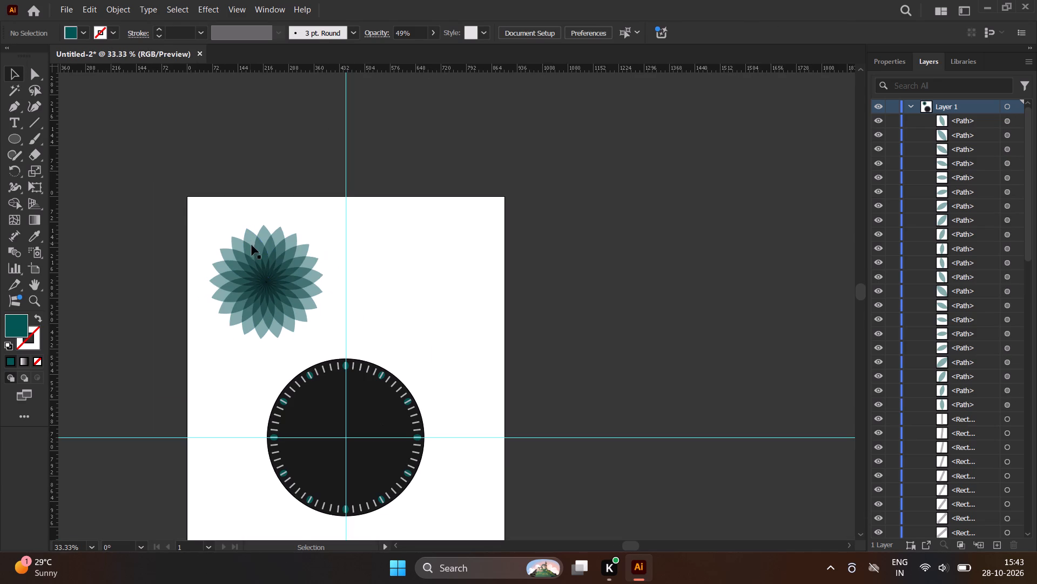
{"action": "left_click_drag", "start_coordinate": [201, 218], "coordinate": [326, 339]}
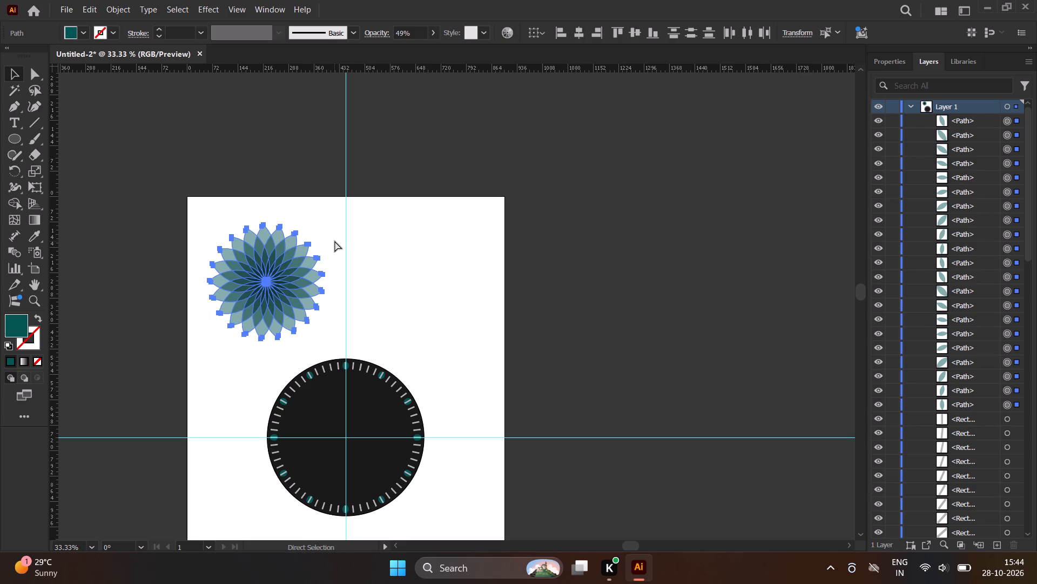
{"action": "key", "text": "ctrl+g"}
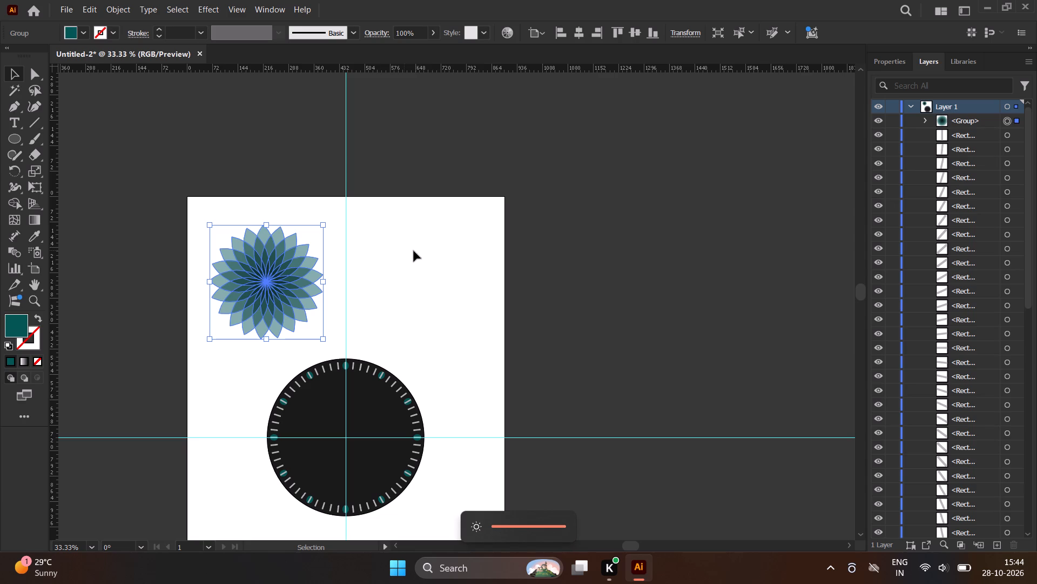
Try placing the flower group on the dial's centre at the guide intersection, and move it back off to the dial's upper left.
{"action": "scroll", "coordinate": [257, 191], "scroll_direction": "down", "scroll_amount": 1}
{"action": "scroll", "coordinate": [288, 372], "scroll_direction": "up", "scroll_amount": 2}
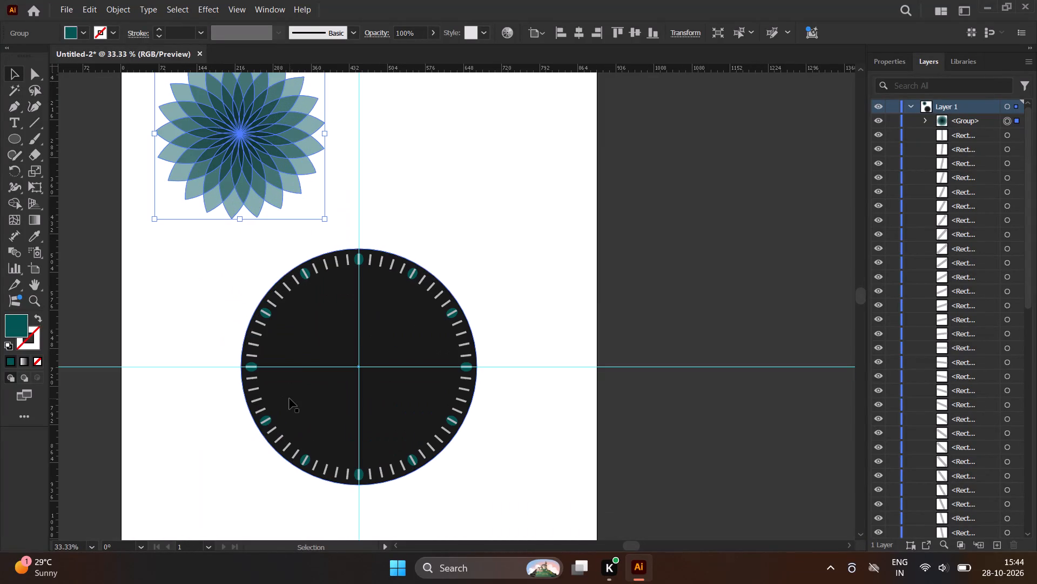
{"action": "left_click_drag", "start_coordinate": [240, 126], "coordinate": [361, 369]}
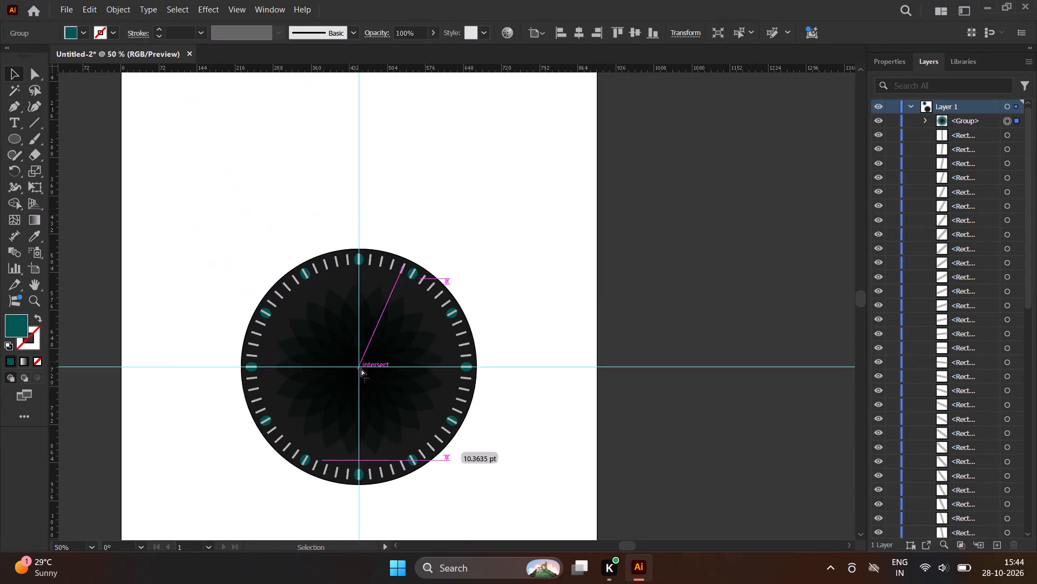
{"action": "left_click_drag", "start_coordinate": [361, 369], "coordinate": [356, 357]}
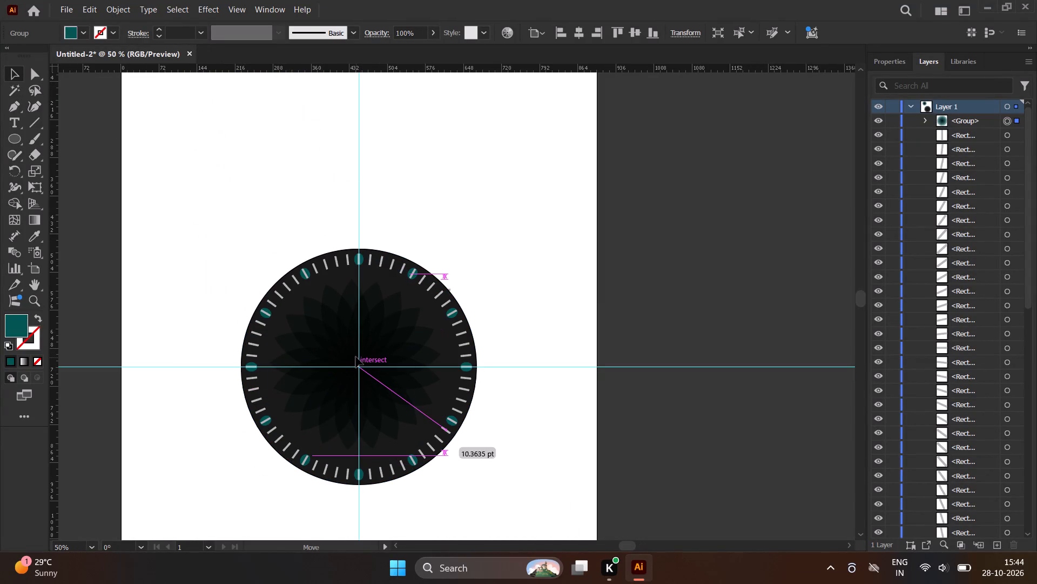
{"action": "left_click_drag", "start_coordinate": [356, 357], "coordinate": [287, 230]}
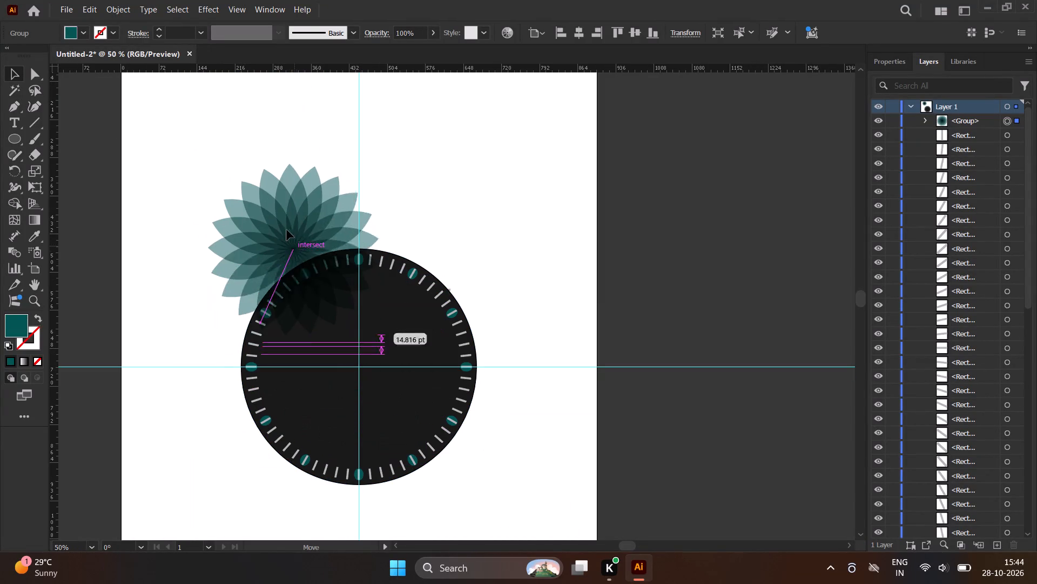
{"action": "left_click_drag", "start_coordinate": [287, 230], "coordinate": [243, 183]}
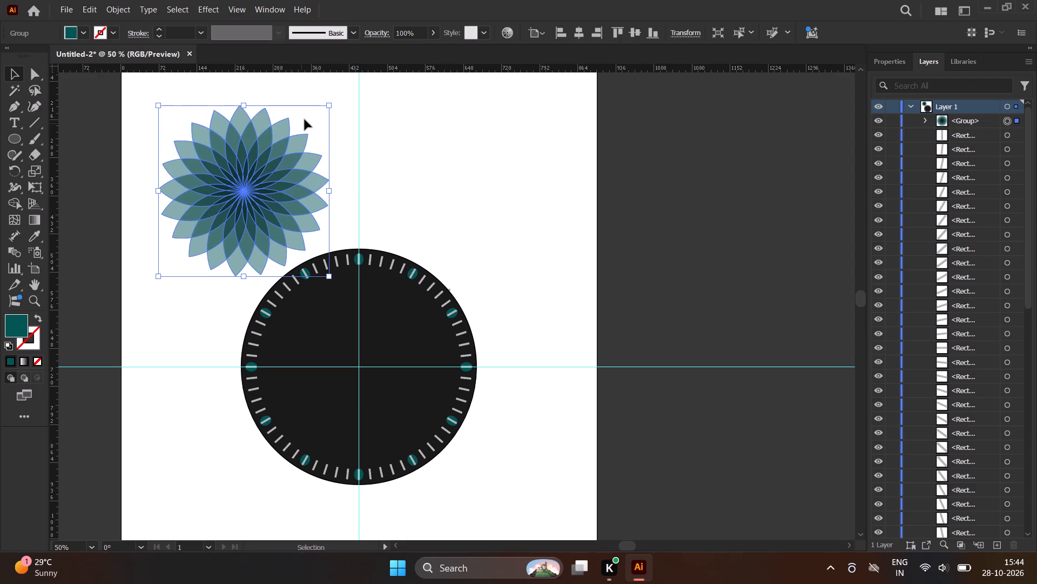
Scale the teal flower group down proportionally to about half its size beside the dial.
{"action": "left_click", "coordinate": [327, 104]}
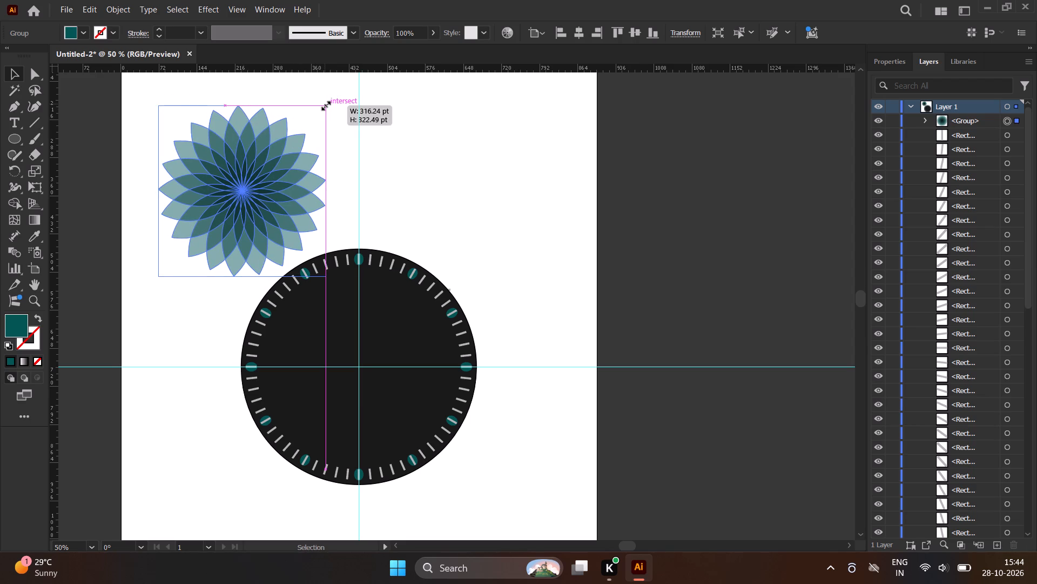
{"action": "key", "text": "ctrl+z"}
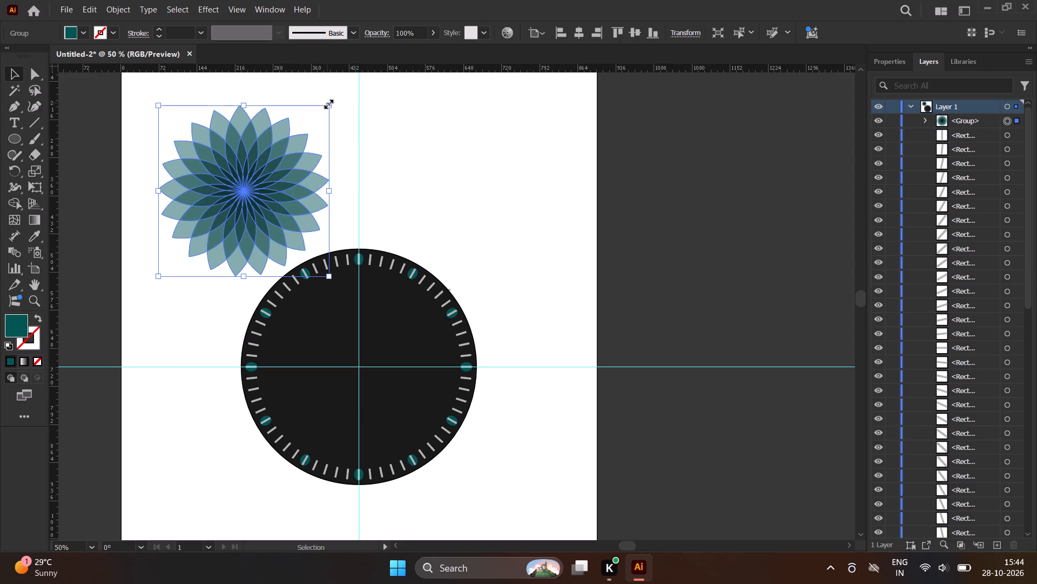
{"action": "left_click_drag", "start_coordinate": [327, 103], "coordinate": [316, 121], "text": "shift"}
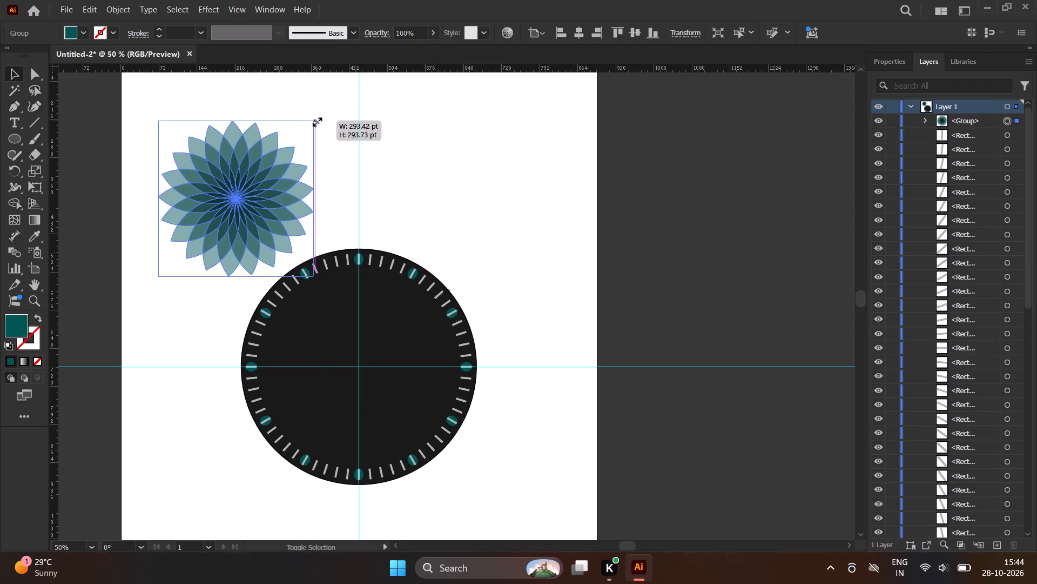
{"action": "left_click_drag", "start_coordinate": [316, 121], "coordinate": [254, 183], "text": "shift"}
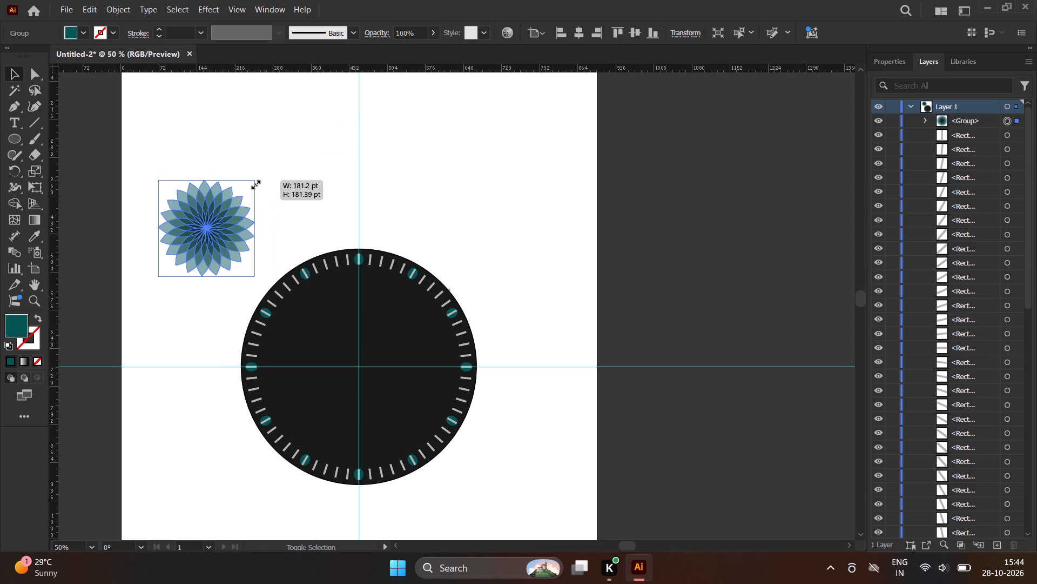
{"action": "left_click_drag", "start_coordinate": [254, 183], "coordinate": [248, 189], "text": "shift"}
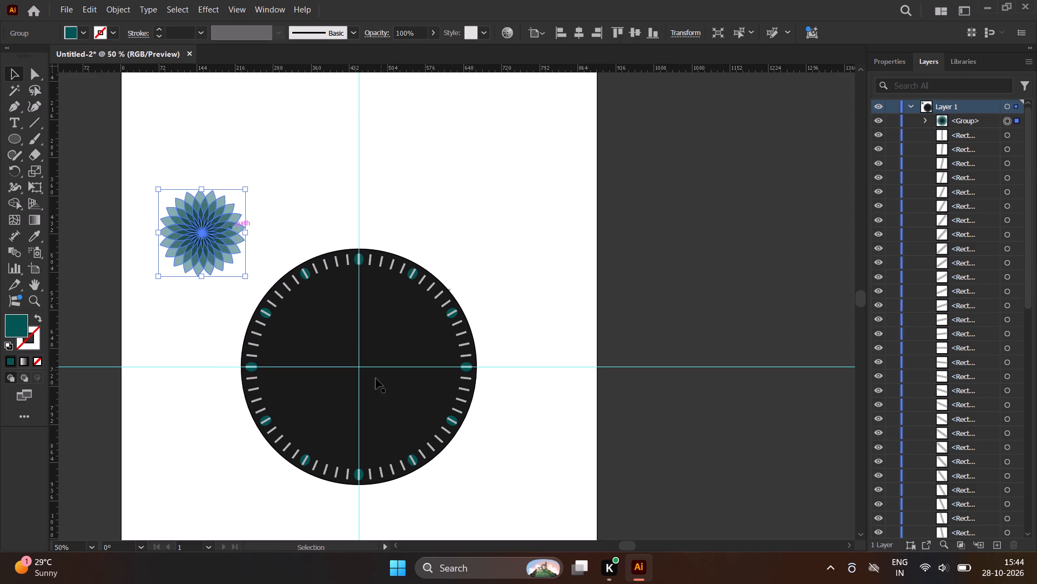
Move the reduced flower group onto the dial's centre, near the intersection of the two guides.
{"action": "scroll", "coordinate": [379, 426], "scroll_direction": "up", "scroll_amount": 2}
{"action": "left_click_drag", "start_coordinate": [78, 89], "coordinate": [386, 348]}
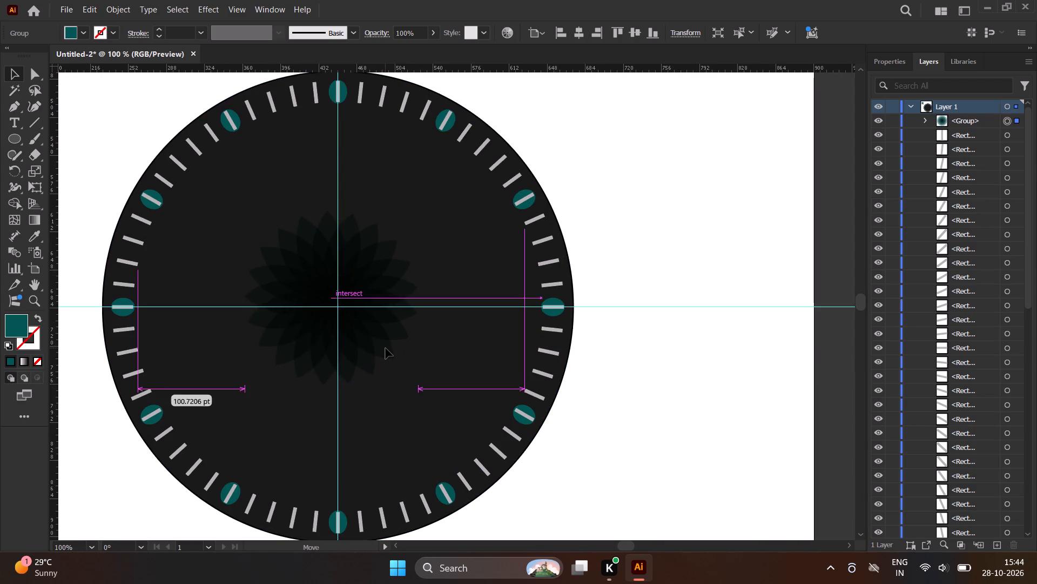
{"action": "left_click_drag", "start_coordinate": [386, 348], "coordinate": [391, 355]}
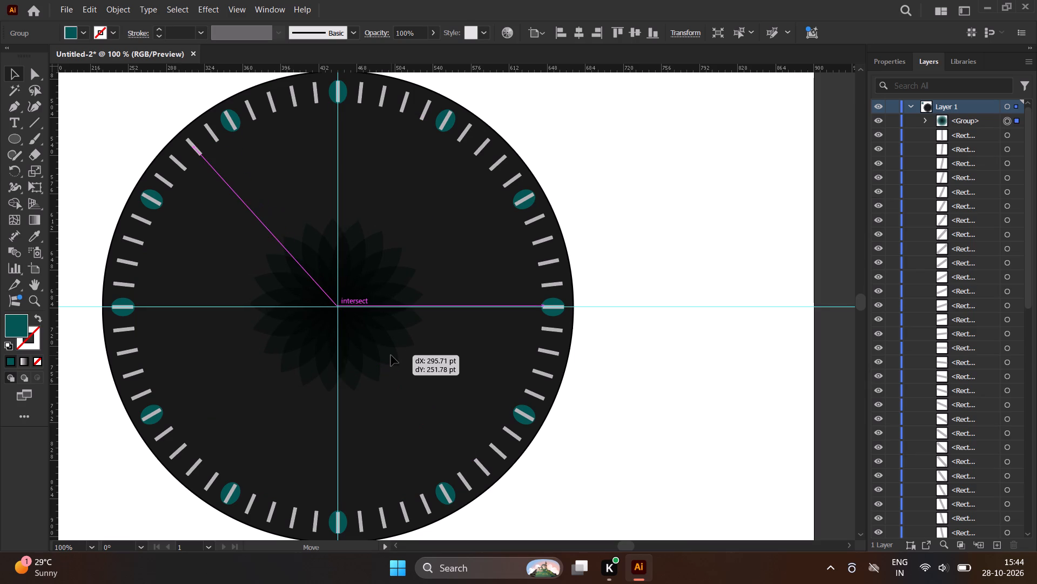
{"action": "left_click_drag", "start_coordinate": [391, 355], "coordinate": [391, 357]}
Align the point where the flower's petals meet precisely with the intersection of the vertical and horizontal guides.
{"action": "scroll", "coordinate": [333, 303], "scroll_direction": "up", "scroll_amount": 4}
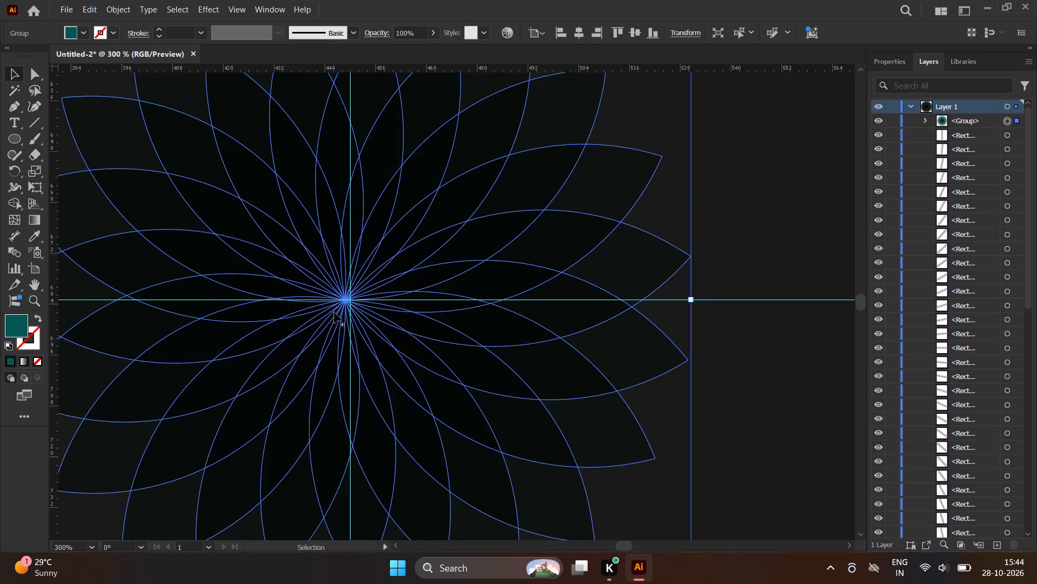
{"action": "scroll", "coordinate": [353, 313], "scroll_direction": "up", "scroll_amount": 5}
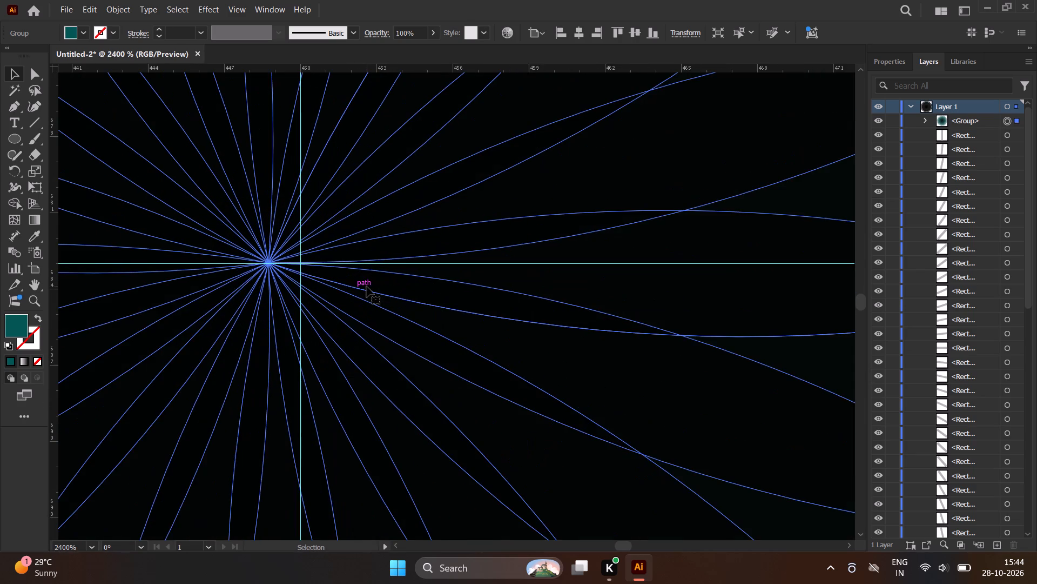
{"action": "scroll", "coordinate": [367, 287], "scroll_direction": "up", "scroll_amount": 2}
{"action": "left_click_drag", "start_coordinate": [315, 289], "coordinate": [326, 291]}
{"action": "left_click_drag", "start_coordinate": [192, 269], "coordinate": [194, 271]}
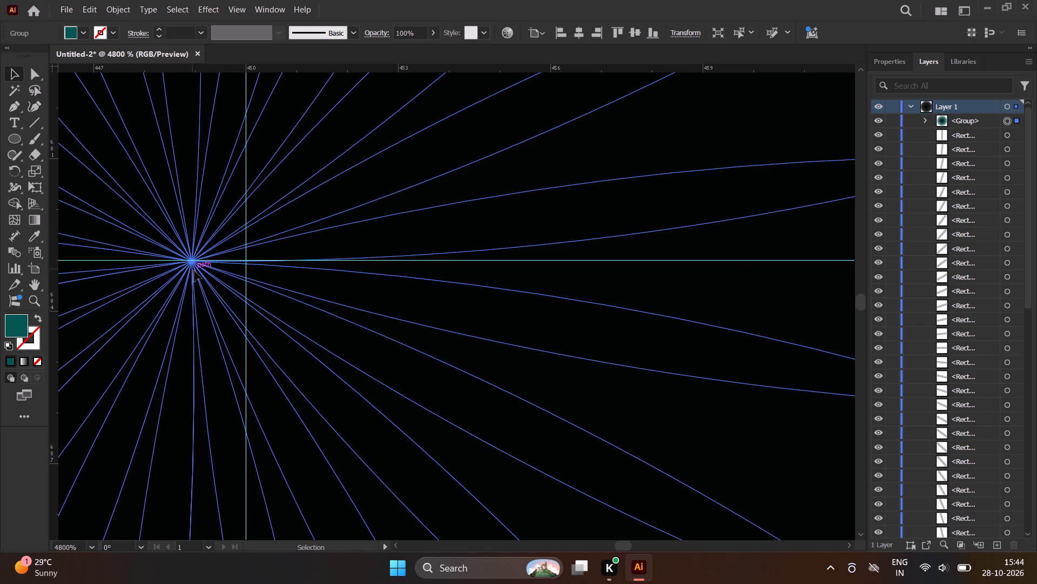
{"action": "left_click_drag", "start_coordinate": [194, 271], "coordinate": [203, 275]}
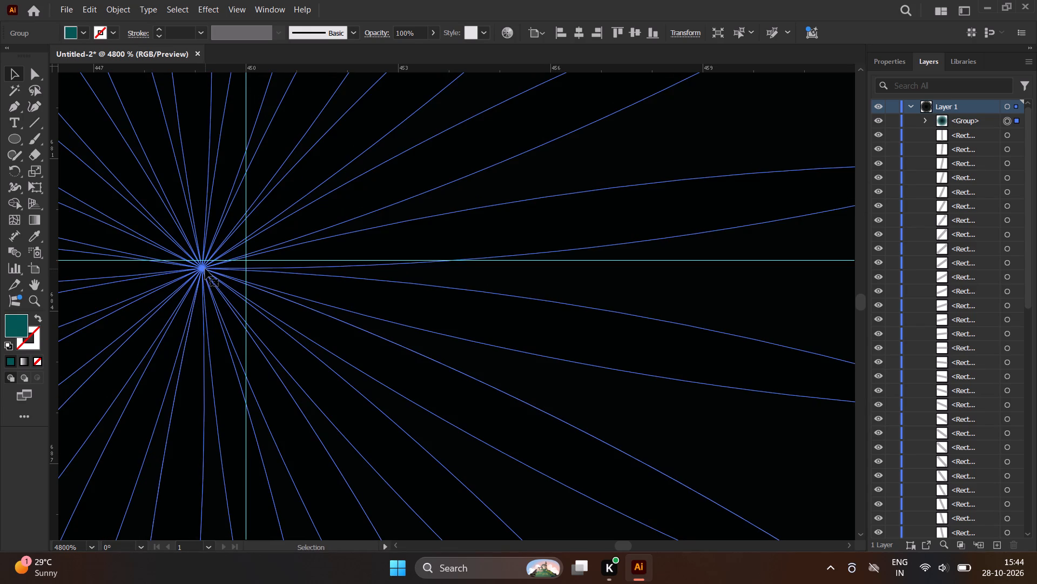
{"action": "left_click_drag", "start_coordinate": [205, 269], "coordinate": [251, 265]}
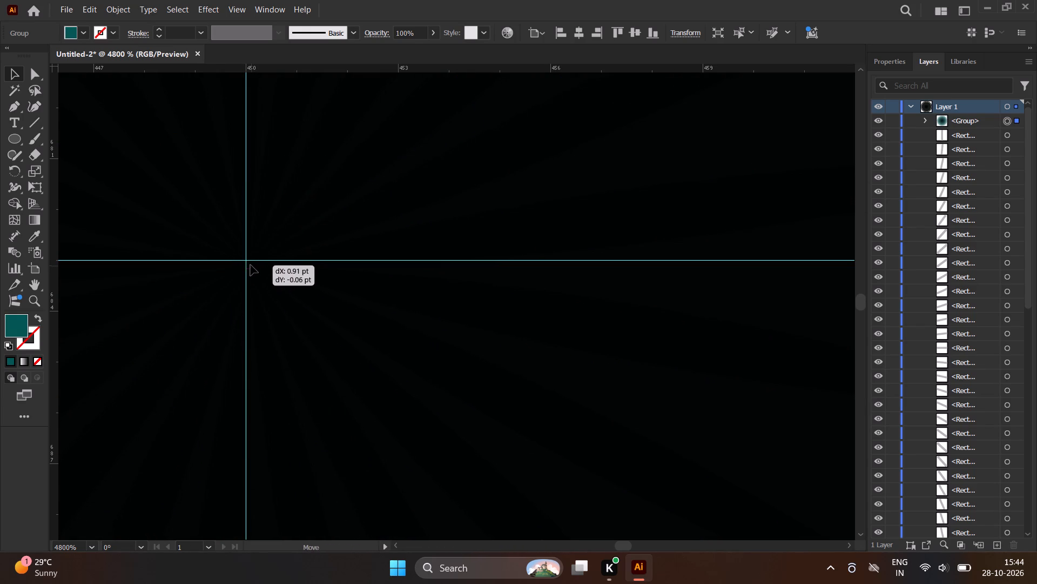
{"action": "left_click_drag", "start_coordinate": [251, 265], "coordinate": [246, 262]}
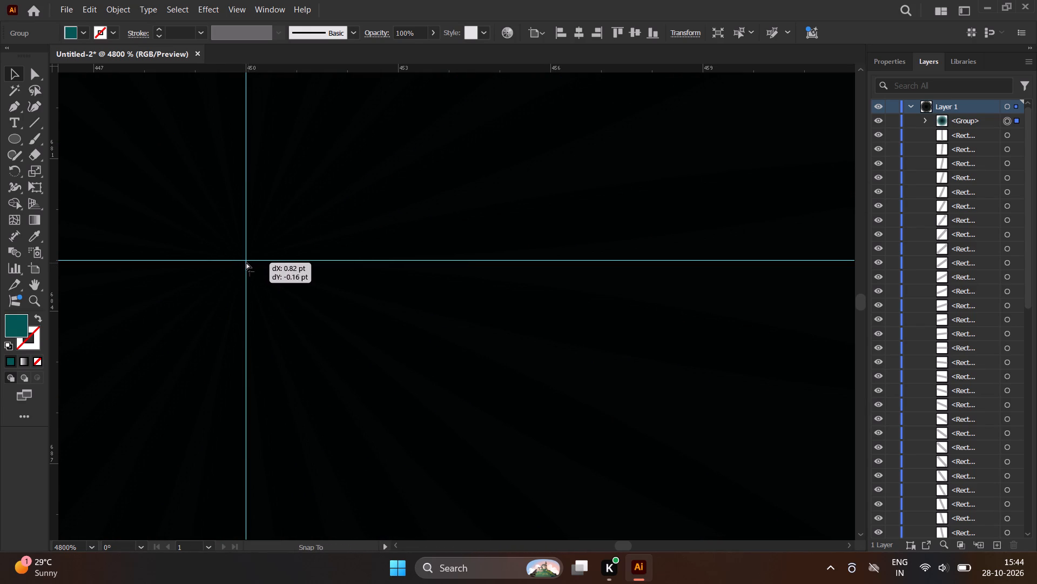
{"action": "left_click_drag", "start_coordinate": [246, 262], "coordinate": [248, 264]}
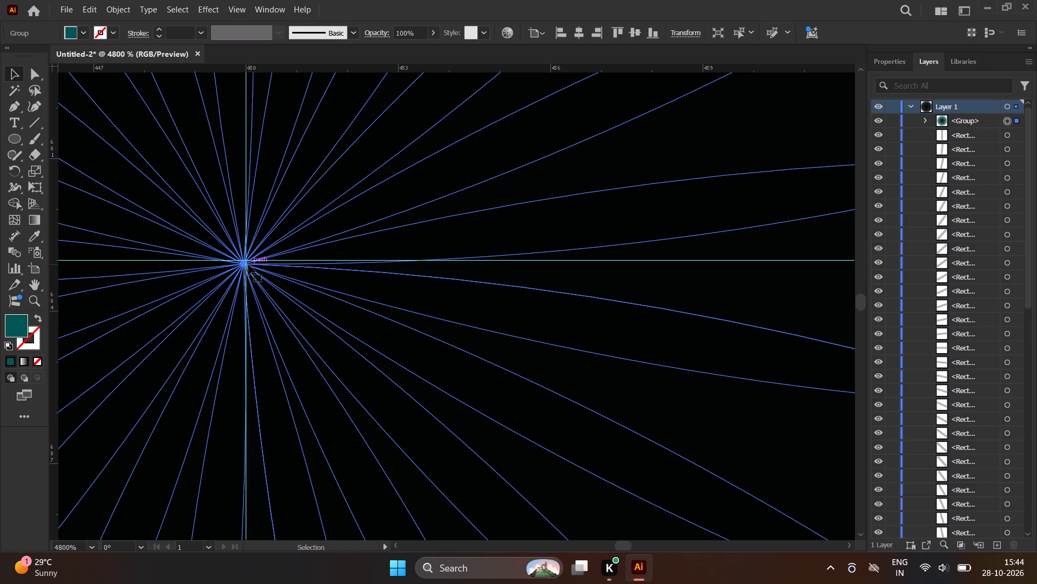
{"action": "left_click", "coordinate": [240, 268]}
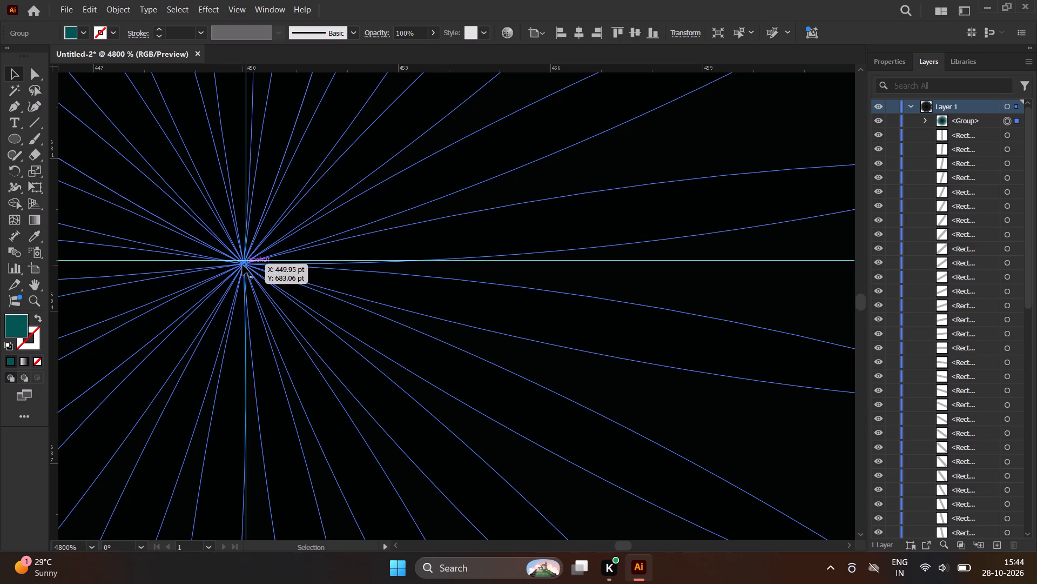
{"action": "left_click_drag", "start_coordinate": [243, 265], "coordinate": [246, 261]}
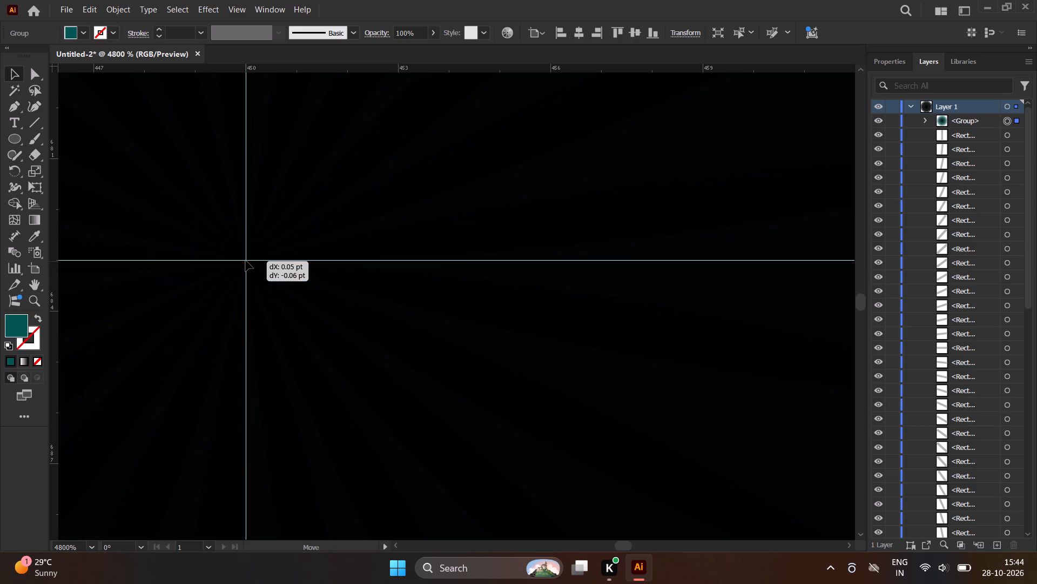
{"action": "left_click_drag", "start_coordinate": [246, 261], "coordinate": [247, 260]}
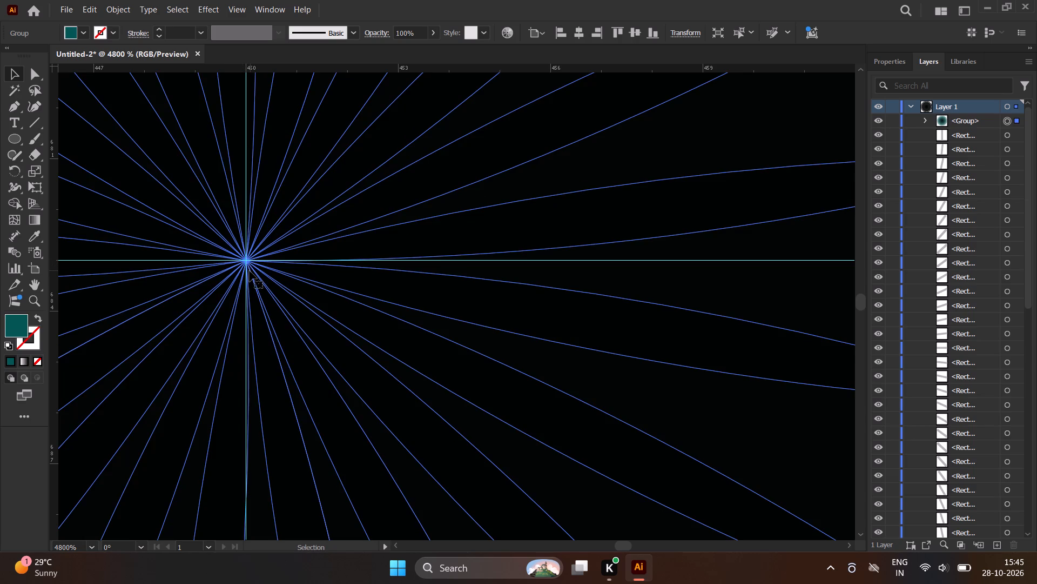
Fine-tune the flower group's position by fractions of a point so its centre sits exactly on the guide intersection.
{"action": "key", "text": "Left"}
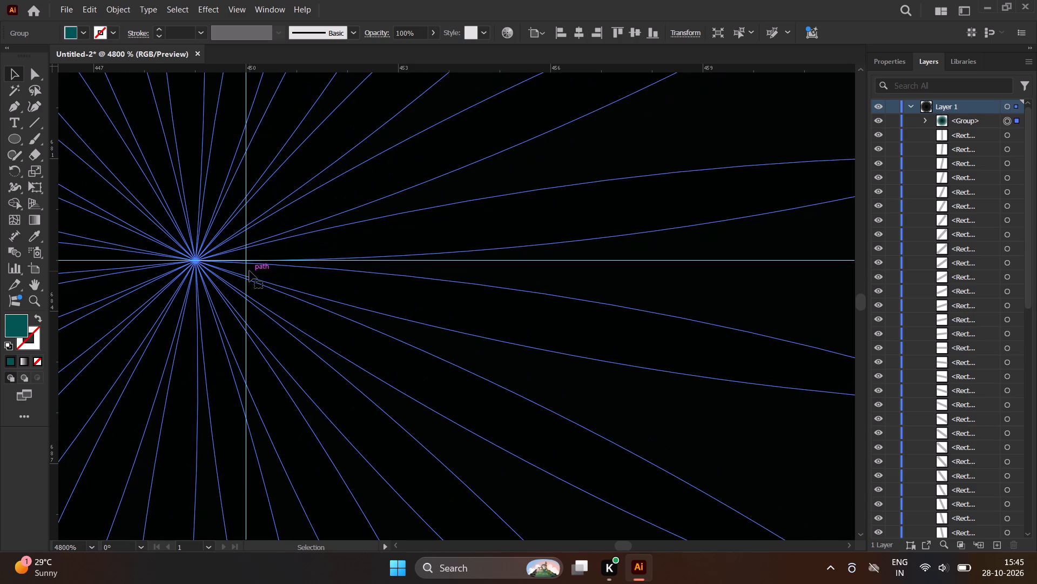
{"action": "key", "text": "ctrl+z"}
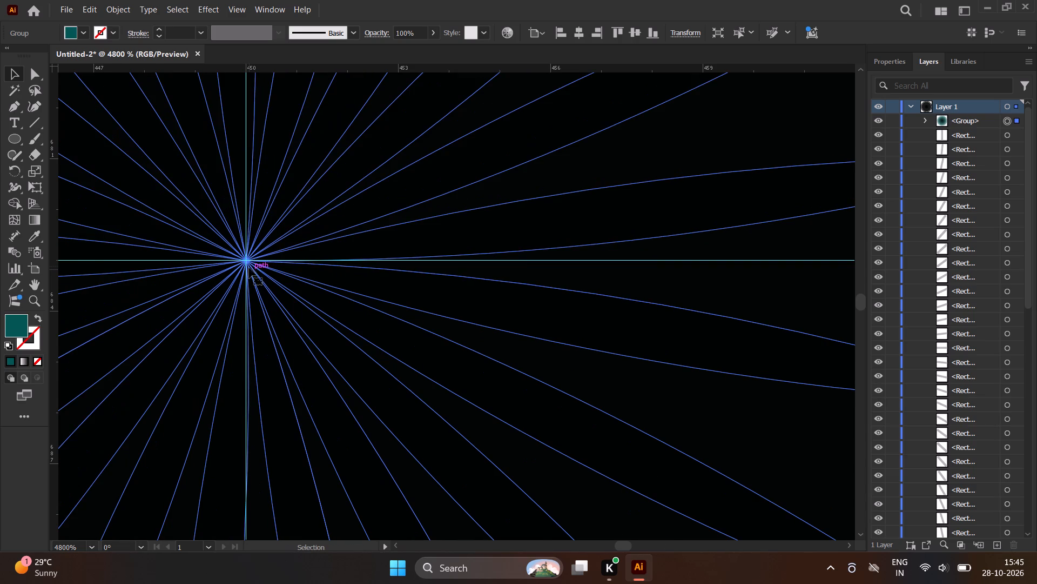
{"action": "left_click", "coordinate": [249, 265]}
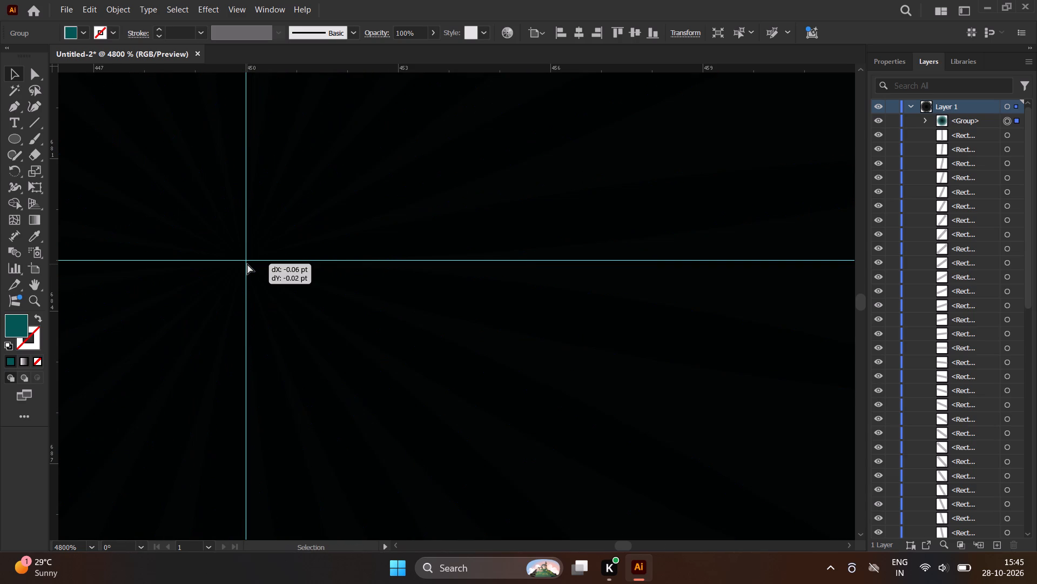
{"action": "left_click", "coordinate": [249, 263]}
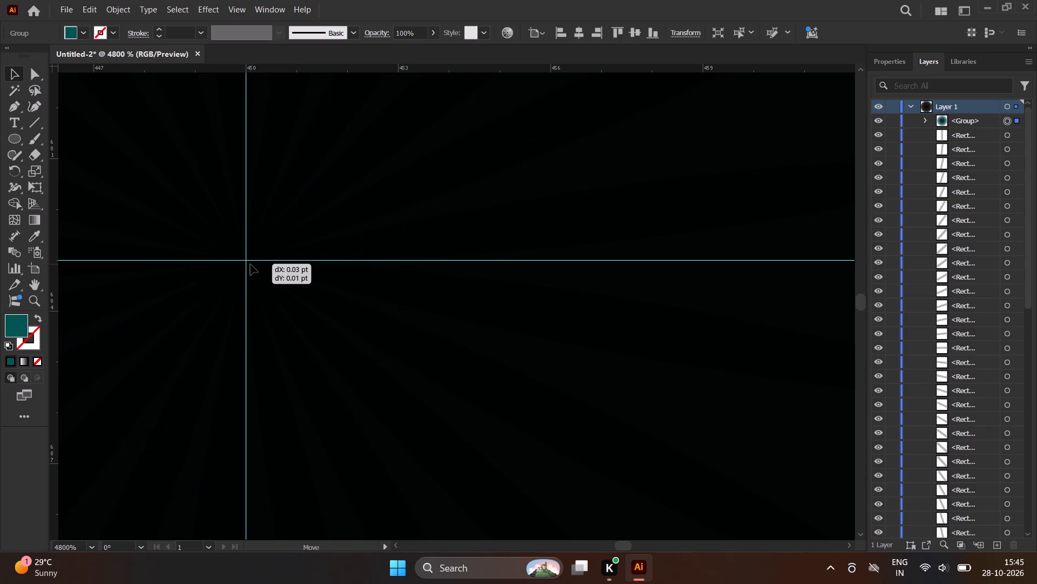
{"action": "left_click", "coordinate": [251, 264]}
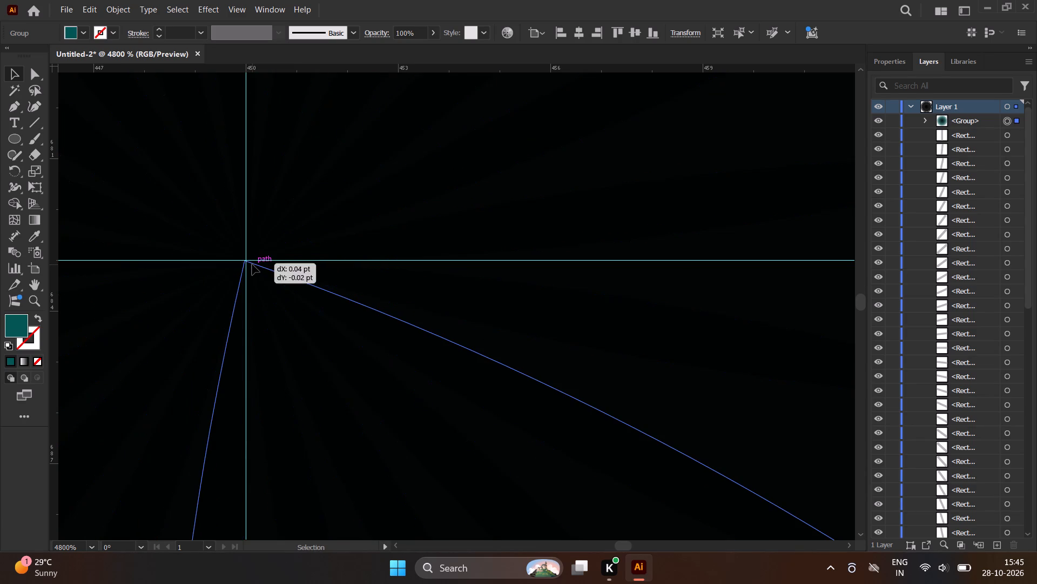
{"action": "left_click", "coordinate": [252, 264]}
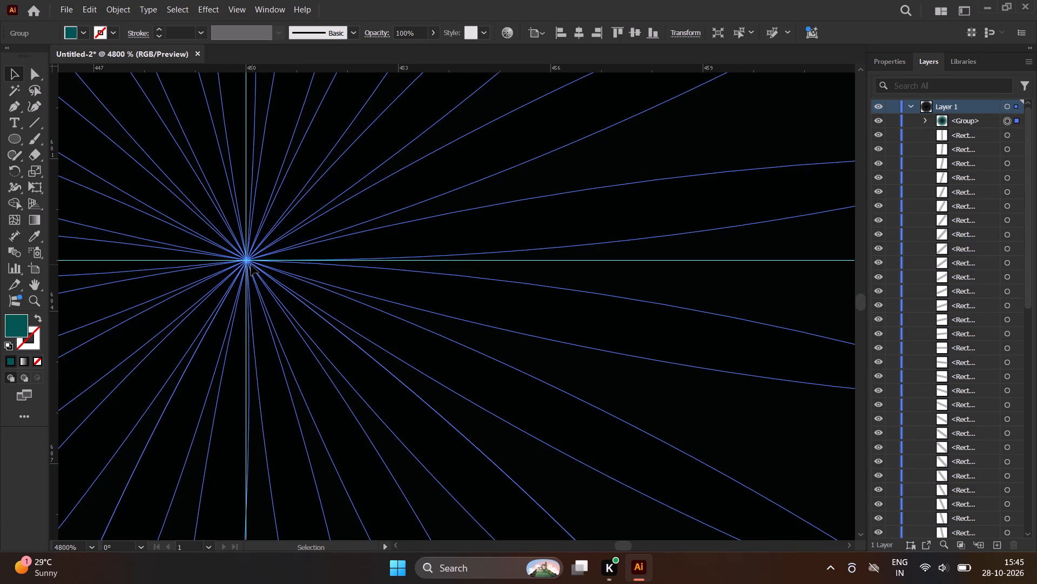
{"action": "left_click", "coordinate": [251, 265]}
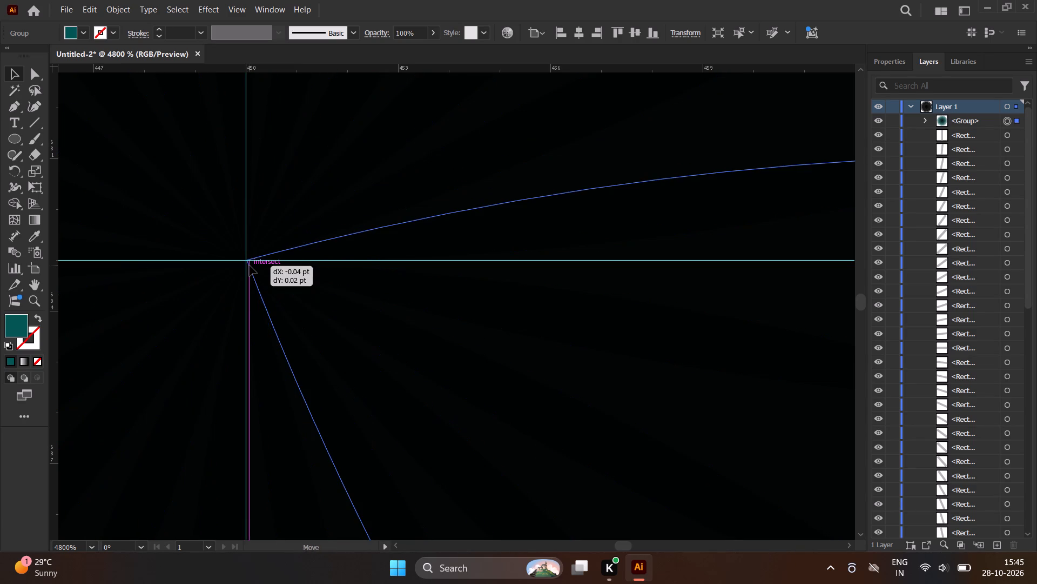
{"action": "left_click", "coordinate": [250, 266]}
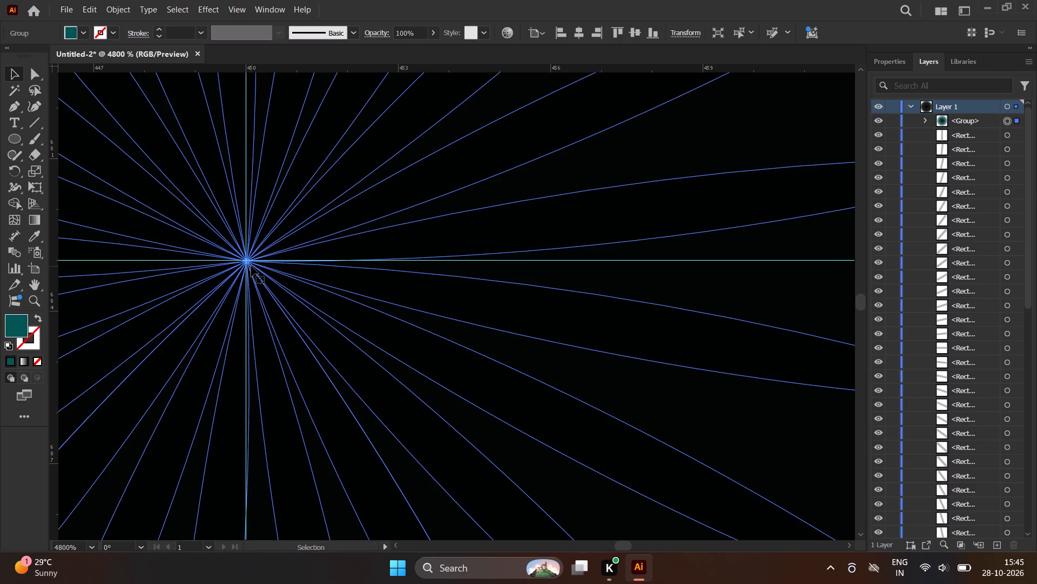
{"action": "left_click", "coordinate": [251, 266]}
{"action": "left_click", "coordinate": [250, 266]}
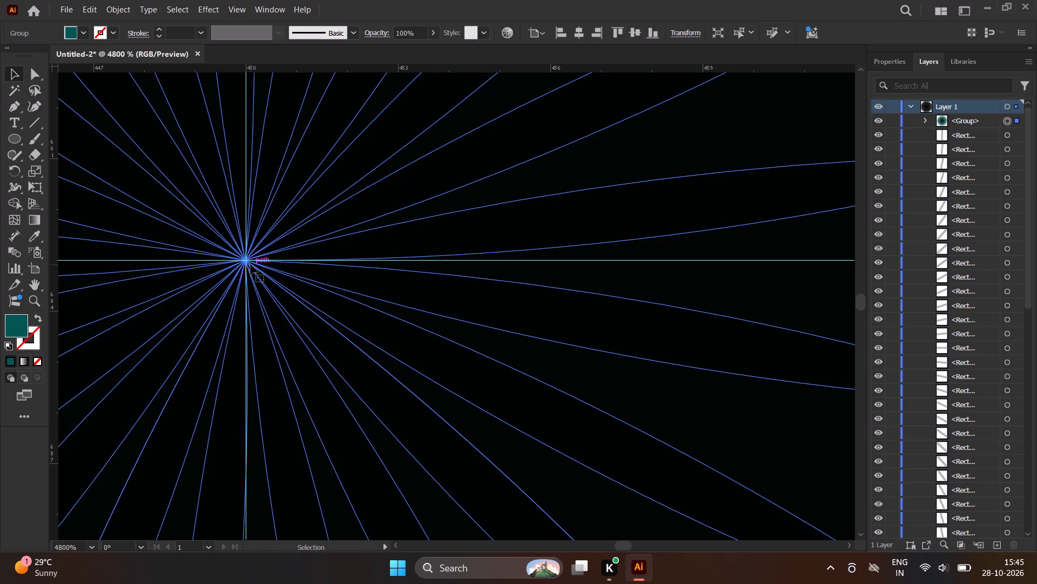
{"action": "left_click", "coordinate": [251, 264]}
Deselect the flower group and leave nothing in the artwork selected.
{"action": "scroll", "coordinate": [246, 266], "scroll_direction": "down", "scroll_amount": 7}
{"action": "scroll", "coordinate": [285, 282], "scroll_direction": "up", "scroll_amount": 1}
{"action": "scroll", "coordinate": [285, 282], "scroll_direction": "down", "scroll_amount": 2}
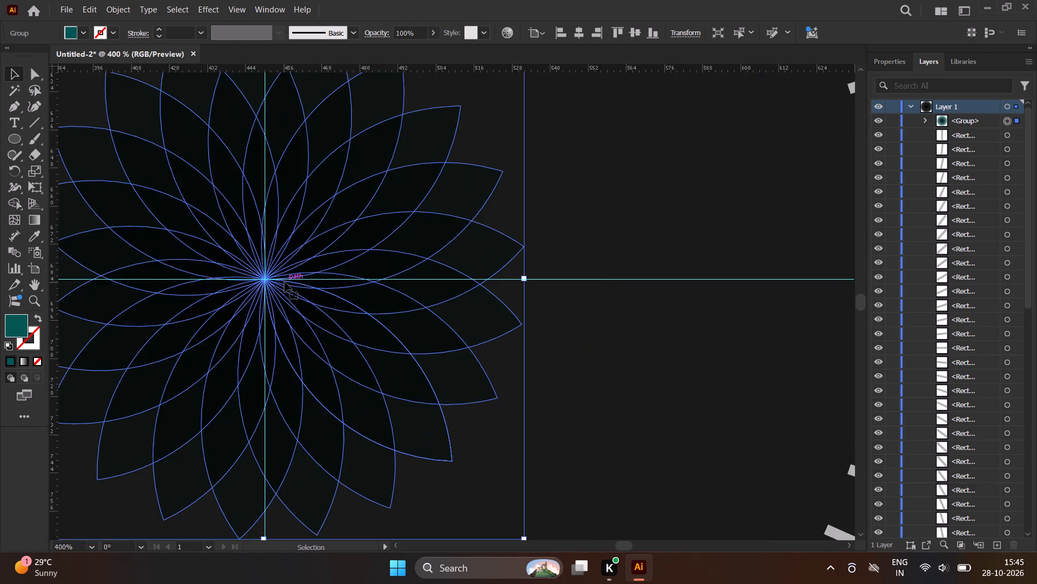
{"action": "scroll", "coordinate": [285, 282], "scroll_direction": "down", "scroll_amount": 3}
{"action": "left_click", "coordinate": [456, 236]}
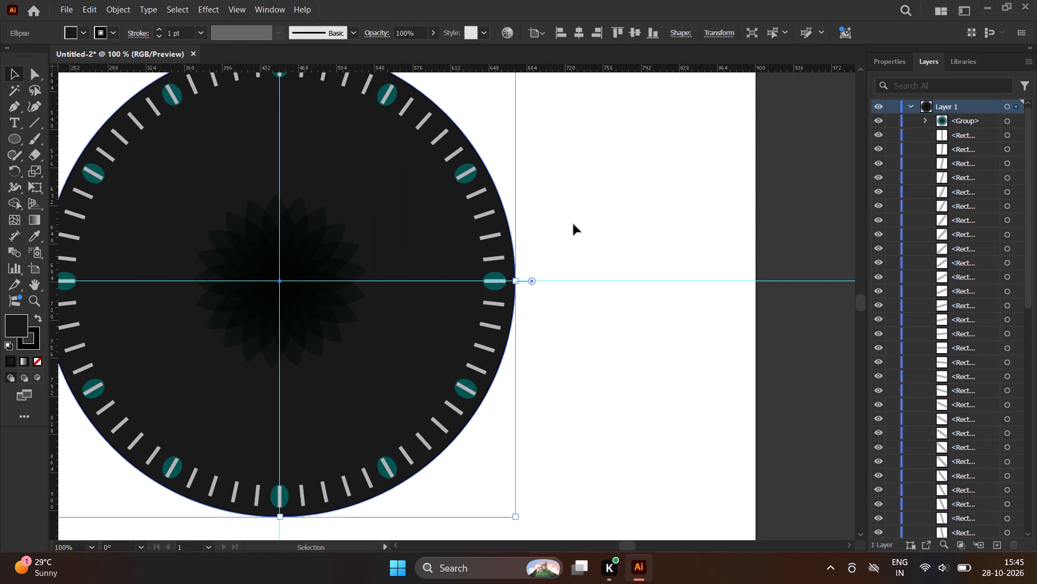
{"action": "left_click", "coordinate": [590, 220]}
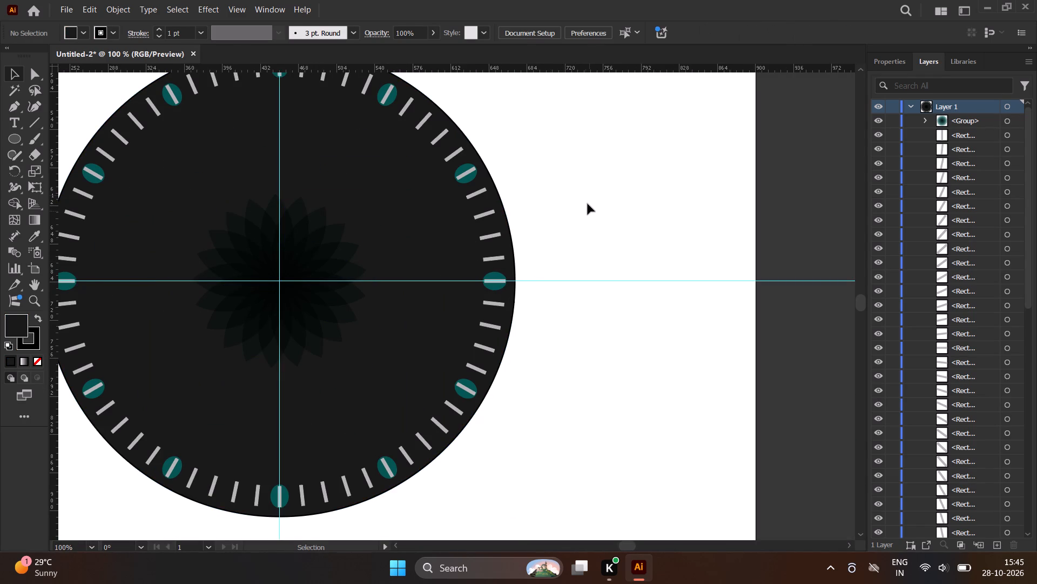
Examine the whole dial to check the size, position and visibility of the flower at its centre.
{"action": "scroll", "coordinate": [413, 249], "scroll_direction": "down", "scroll_amount": 1}
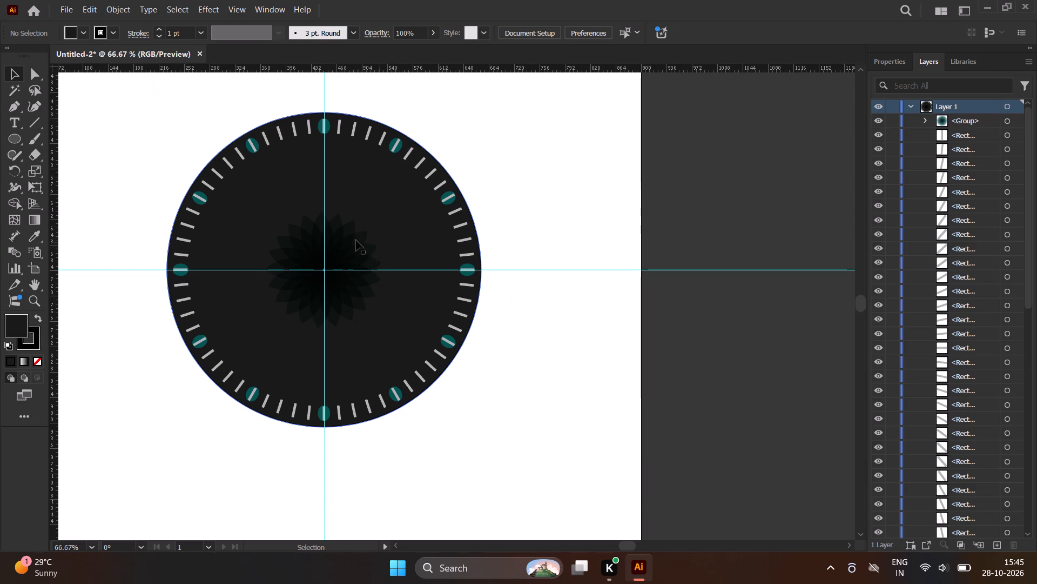
{"action": "scroll", "coordinate": [359, 175], "scroll_direction": "down", "scroll_amount": 1}
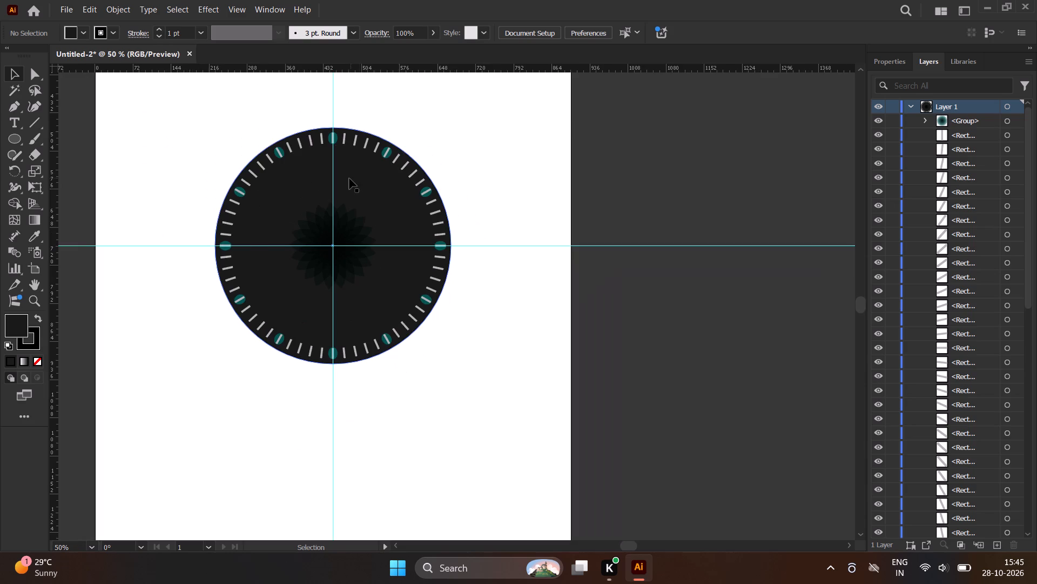
{"action": "scroll", "coordinate": [319, 251], "scroll_direction": "down", "scroll_amount": 1}
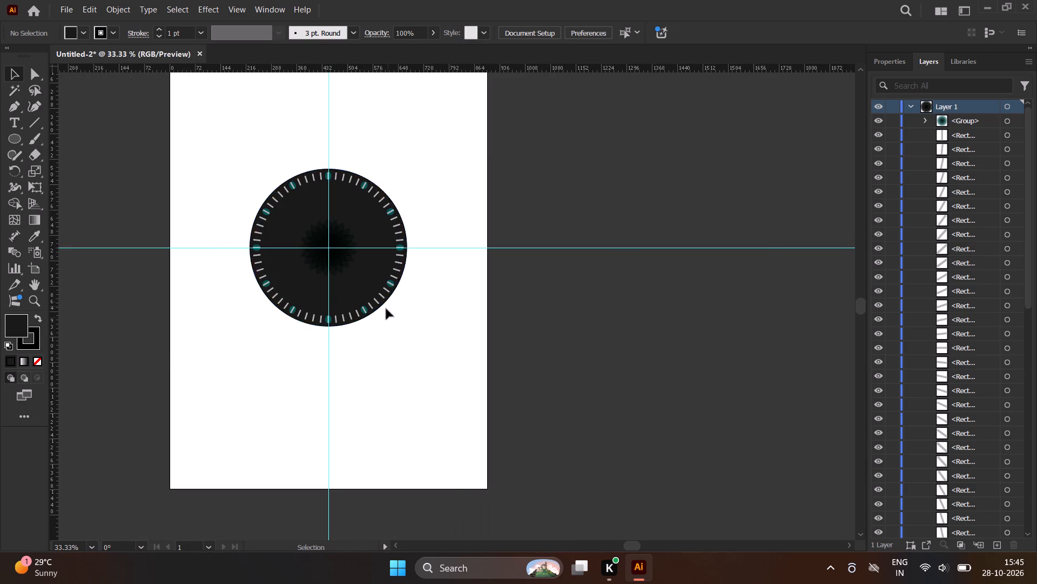
{"action": "scroll", "coordinate": [375, 326], "scroll_direction": "down", "scroll_amount": 1}
{"action": "scroll", "coordinate": [320, 195], "scroll_direction": "up", "scroll_amount": 1}
{"action": "scroll", "coordinate": [333, 238], "scroll_direction": "up", "scroll_amount": 2}
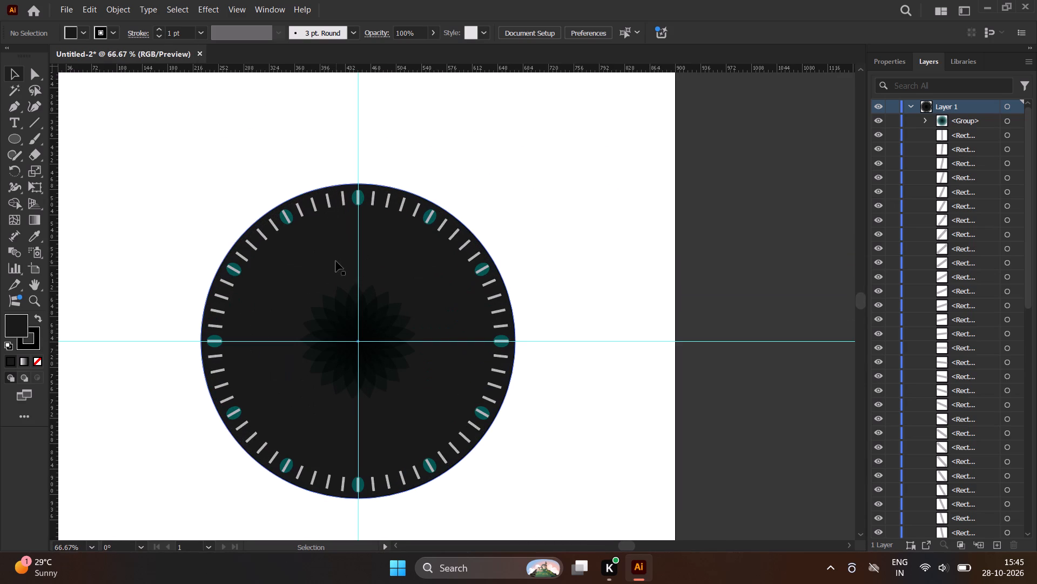
{"action": "scroll", "coordinate": [460, 463], "scroll_direction": "up", "scroll_amount": 1}
{"action": "scroll", "coordinate": [463, 464], "scroll_direction": "down", "scroll_amount": 1}
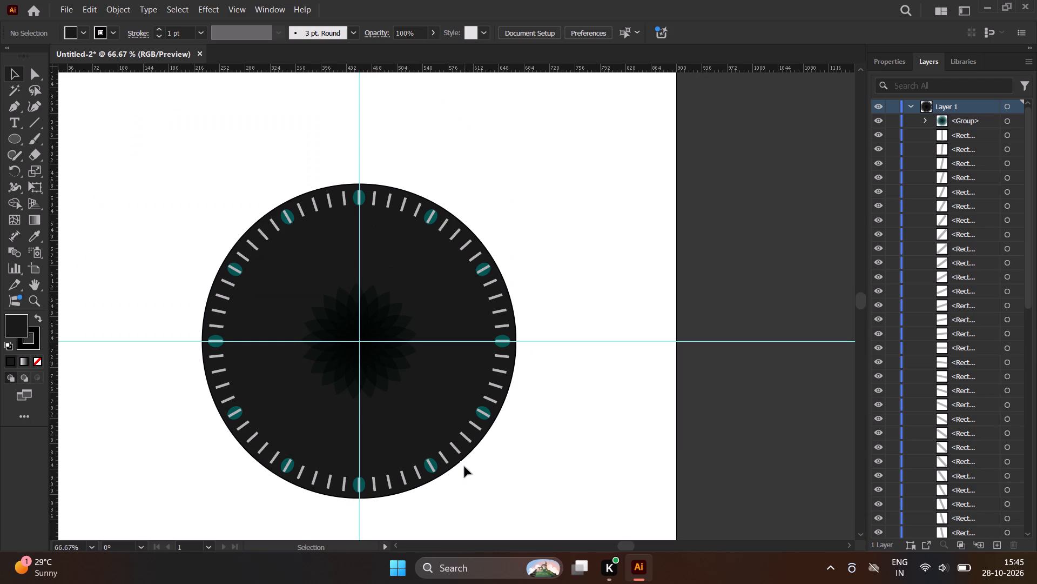
Draw a tall, narrow rectangle about 18 pt wide on the blank artboard area above and beside the dial.
{"action": "right_click", "coordinate": [13, 134]}
{"action": "left_click", "coordinate": [66, 139]}
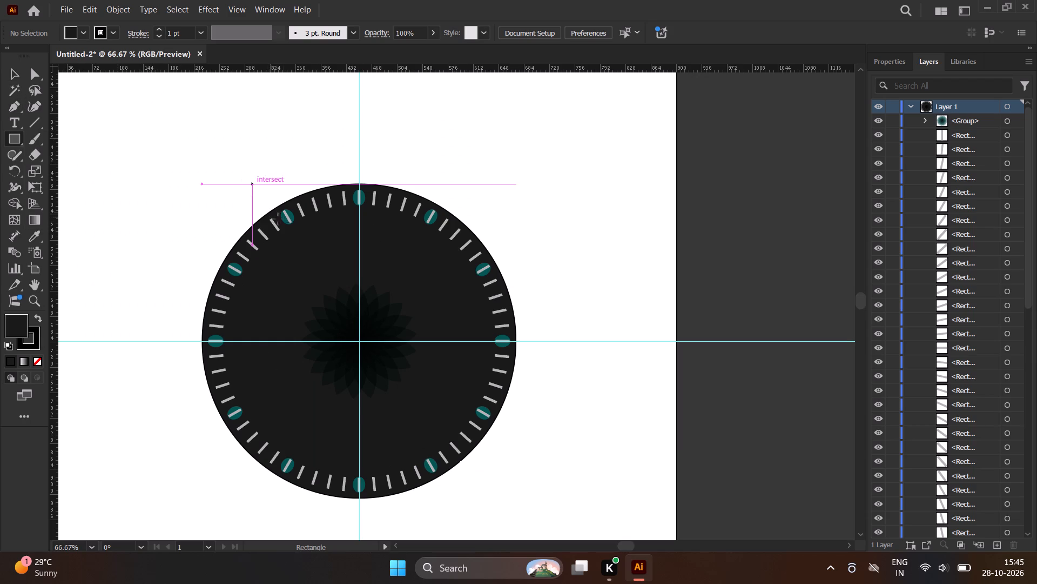
{"action": "scroll", "coordinate": [315, 230], "scroll_direction": "down", "scroll_amount": 1}
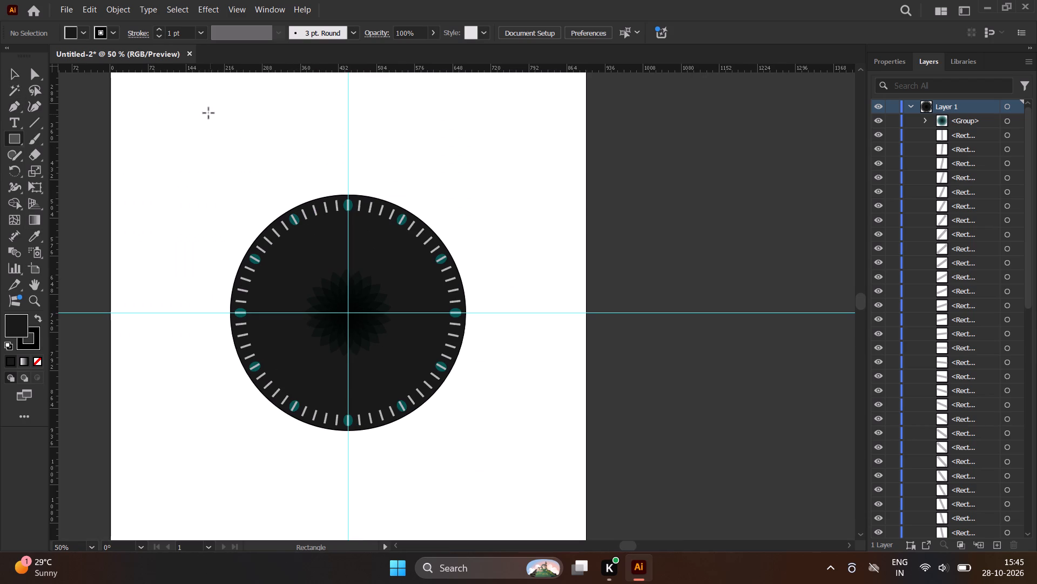
{"action": "left_click_drag", "start_coordinate": [210, 103], "coordinate": [218, 148]}
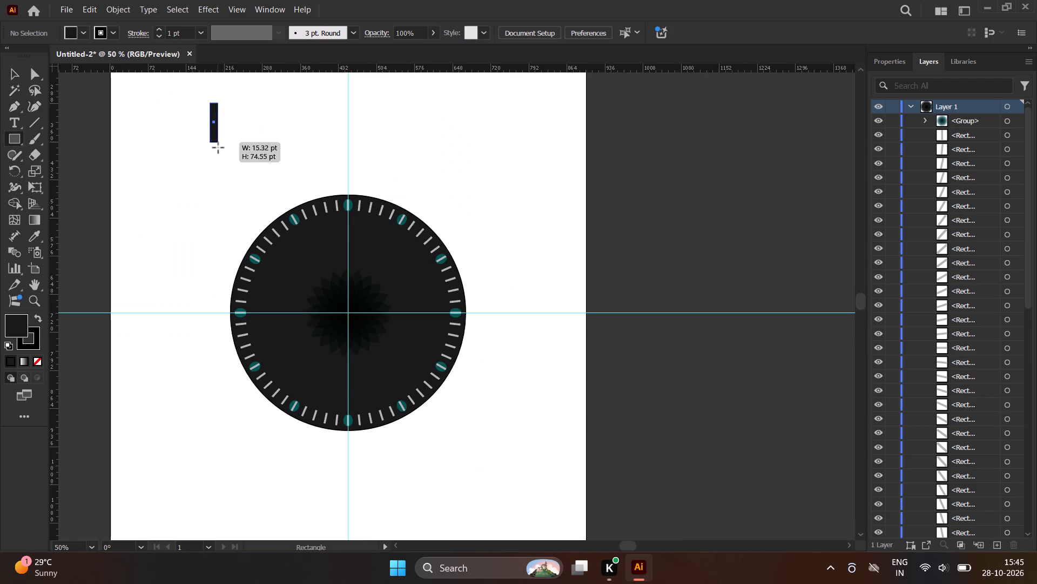
{"action": "left_click_drag", "start_coordinate": [218, 148], "coordinate": [221, 177]}
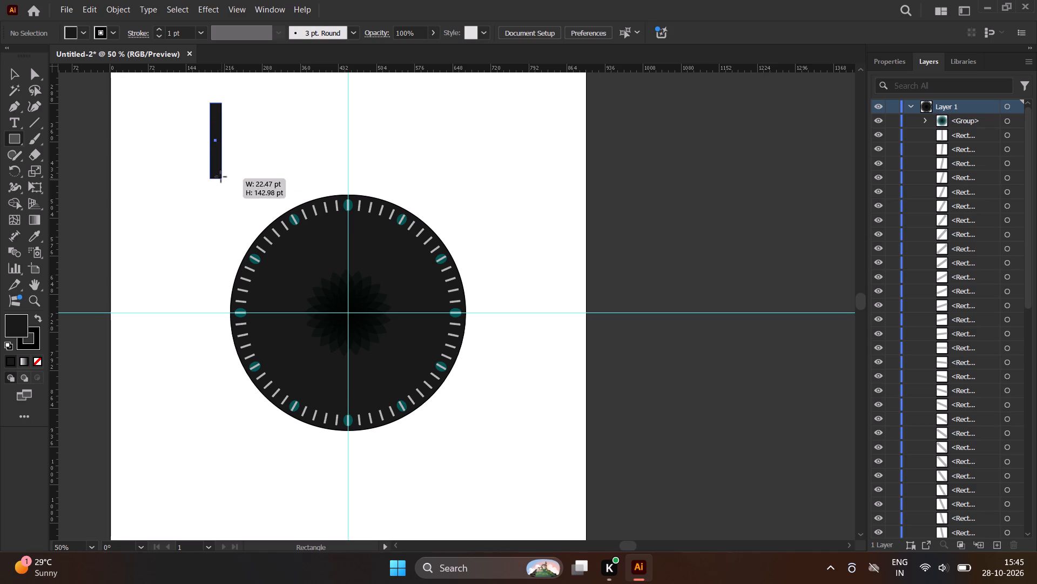
{"action": "left_click_drag", "start_coordinate": [221, 177], "coordinate": [217, 156]}
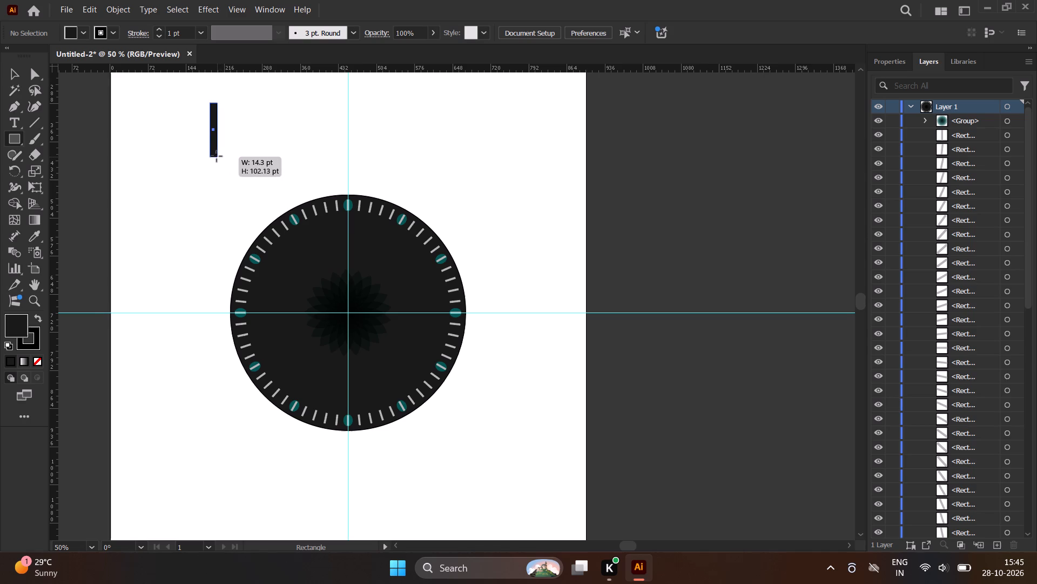
{"action": "left_click_drag", "start_coordinate": [217, 156], "coordinate": [216, 158]}
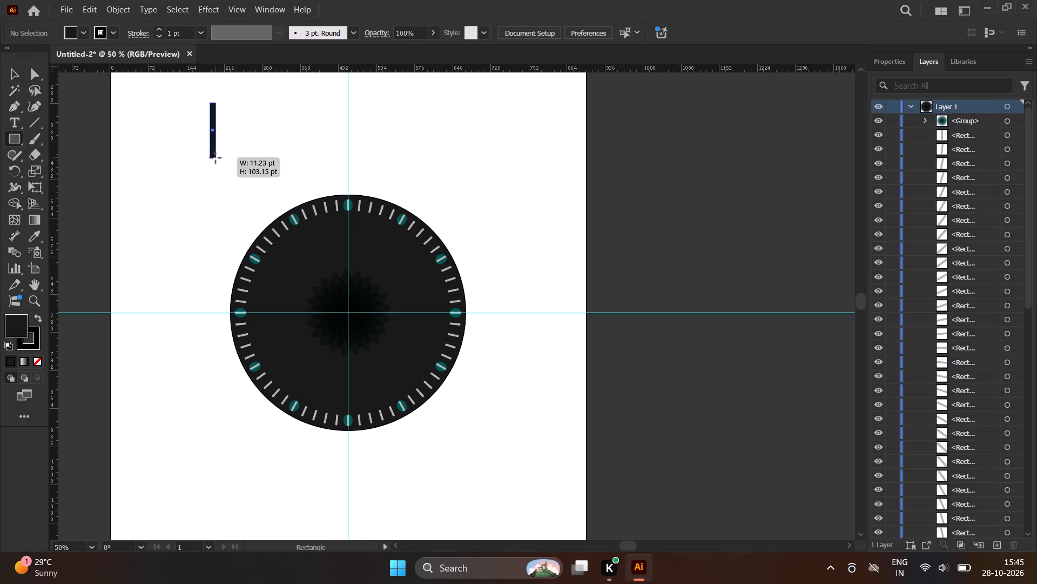
{"action": "left_click_drag", "start_coordinate": [216, 158], "coordinate": [218, 174]}
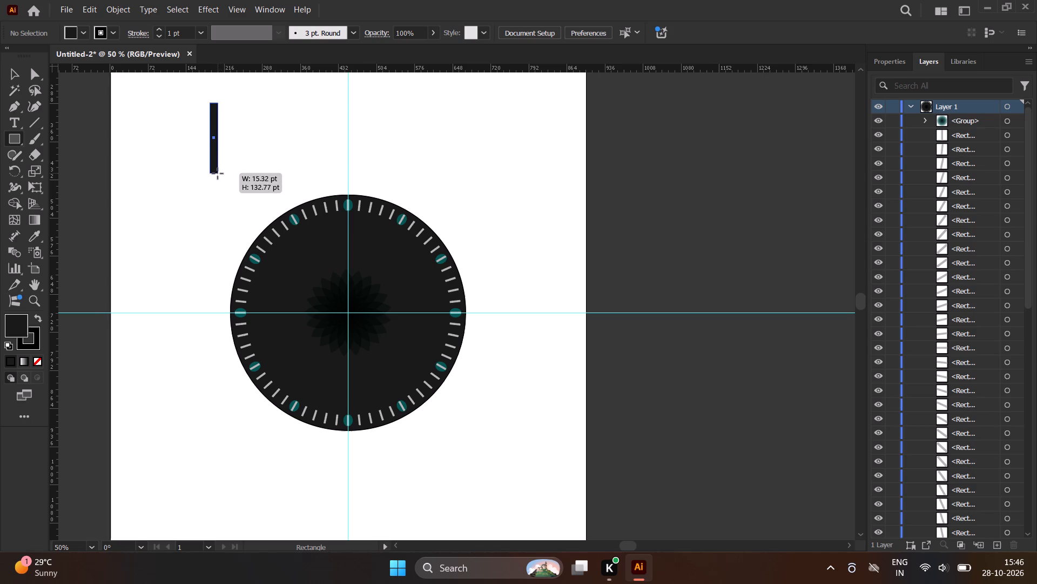
{"action": "left_click_drag", "start_coordinate": [218, 174], "coordinate": [219, 176]}
{"action": "scroll", "coordinate": [177, 215], "scroll_direction": "down", "scroll_amount": 1}
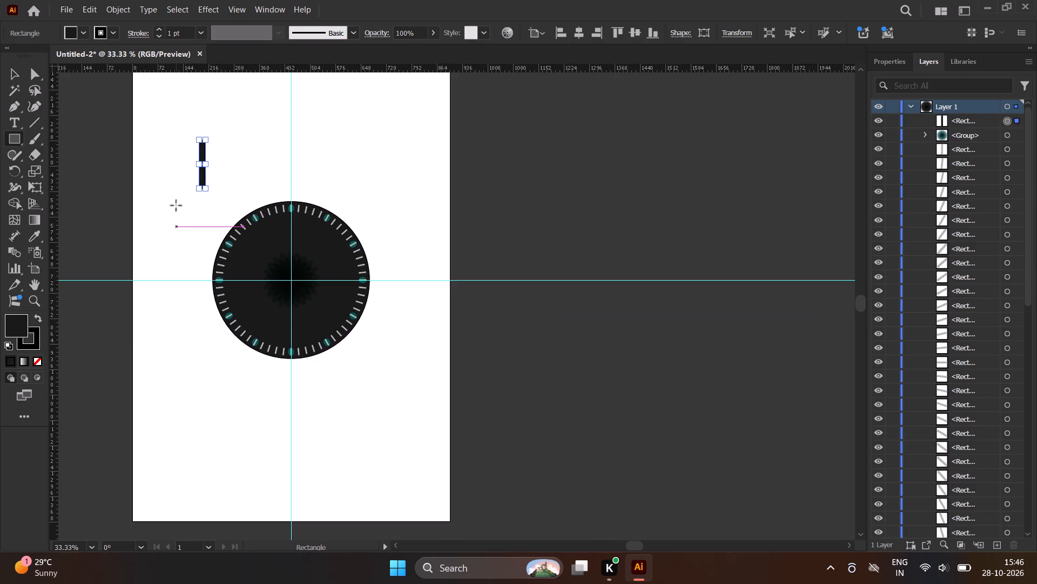
{"action": "scroll", "coordinate": [181, 141], "scroll_direction": "down", "scroll_amount": 1}
{"action": "scroll", "coordinate": [181, 141], "scroll_direction": "up", "scroll_amount": 5}
{"action": "scroll", "coordinate": [187, 208], "scroll_direction": "down", "scroll_amount": 1}
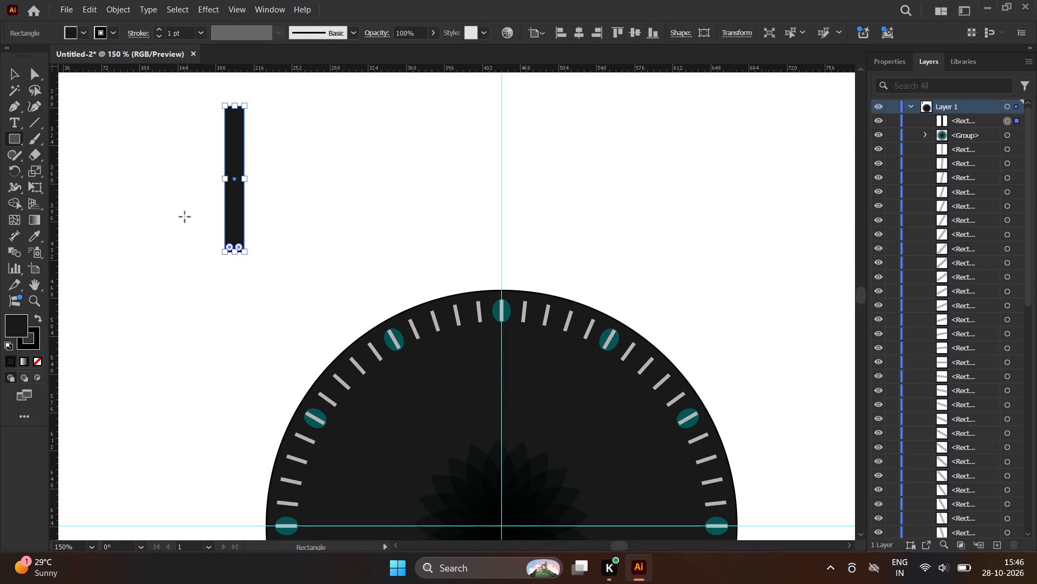
{"action": "scroll", "coordinate": [221, 92], "scroll_direction": "up", "scroll_amount": 1}
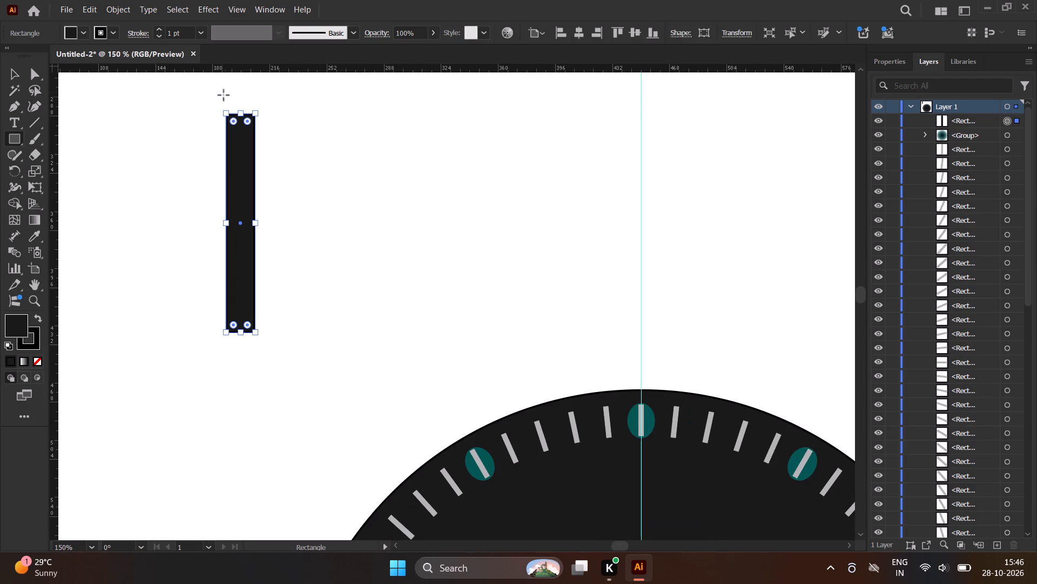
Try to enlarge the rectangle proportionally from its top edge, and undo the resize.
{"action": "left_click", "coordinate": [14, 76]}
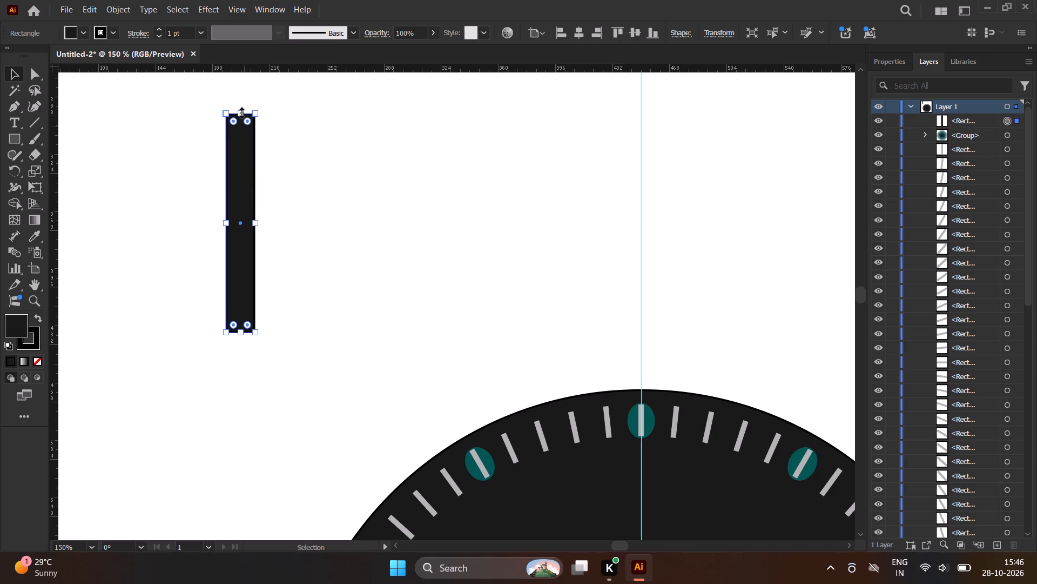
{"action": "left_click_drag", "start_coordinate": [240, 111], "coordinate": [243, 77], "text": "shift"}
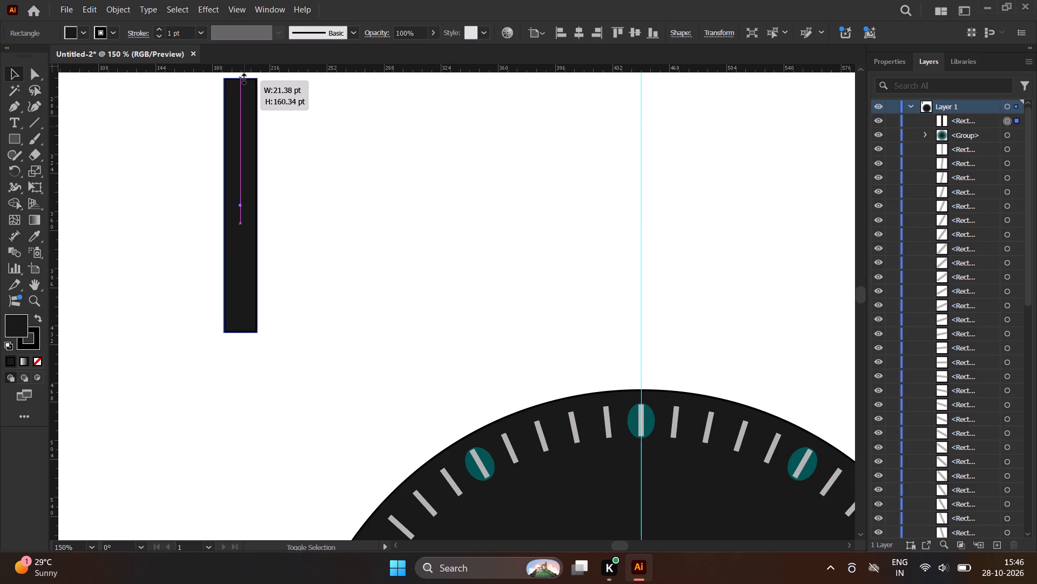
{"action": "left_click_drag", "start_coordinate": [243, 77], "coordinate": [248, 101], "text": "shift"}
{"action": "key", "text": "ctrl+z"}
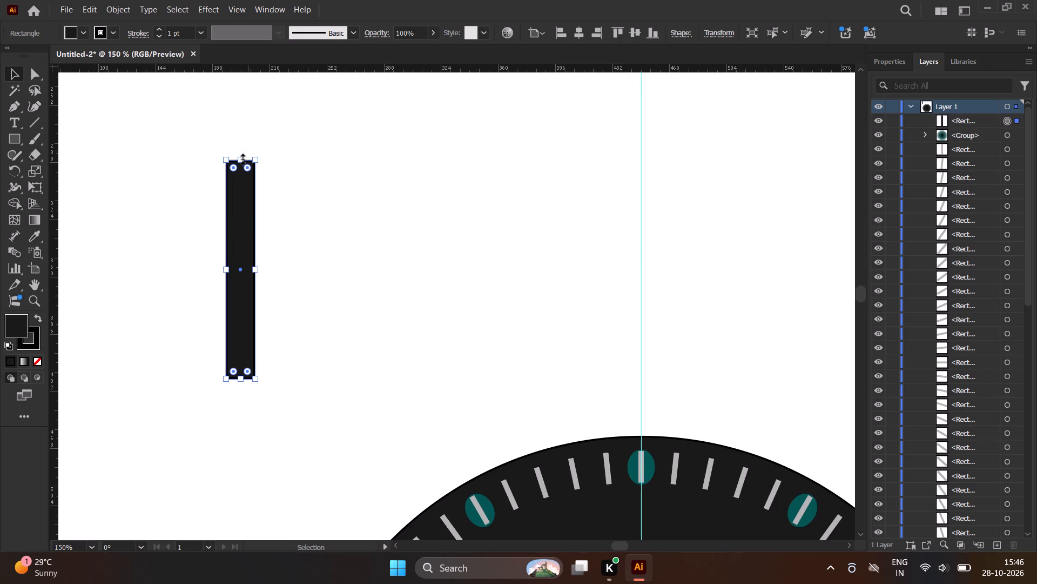
Lengthen the rectangle by stretching its top edge upward while keeping its width.
{"action": "left_click_drag", "start_coordinate": [241, 158], "coordinate": [240, 120]}
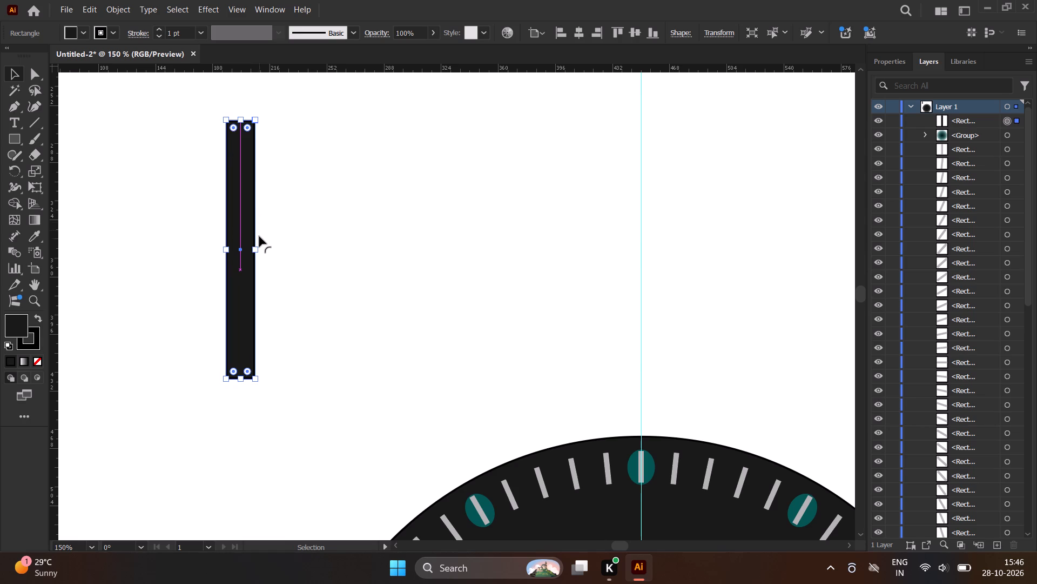
Compare the rectangle's length with the dial's radius along the vertical guide, and return it to the blank area above the dial.
{"action": "scroll", "coordinate": [167, 153], "scroll_direction": "down", "scroll_amount": 2}
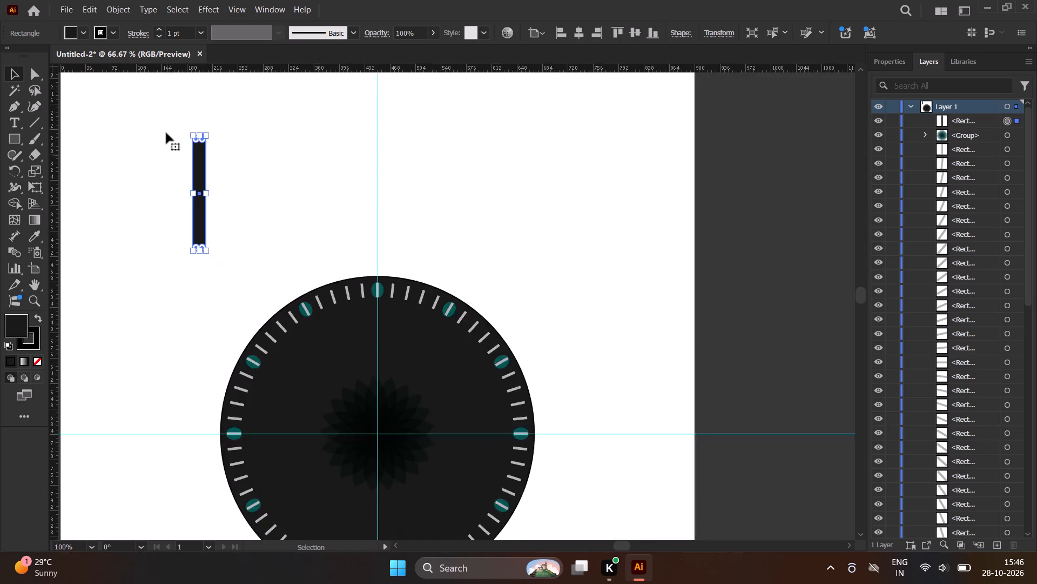
{"action": "scroll", "coordinate": [166, 133], "scroll_direction": "down", "scroll_amount": 1}
{"action": "left_click_drag", "start_coordinate": [191, 151], "coordinate": [318, 268]}
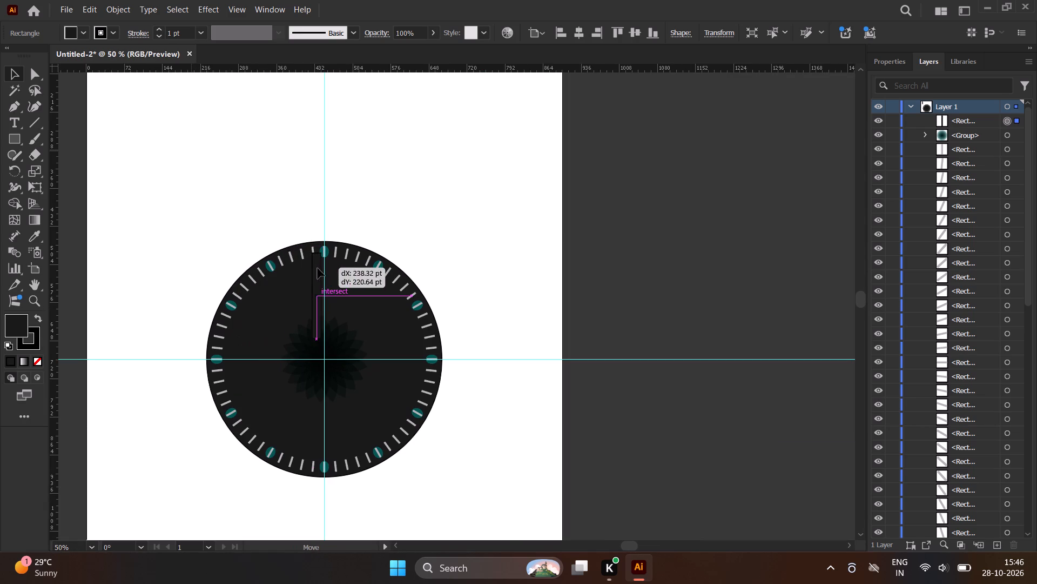
{"action": "left_click_drag", "start_coordinate": [318, 268], "coordinate": [324, 290]}
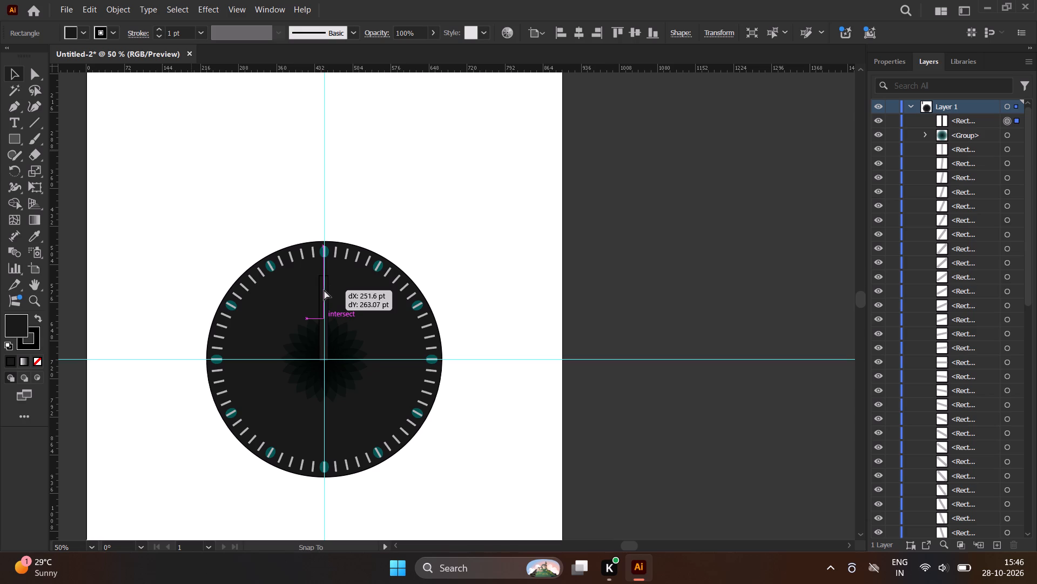
{"action": "left_click_drag", "start_coordinate": [324, 290], "coordinate": [211, 159]}
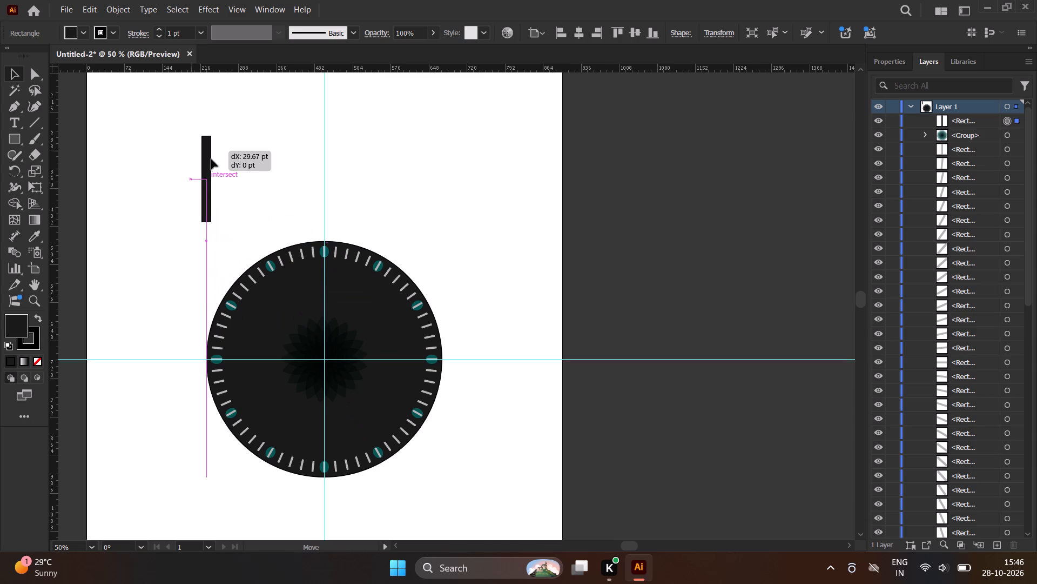
{"action": "left_click_drag", "start_coordinate": [211, 159], "coordinate": [321, 287]}
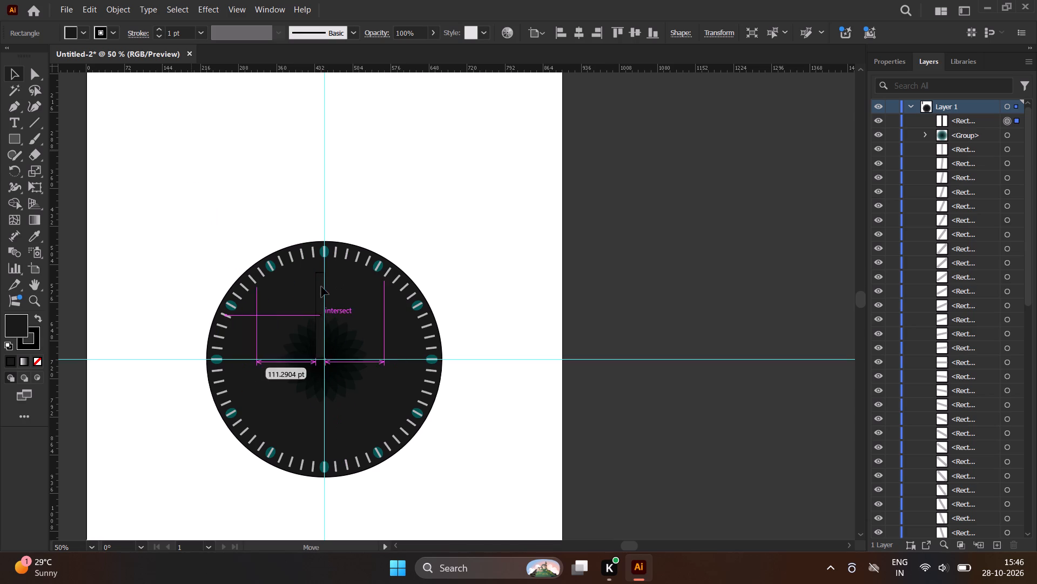
{"action": "left_click_drag", "start_coordinate": [321, 287], "coordinate": [325, 289]}
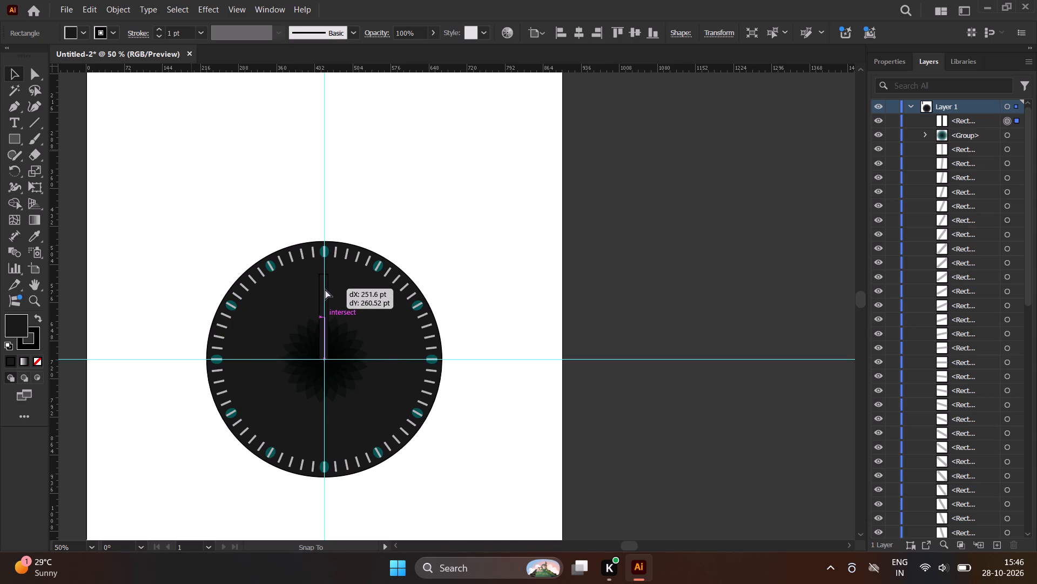
{"action": "left_click_drag", "start_coordinate": [325, 289], "coordinate": [207, 181]}
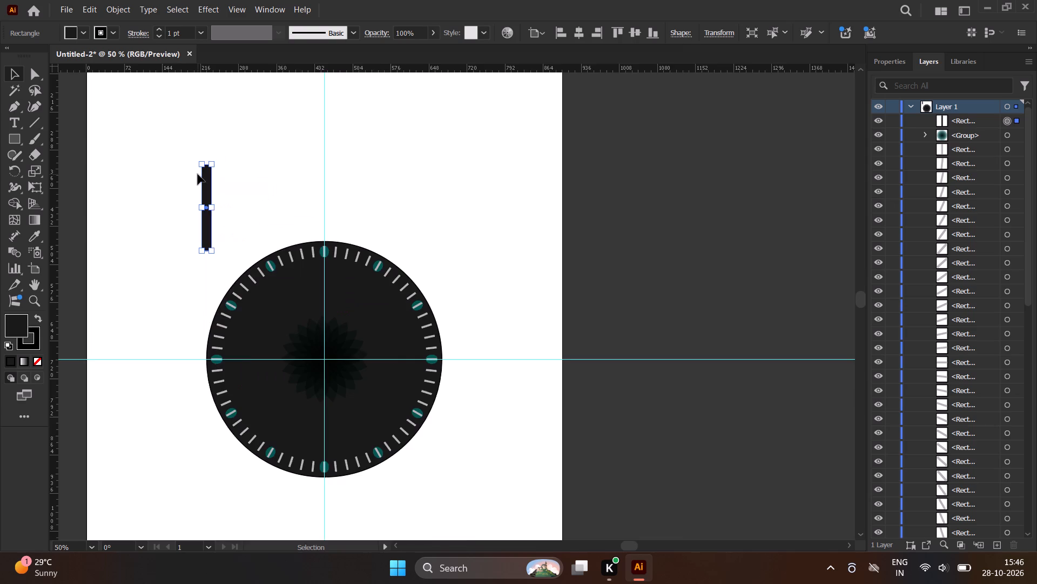
Stretch the rectangle's top edge upward until it is about 175 pt tall, keeping its width.
{"action": "scroll", "coordinate": [198, 174], "scroll_direction": "up", "scroll_amount": 3}
{"action": "scroll", "coordinate": [198, 174], "scroll_direction": "down", "scroll_amount": 1}
{"action": "scroll", "coordinate": [198, 174], "scroll_direction": "up", "scroll_amount": 1}
{"action": "scroll", "coordinate": [229, 140], "scroll_direction": "up", "scroll_amount": 1}
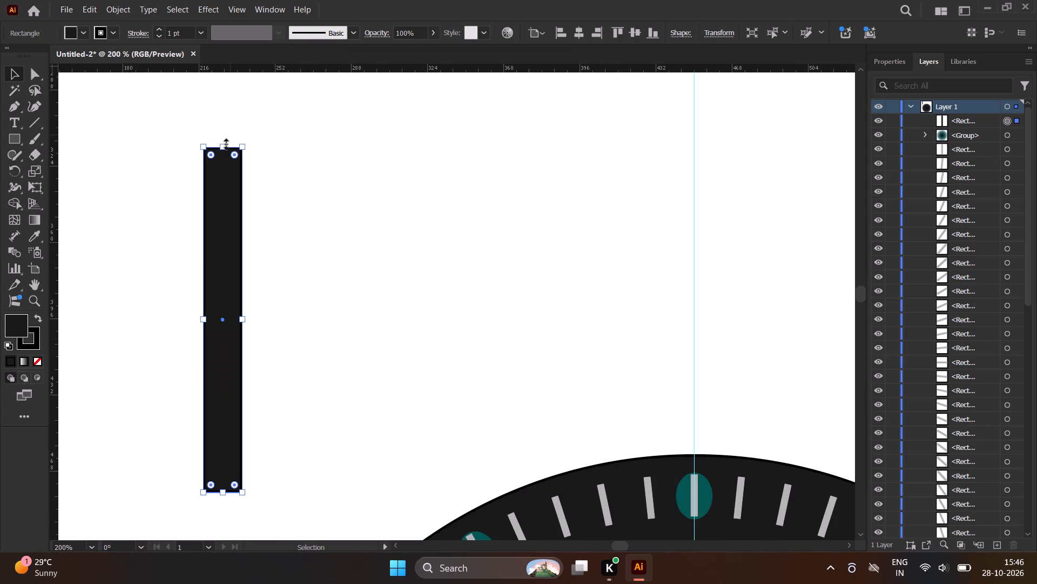
{"action": "left_click_drag", "start_coordinate": [225, 143], "coordinate": [225, 122]}
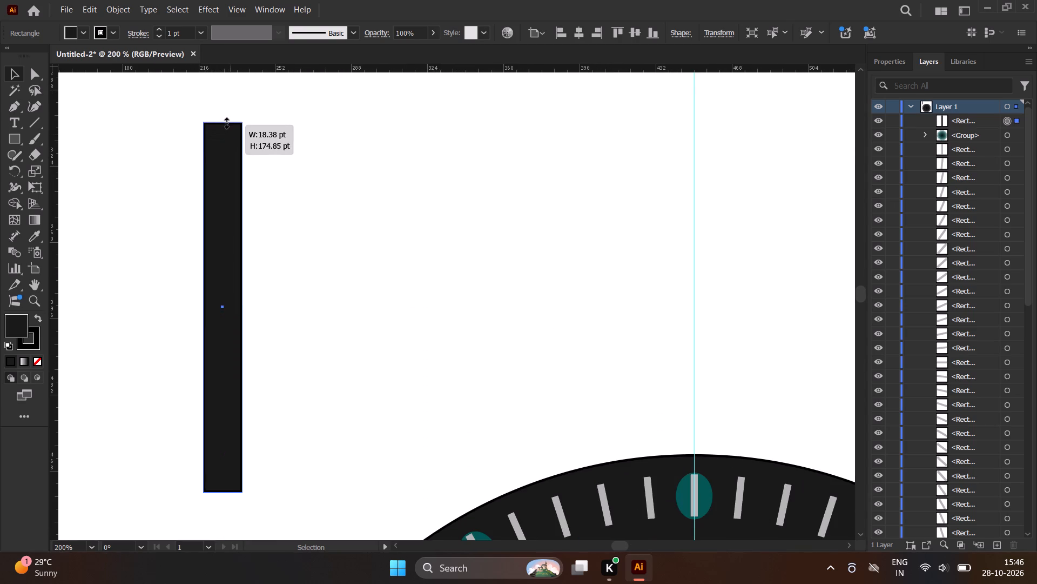
{"action": "left_click_drag", "start_coordinate": [225, 122], "coordinate": [225, 120]}
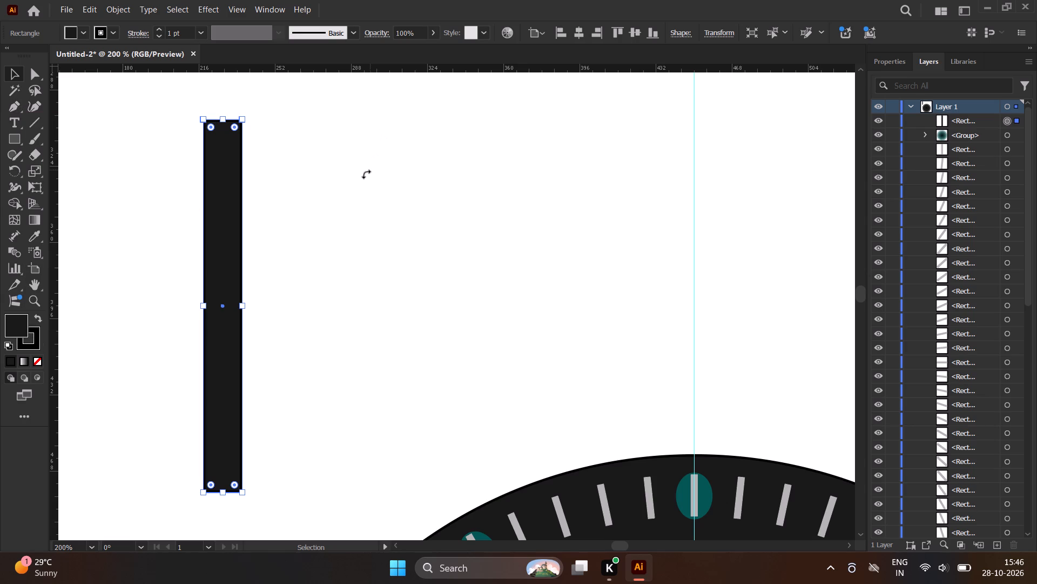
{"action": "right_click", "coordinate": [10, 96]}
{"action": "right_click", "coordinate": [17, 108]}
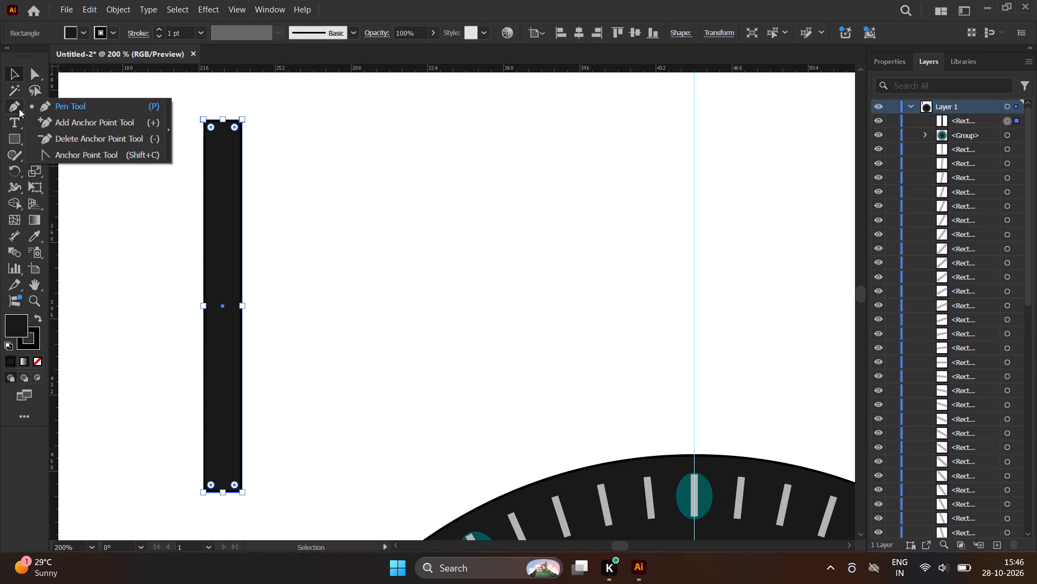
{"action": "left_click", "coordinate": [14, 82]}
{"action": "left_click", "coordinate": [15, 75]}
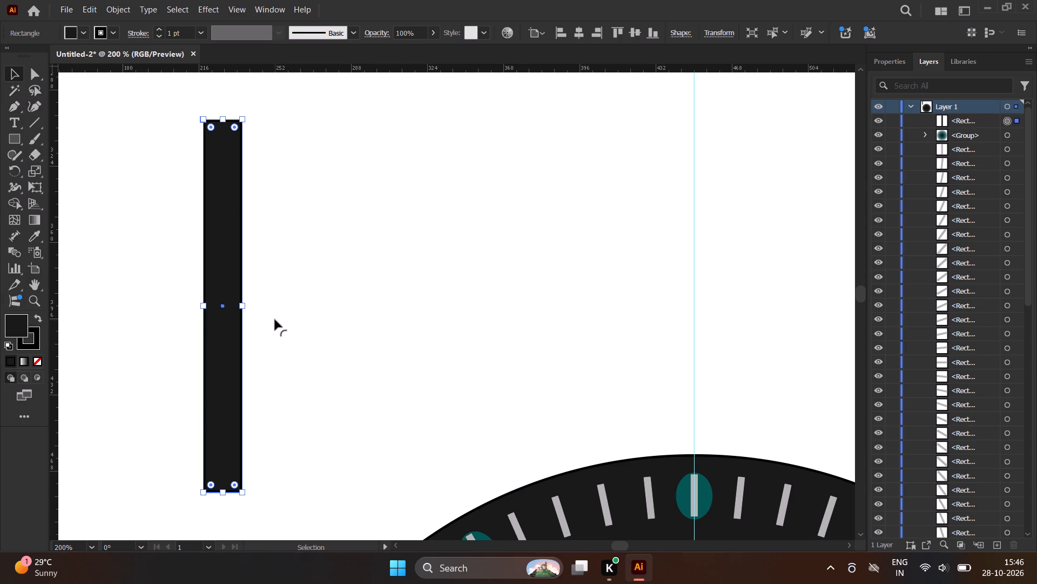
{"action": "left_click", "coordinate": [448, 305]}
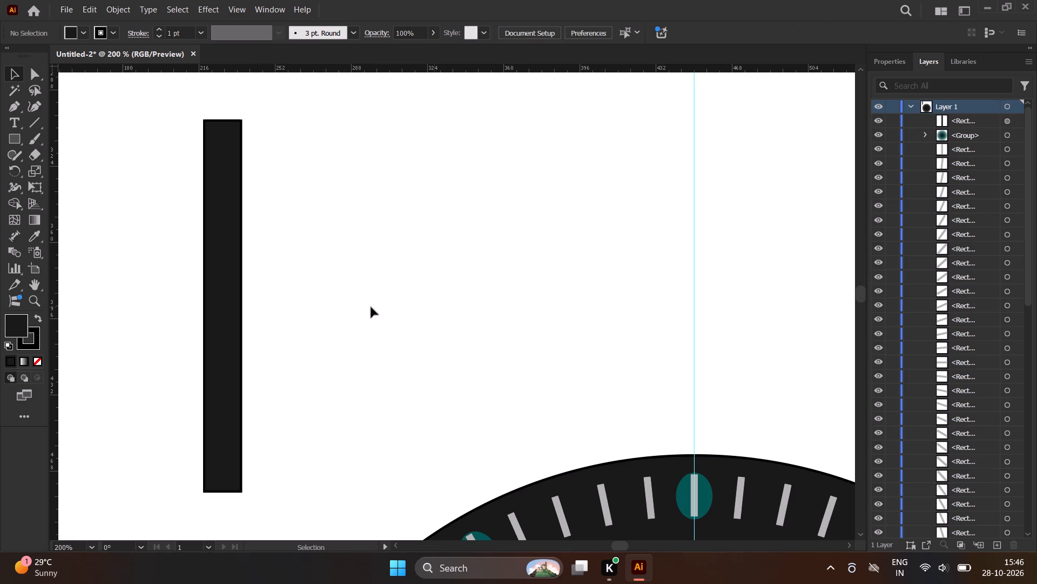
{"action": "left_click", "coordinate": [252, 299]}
Give the tall rectangle the light-grey, stroke-free appearance of the dial's bars by sampling one with the Eyedropper.
{"action": "left_click", "coordinate": [234, 301]}
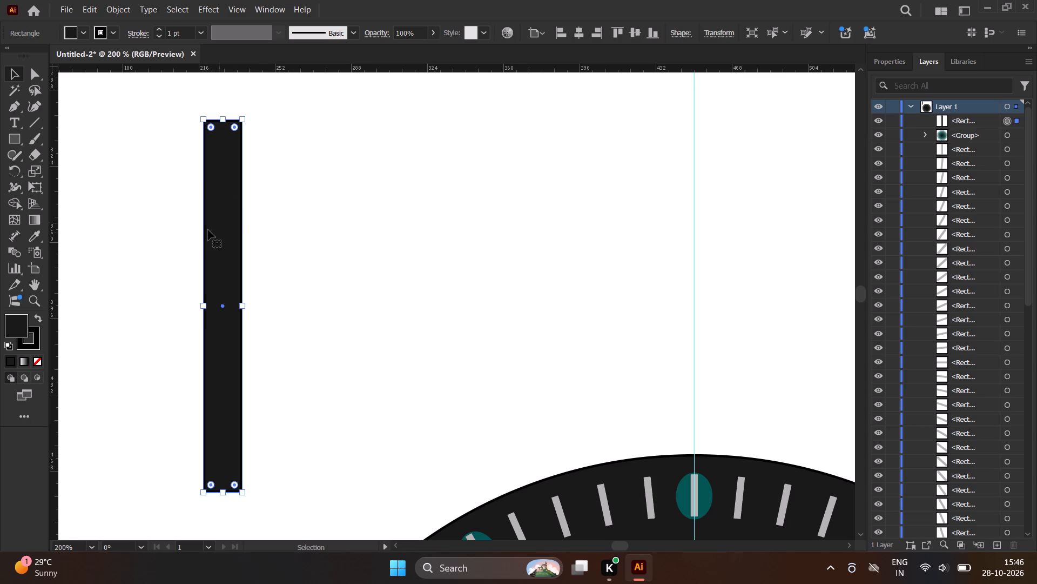
{"action": "scroll", "coordinate": [206, 234], "scroll_direction": "down", "scroll_amount": 1}
{"action": "scroll", "coordinate": [208, 134], "scroll_direction": "up", "scroll_amount": 1}
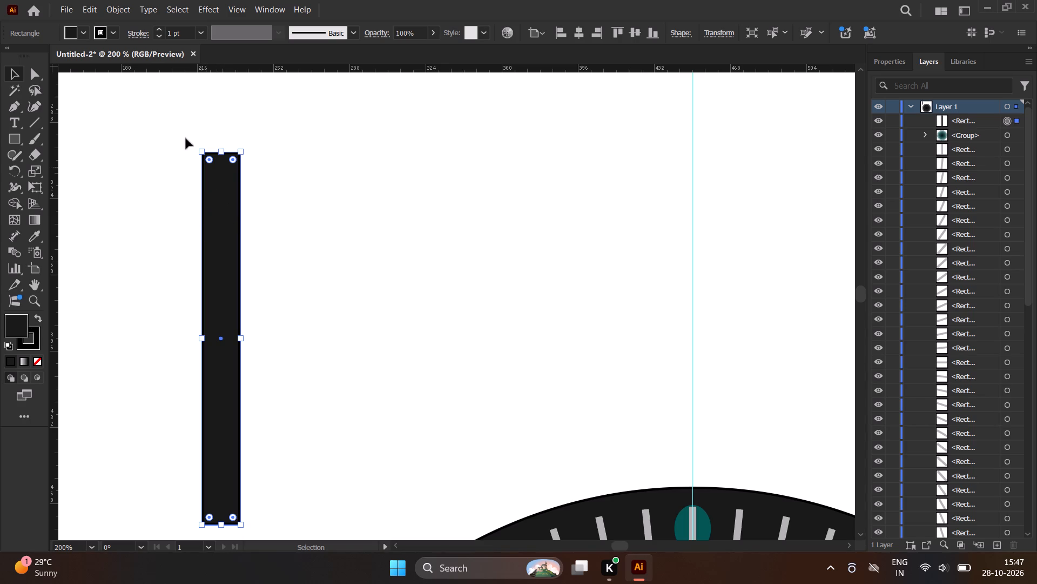
{"action": "left_click", "coordinate": [80, 31]}
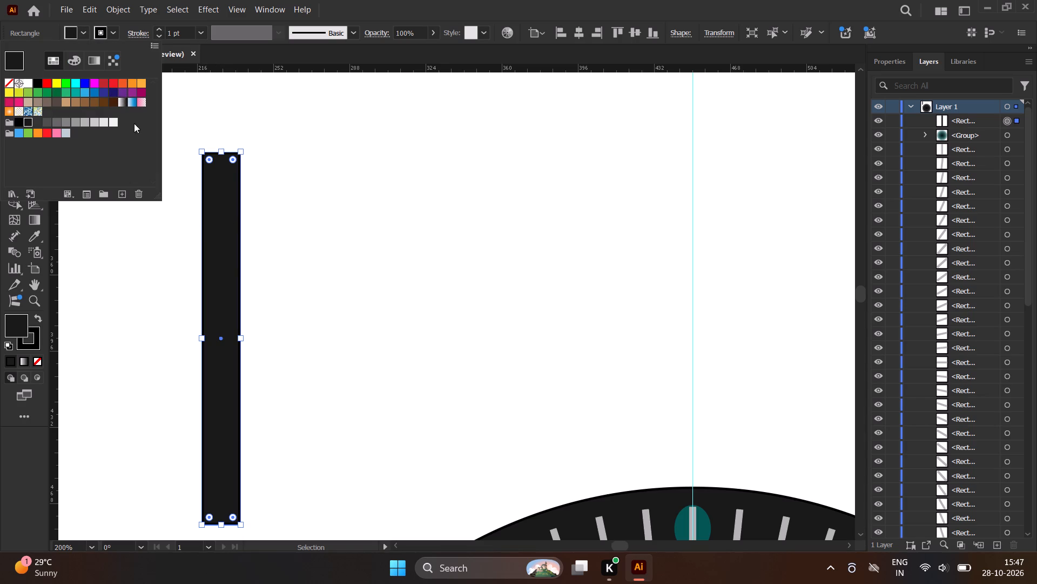
{"action": "left_click", "coordinate": [35, 235]}
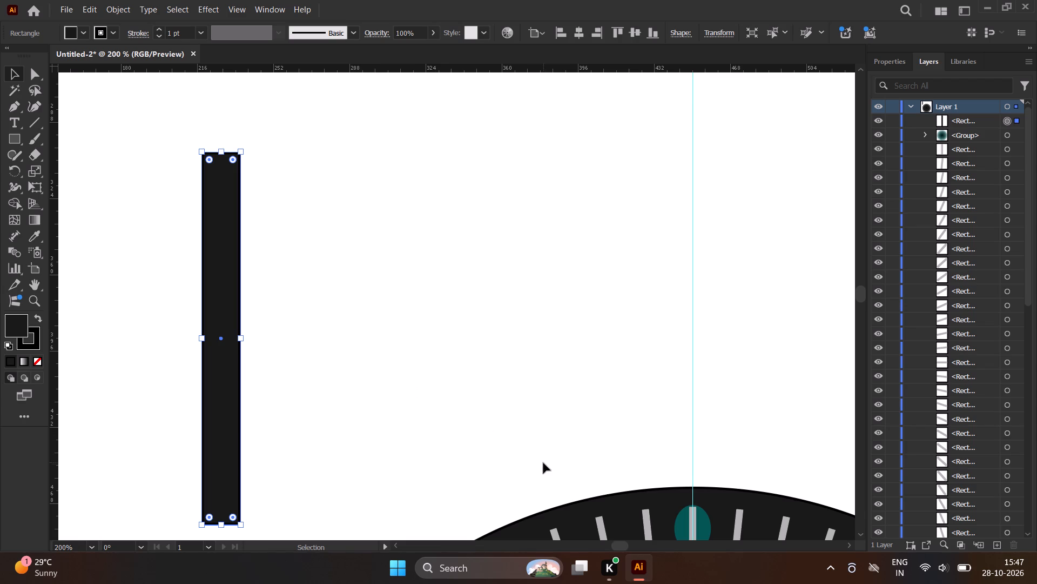
{"action": "key", "text": "i"}
{"action": "left_click", "coordinate": [643, 517]}
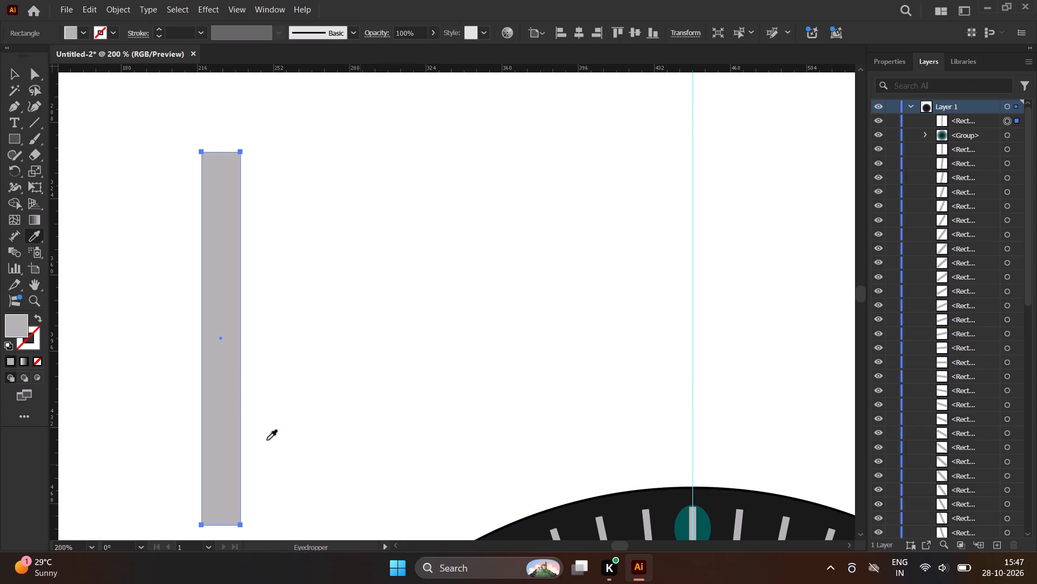
{"action": "left_click", "coordinate": [14, 78]}
Add an anchor point at the midpoint of the tall grey rectangle's top edge.
{"action": "right_click", "coordinate": [14, 109]}
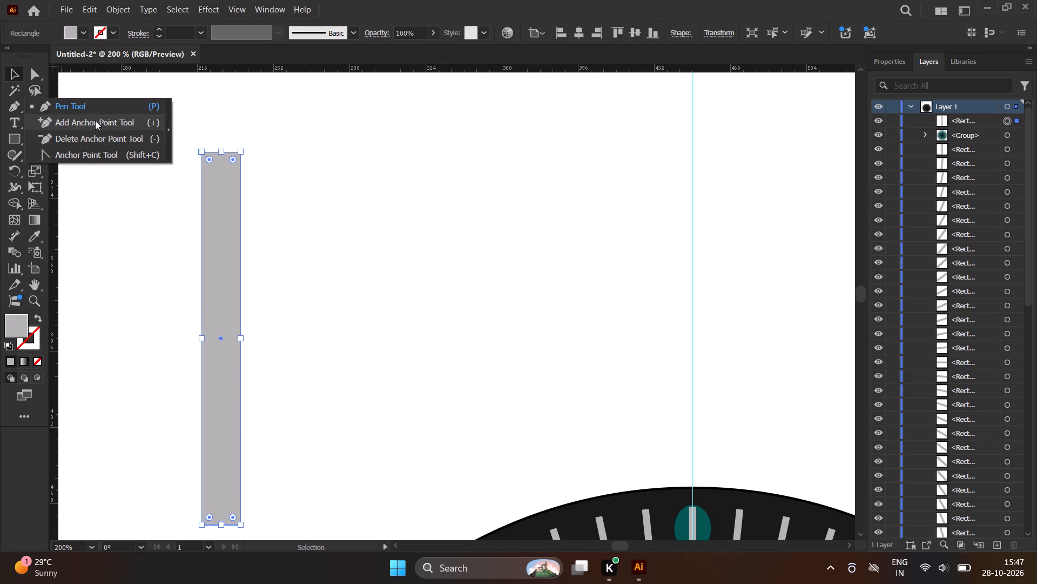
{"action": "left_click", "coordinate": [93, 127]}
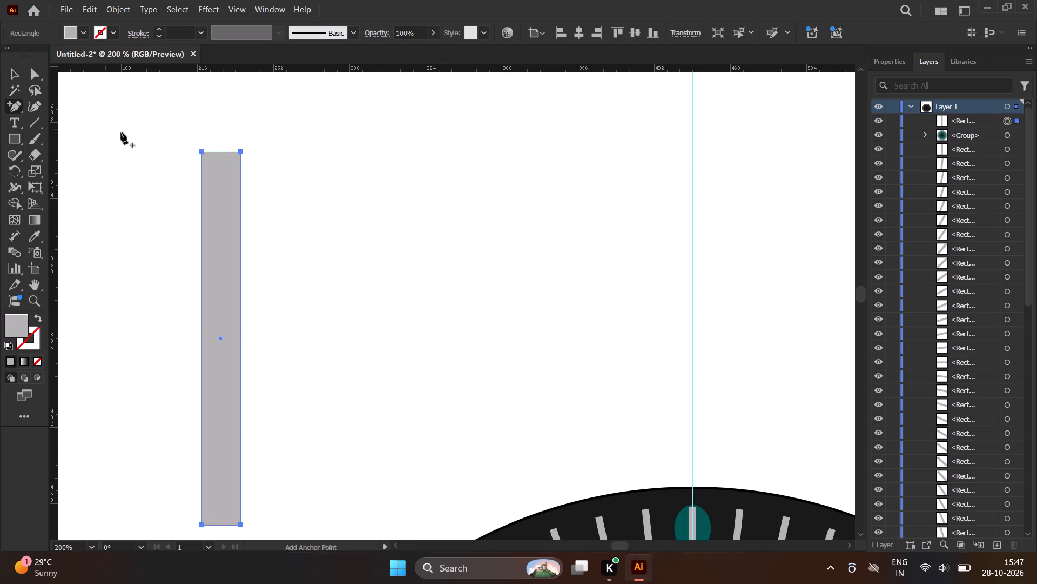
{"action": "left_click", "coordinate": [221, 151]}
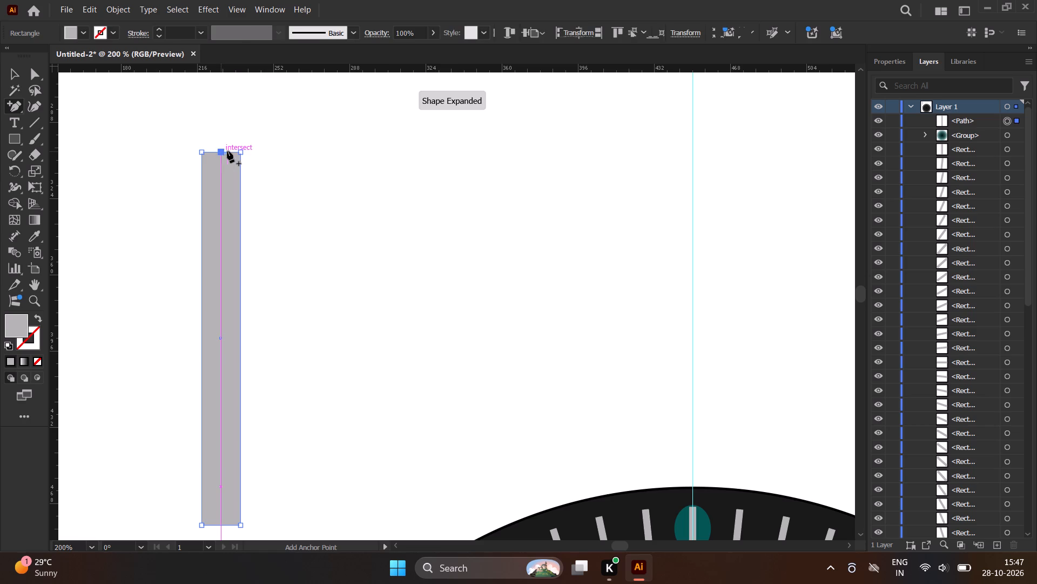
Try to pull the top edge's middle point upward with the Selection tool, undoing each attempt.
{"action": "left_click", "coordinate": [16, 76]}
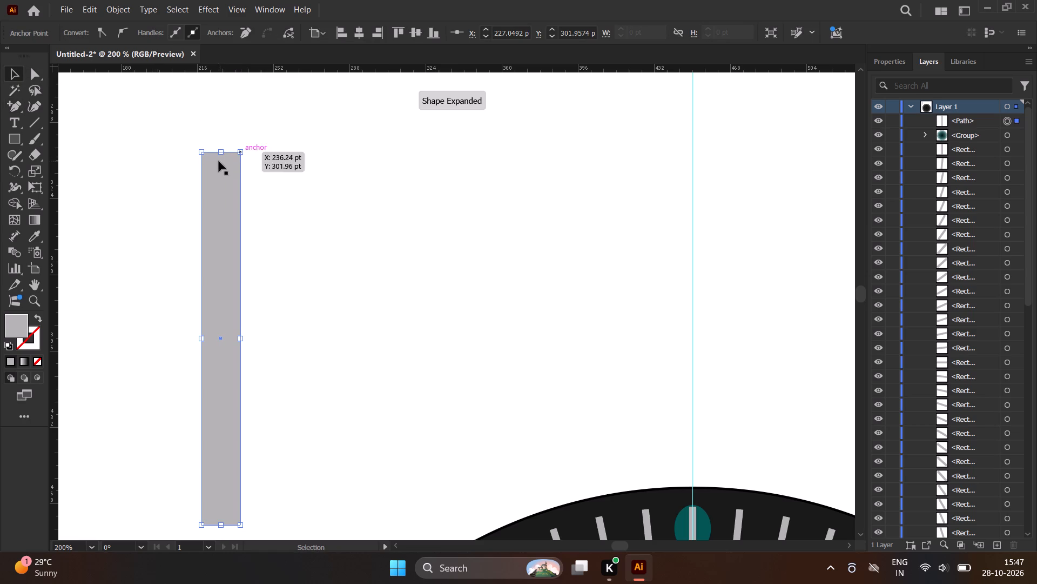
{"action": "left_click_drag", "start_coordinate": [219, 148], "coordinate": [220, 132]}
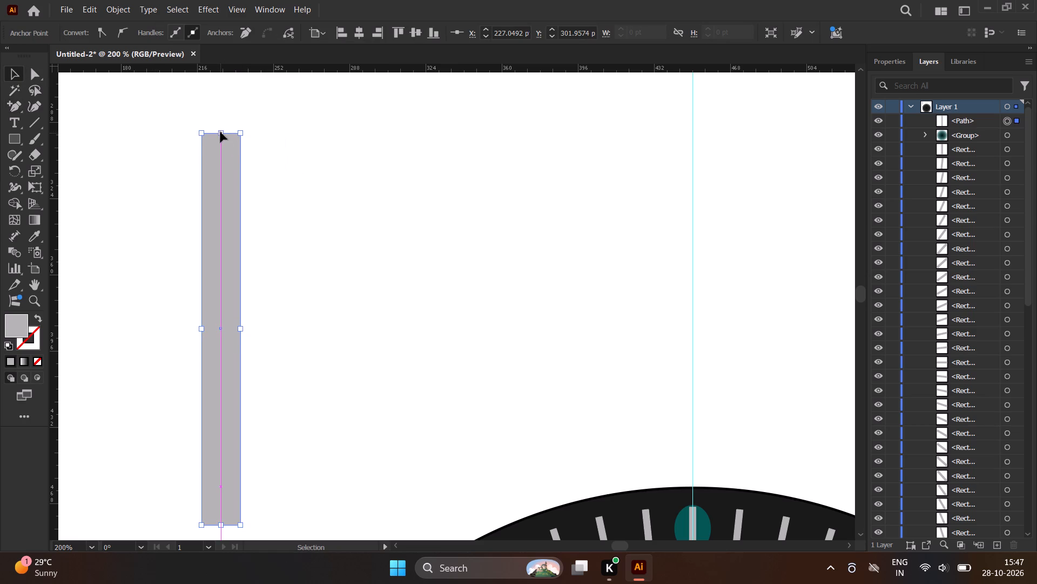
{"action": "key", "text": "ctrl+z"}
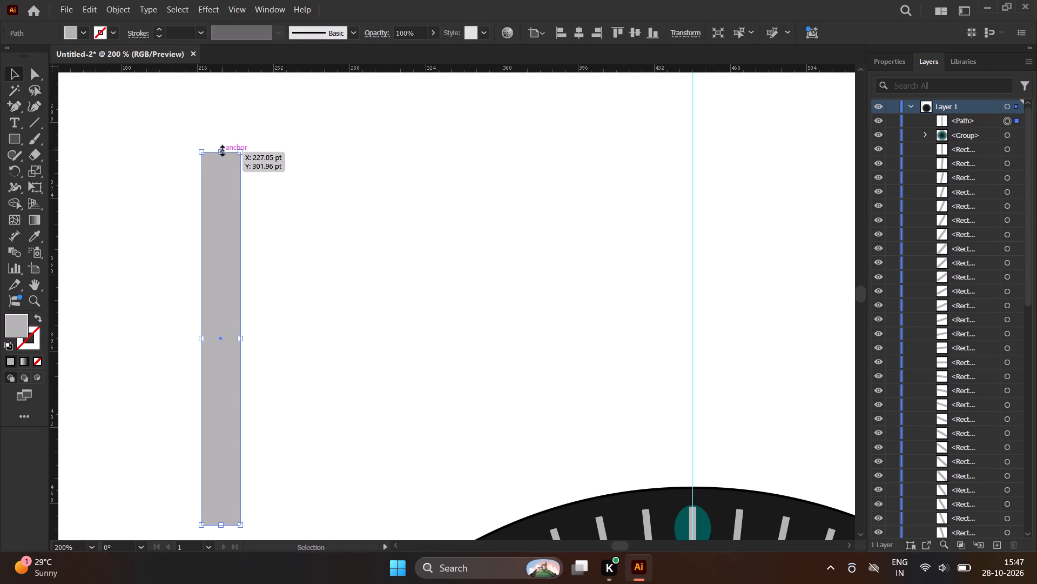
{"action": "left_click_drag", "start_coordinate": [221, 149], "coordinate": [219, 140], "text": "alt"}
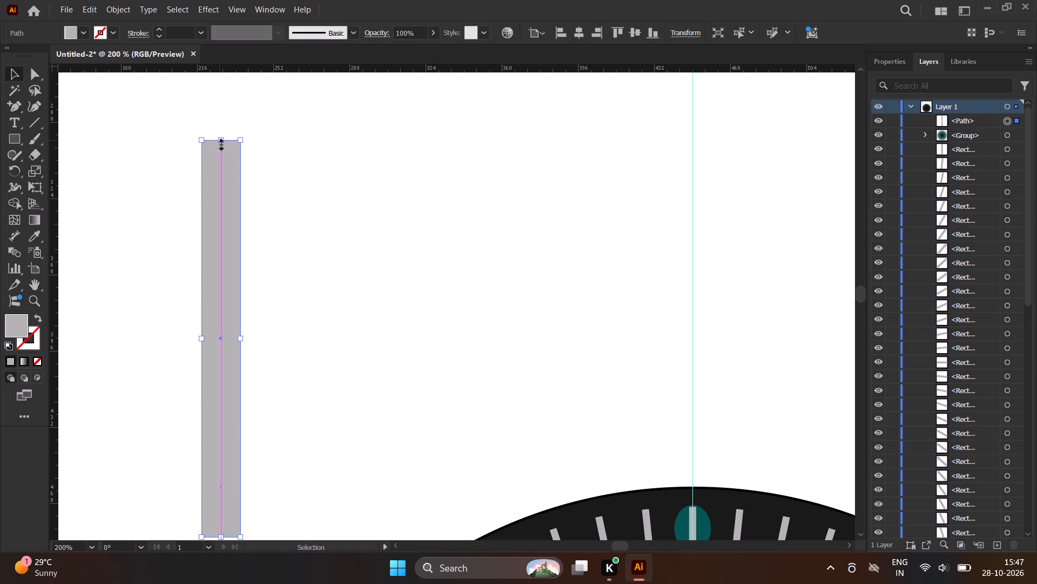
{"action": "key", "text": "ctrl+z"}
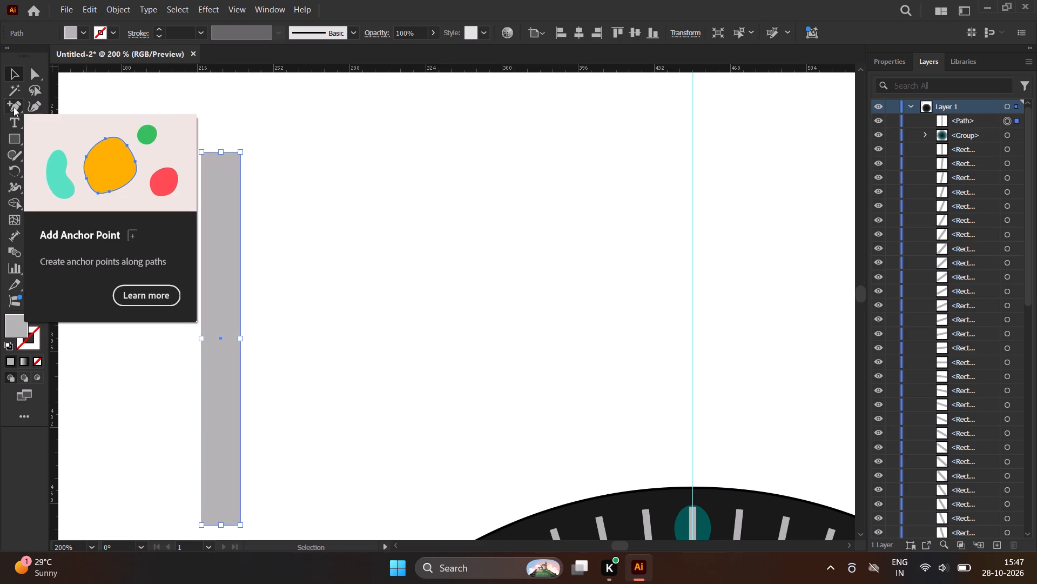
Move only the top edge's middle anchor point straight up about 34 pt to give the hand a pointed tip.
{"action": "right_click", "coordinate": [14, 107]}
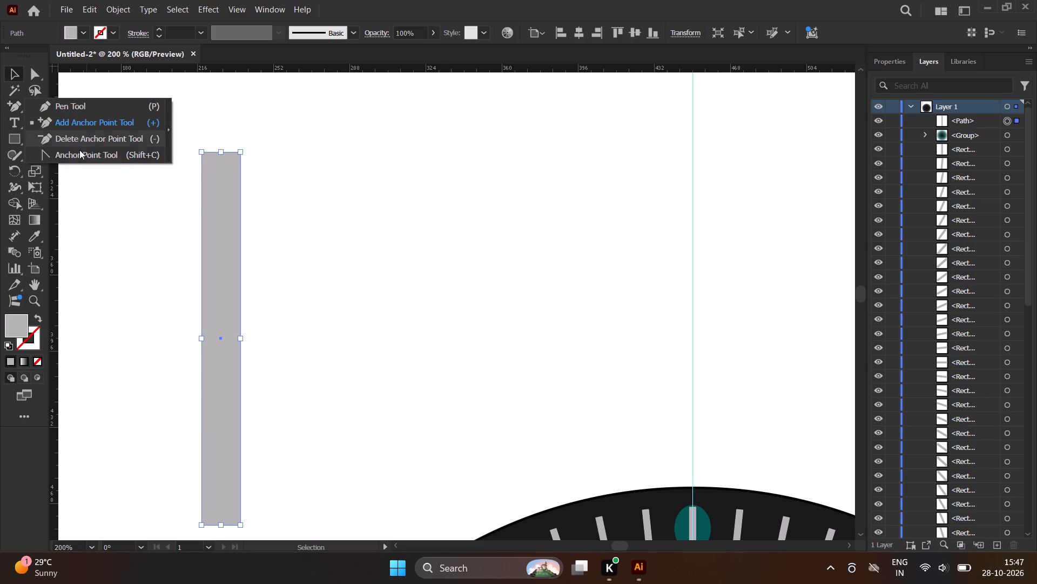
{"action": "left_click", "coordinate": [79, 151]}
{"action": "left_click", "coordinate": [219, 151]}
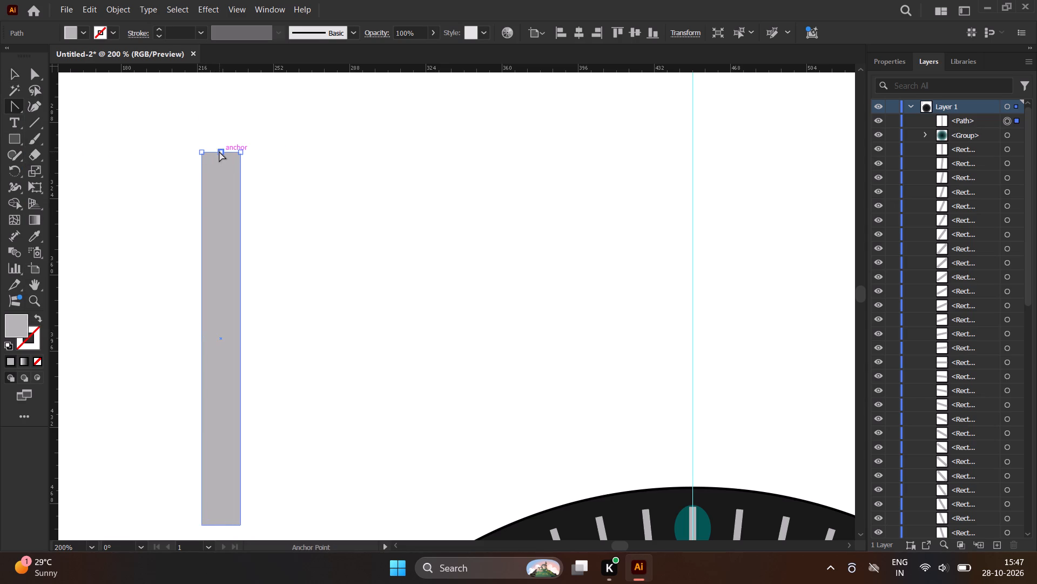
{"action": "left_click_drag", "start_coordinate": [219, 151], "coordinate": [219, 140]}
{"action": "key", "text": "ctrl+z"}
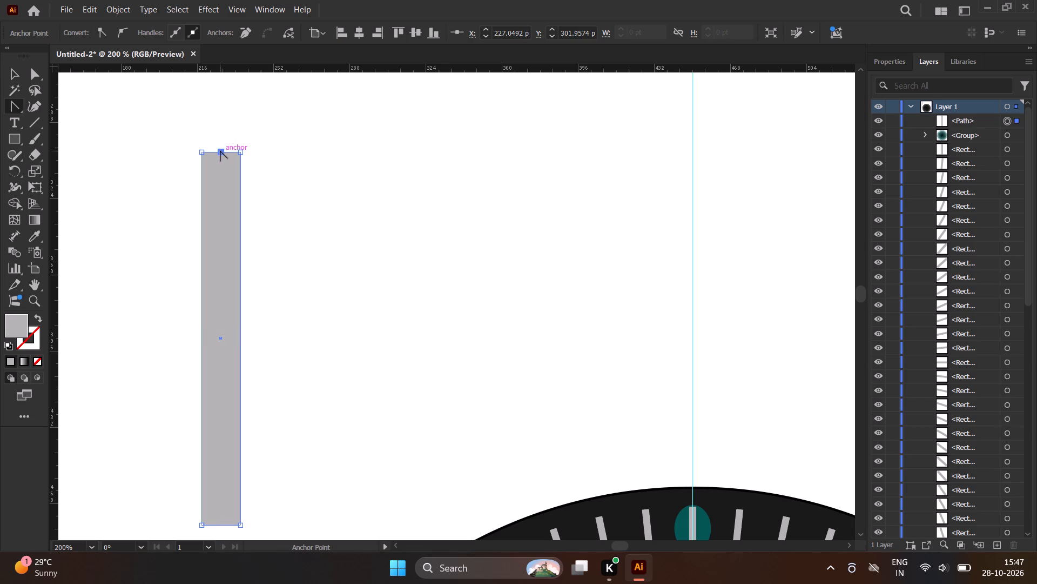
{"action": "left_click_drag", "start_coordinate": [220, 151], "coordinate": [219, 113], "text": "shift"}
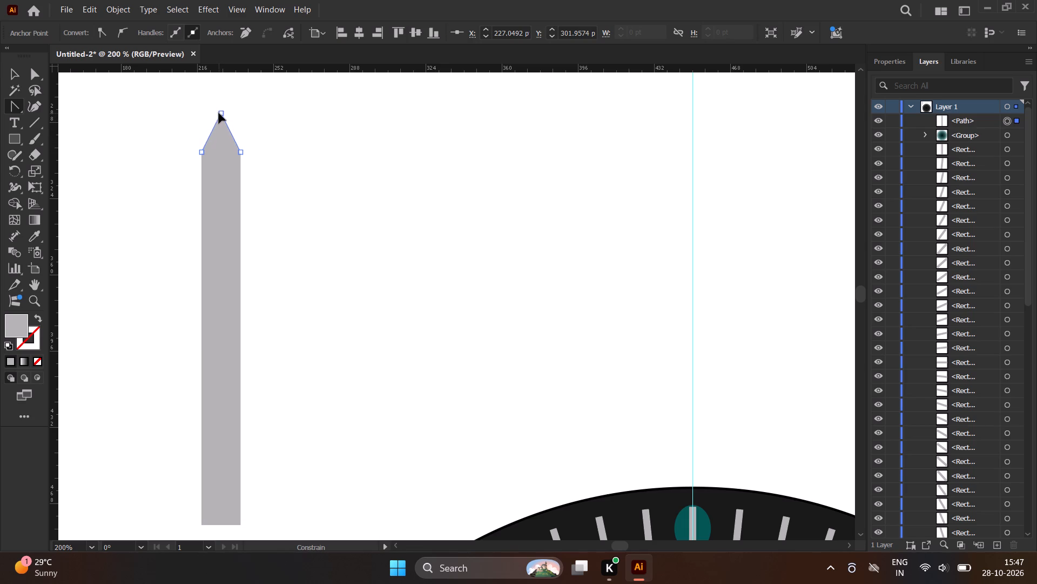
{"action": "left_click_drag", "start_coordinate": [219, 113], "coordinate": [220, 88], "text": "shift"}
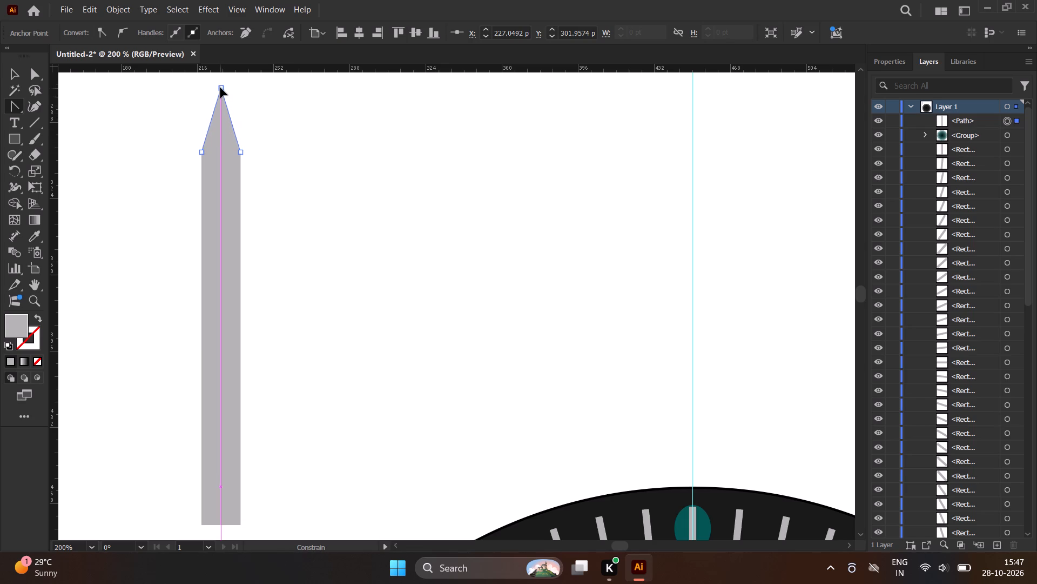
{"action": "left_click_drag", "start_coordinate": [220, 88], "coordinate": [221, 81], "text": "shift"}
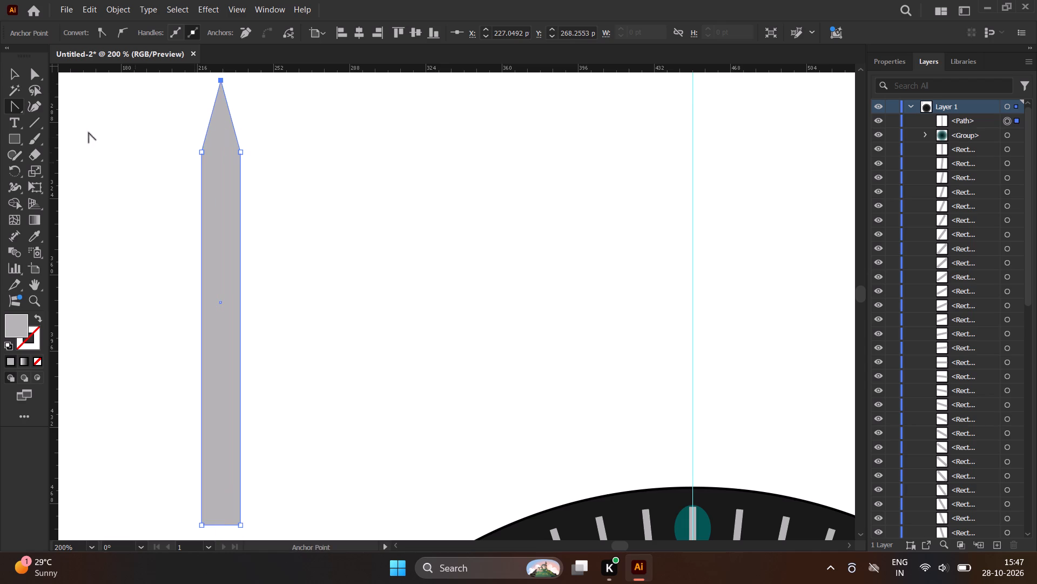
Round the corner at the hand's pointed tip to a radius of about 1 pt, and deselect the shape.
{"action": "left_click", "coordinate": [11, 75]}
{"action": "scroll", "coordinate": [227, 80], "scroll_direction": "up", "scroll_amount": 2}
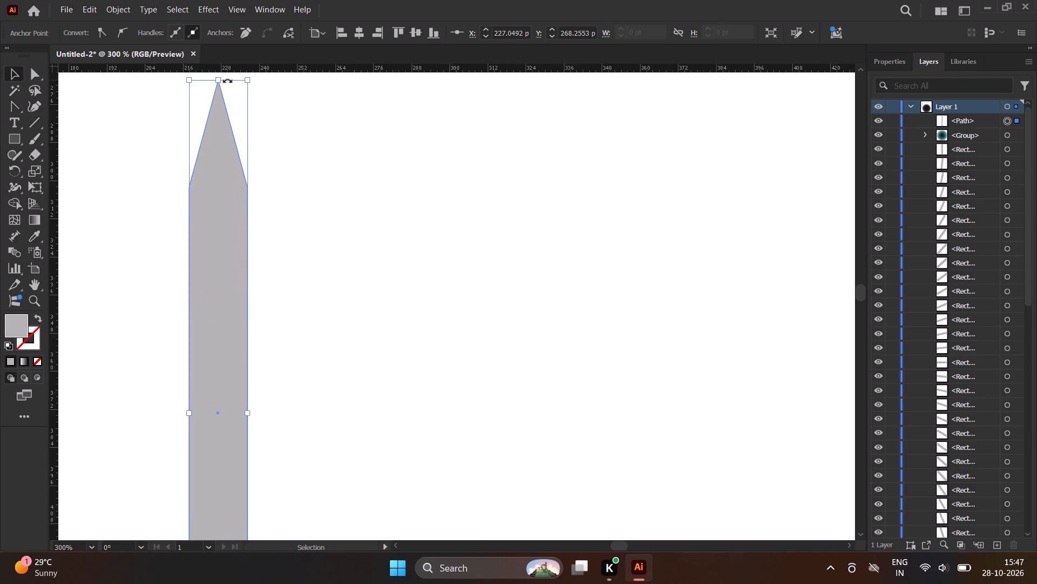
{"action": "scroll", "coordinate": [227, 80], "scroll_direction": "up", "scroll_amount": 1}
{"action": "scroll", "coordinate": [36, 73], "scroll_direction": "up", "scroll_amount": 1}
{"action": "right_click", "coordinate": [36, 73]}
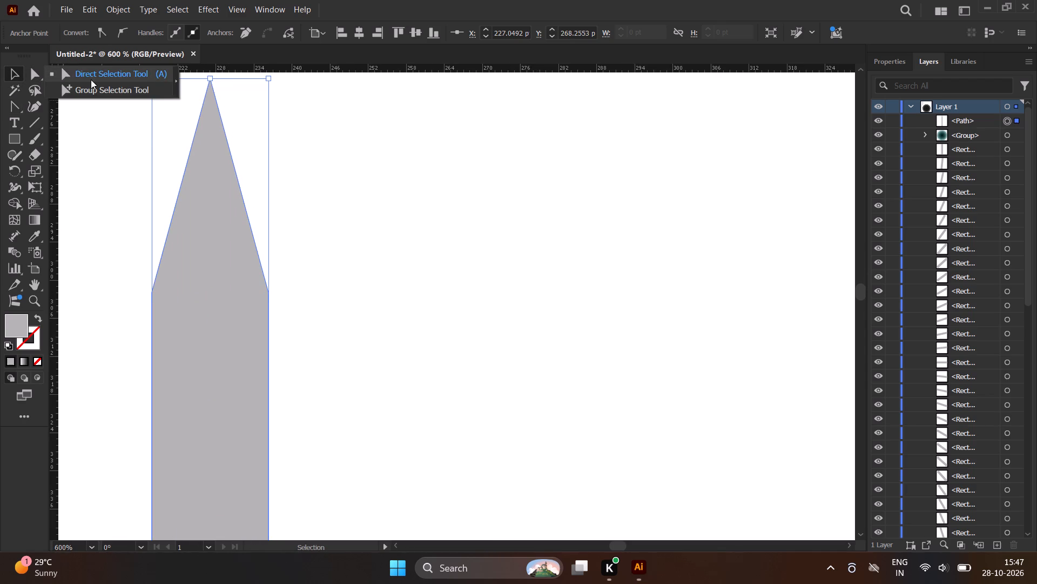
{"action": "left_click", "coordinate": [91, 79]}
{"action": "left_click_drag", "start_coordinate": [210, 91], "coordinate": [210, 92]}
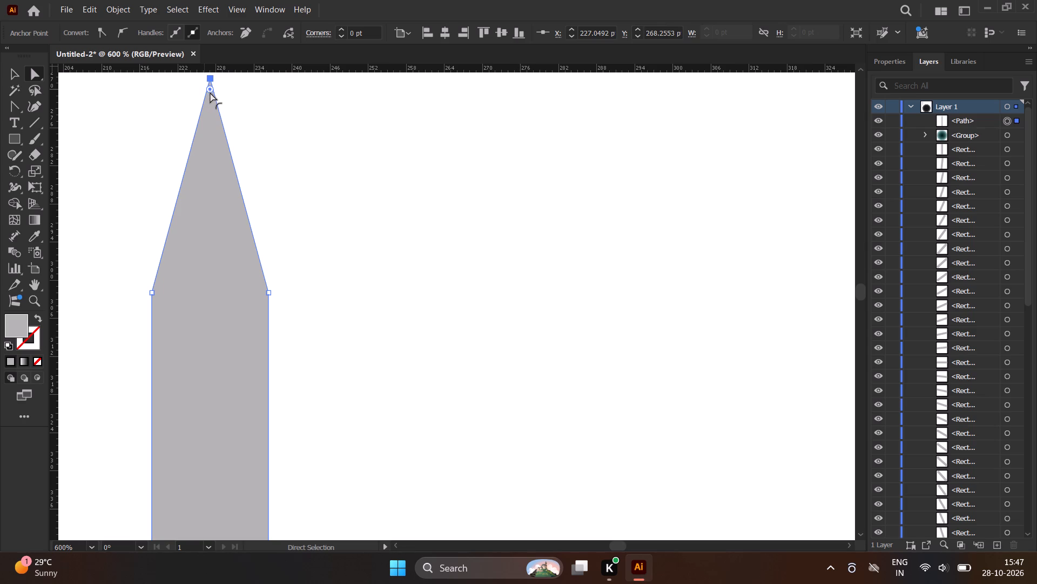
{"action": "left_click_drag", "start_coordinate": [210, 92], "coordinate": [207, 107]}
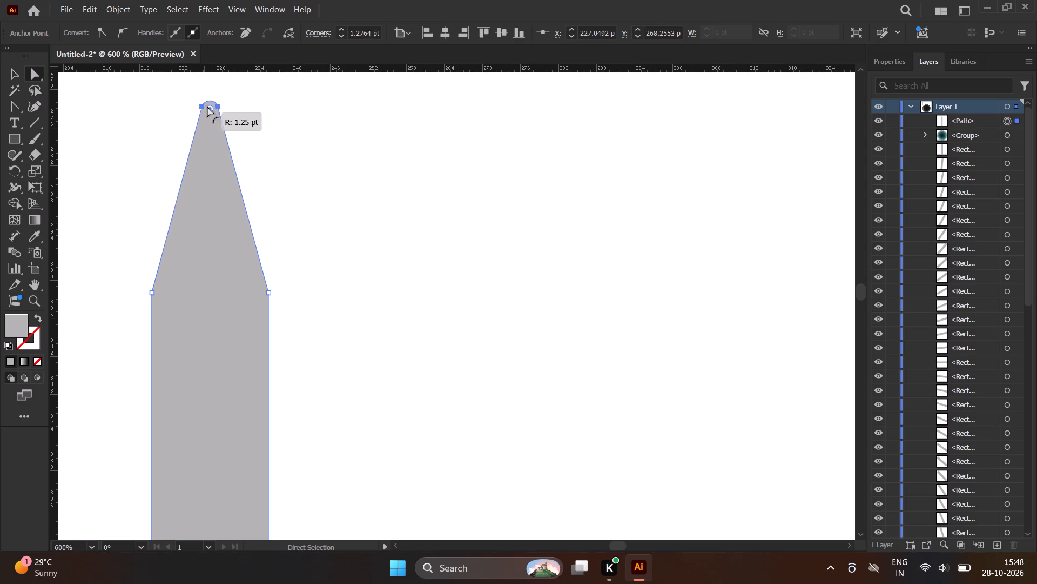
{"action": "left_click_drag", "start_coordinate": [207, 107], "coordinate": [207, 106]}
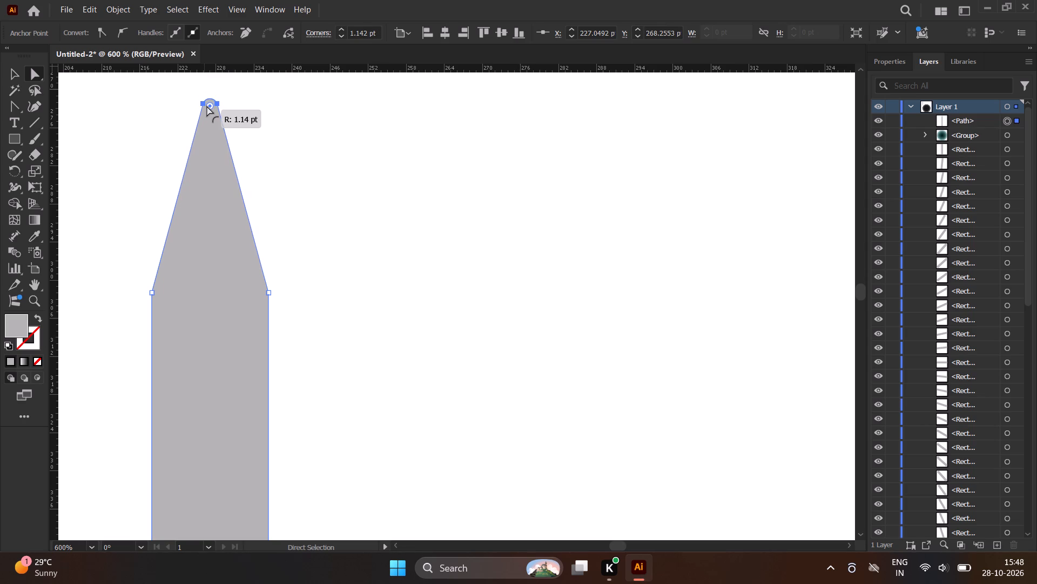
{"action": "left_click_drag", "start_coordinate": [207, 106], "coordinate": [207, 102]}
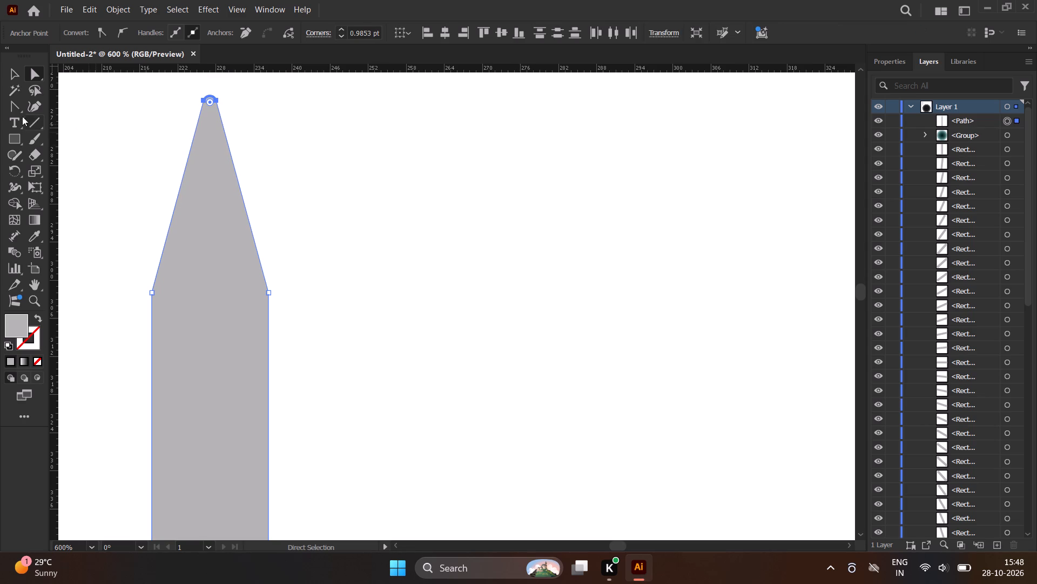
{"action": "left_click", "coordinate": [18, 79]}
{"action": "left_click", "coordinate": [426, 165]}
Draw a slightly wider light-grey rectangle, about 21 by 36 pt, overlapping the bottom end of the hand, and deselect it.
{"action": "scroll", "coordinate": [308, 187], "scroll_direction": "down", "scroll_amount": 2}
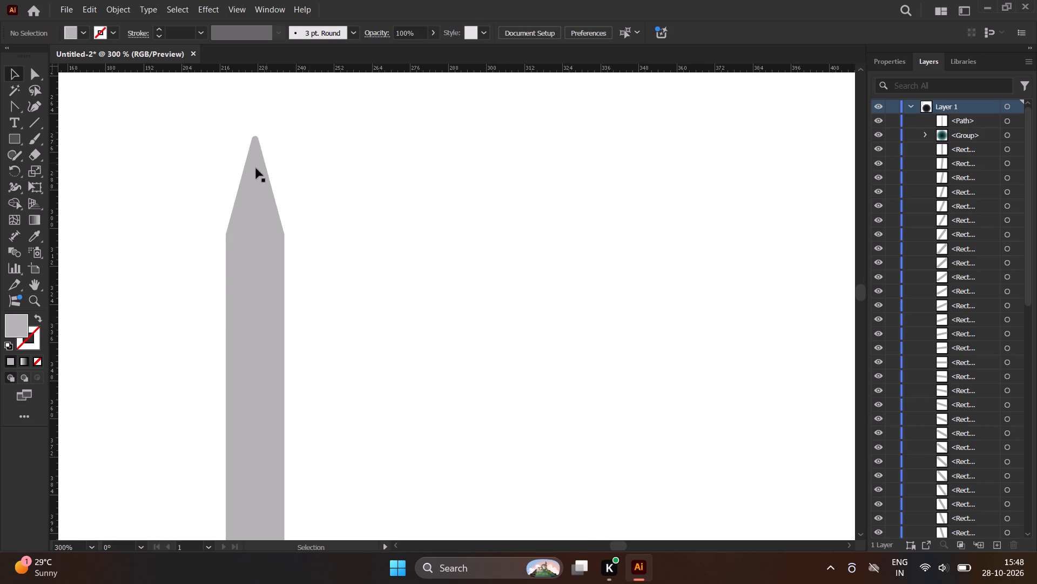
{"action": "scroll", "coordinate": [242, 197], "scroll_direction": "down", "scroll_amount": 2}
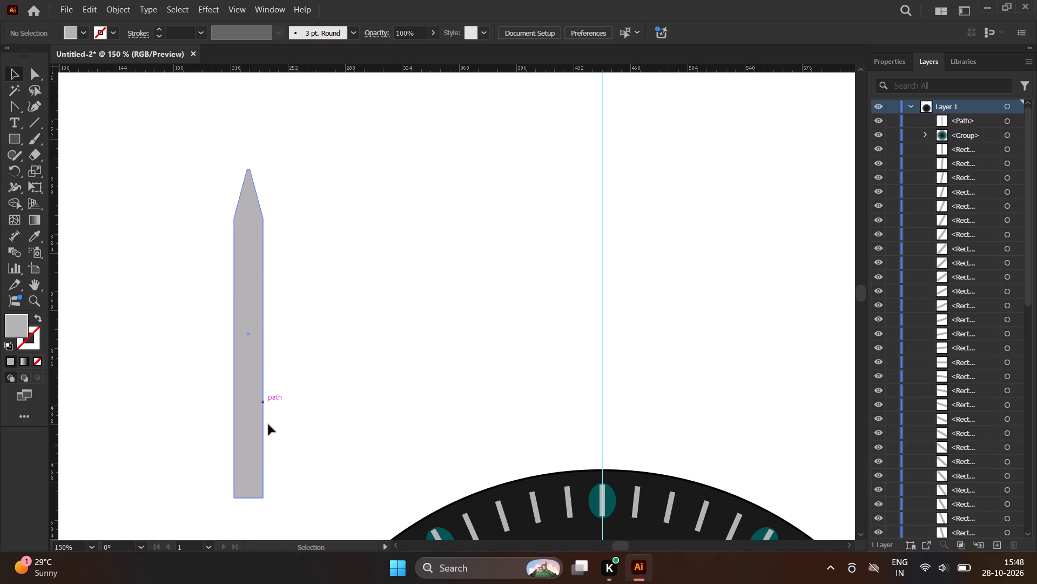
{"action": "scroll", "coordinate": [238, 434], "scroll_direction": "down", "scroll_amount": 1}
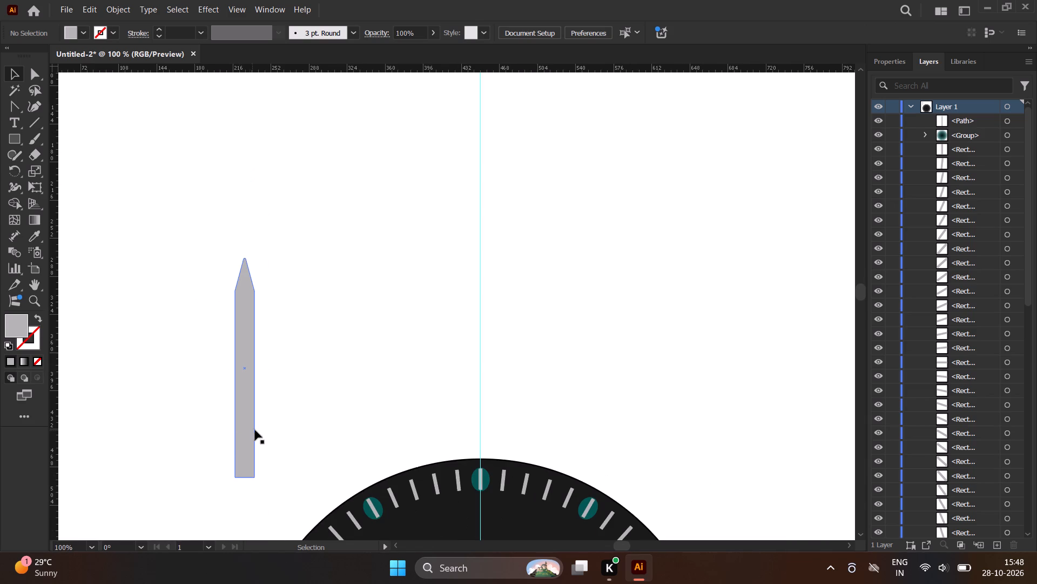
{"action": "scroll", "coordinate": [254, 485], "scroll_direction": "up", "scroll_amount": 3}
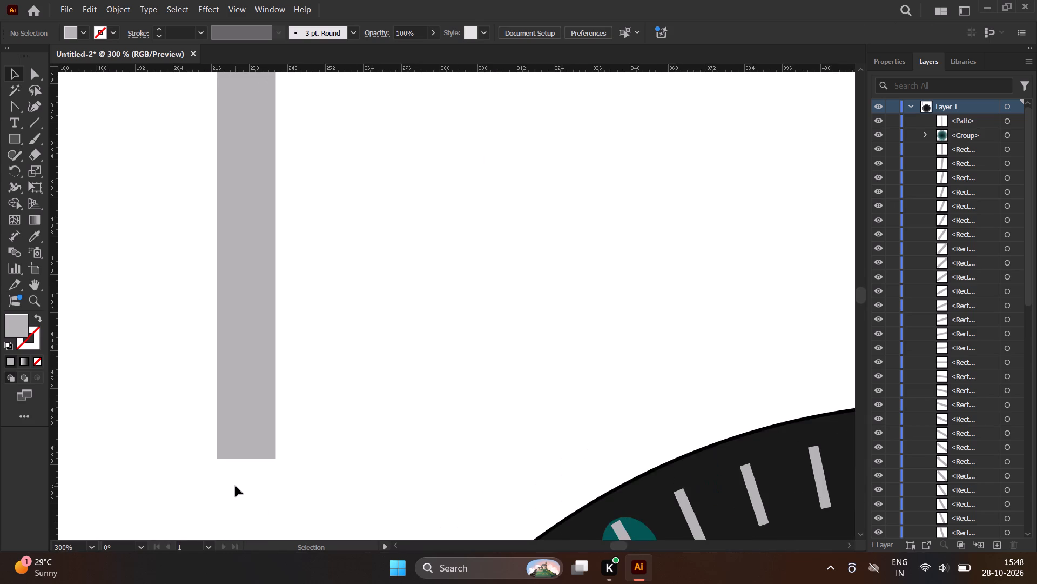
{"action": "scroll", "coordinate": [234, 470], "scroll_direction": "down", "scroll_amount": 2}
{"action": "scroll", "coordinate": [233, 377], "scroll_direction": "down", "scroll_amount": 1}
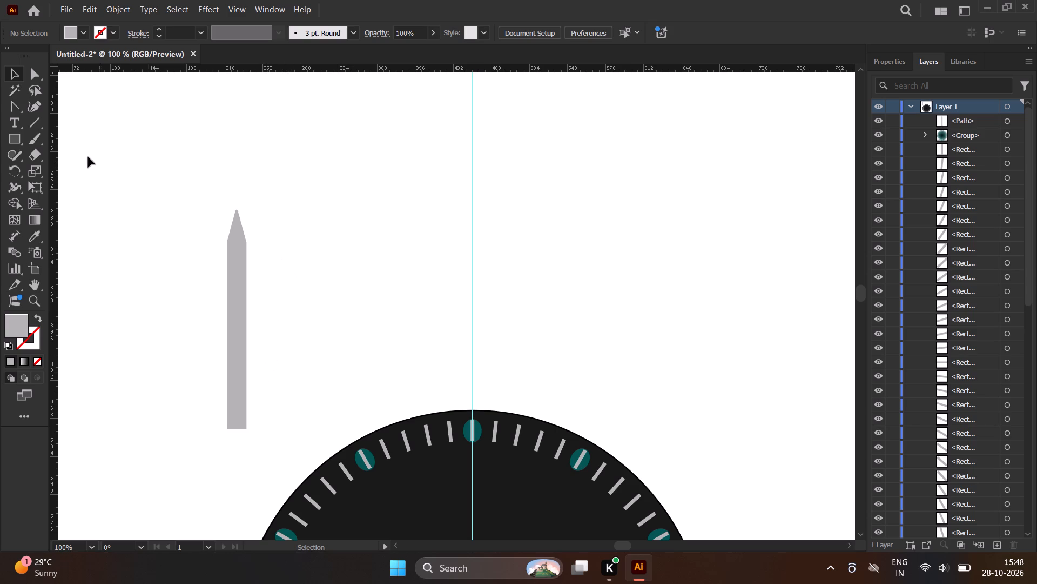
{"action": "left_click", "coordinate": [11, 135]}
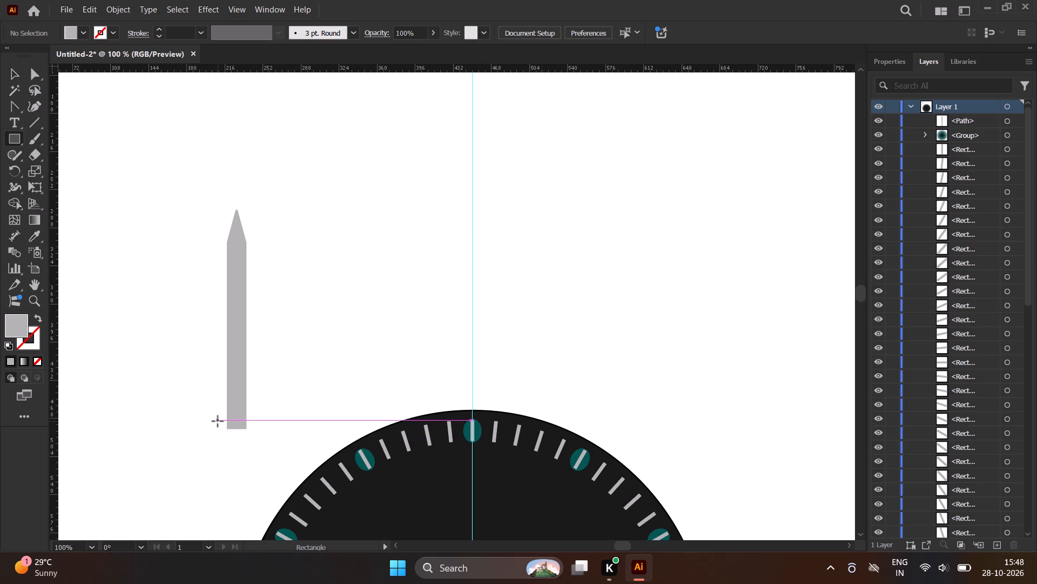
{"action": "scroll", "coordinate": [243, 471], "scroll_direction": "up", "scroll_amount": 2}
{"action": "scroll", "coordinate": [243, 471], "scroll_direction": "down", "scroll_amount": 1}
{"action": "scroll", "coordinate": [243, 471], "scroll_direction": "up", "scroll_amount": 4}
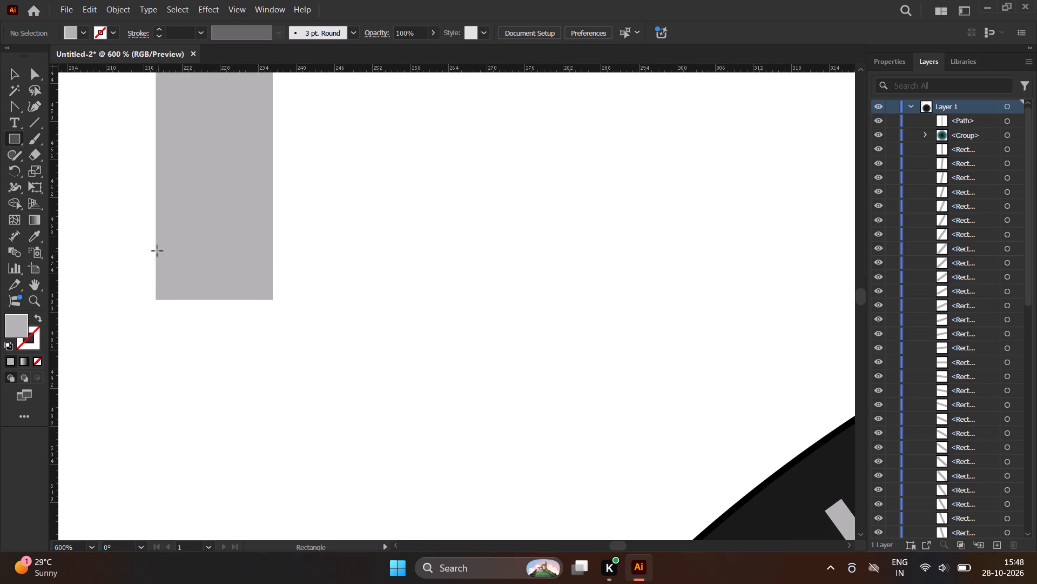
{"action": "left_click_drag", "start_coordinate": [145, 265], "coordinate": [174, 304]}
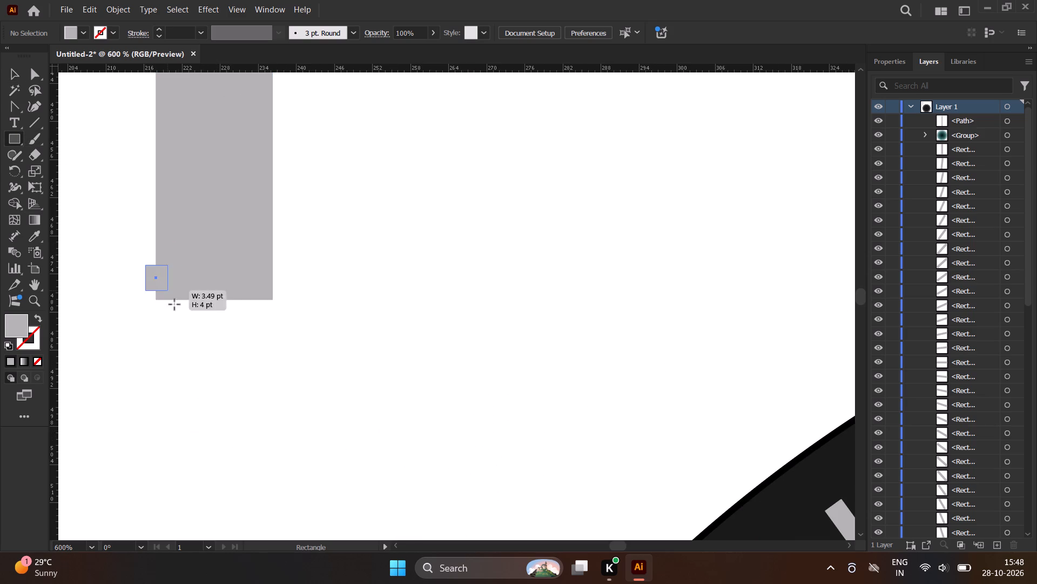
{"action": "left_click_drag", "start_coordinate": [174, 304], "coordinate": [280, 488]}
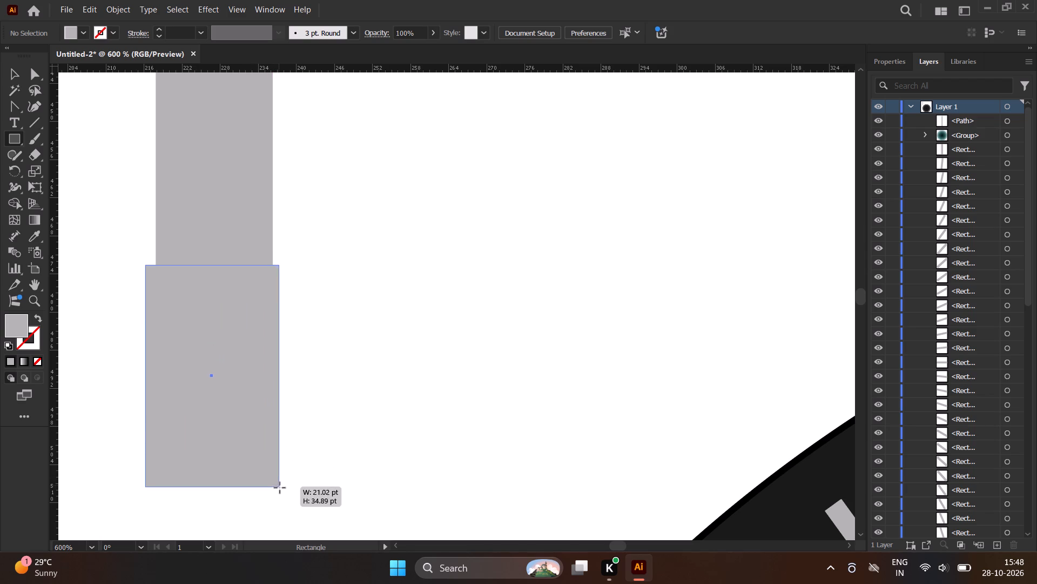
{"action": "left_click_drag", "start_coordinate": [280, 488], "coordinate": [278, 493]}
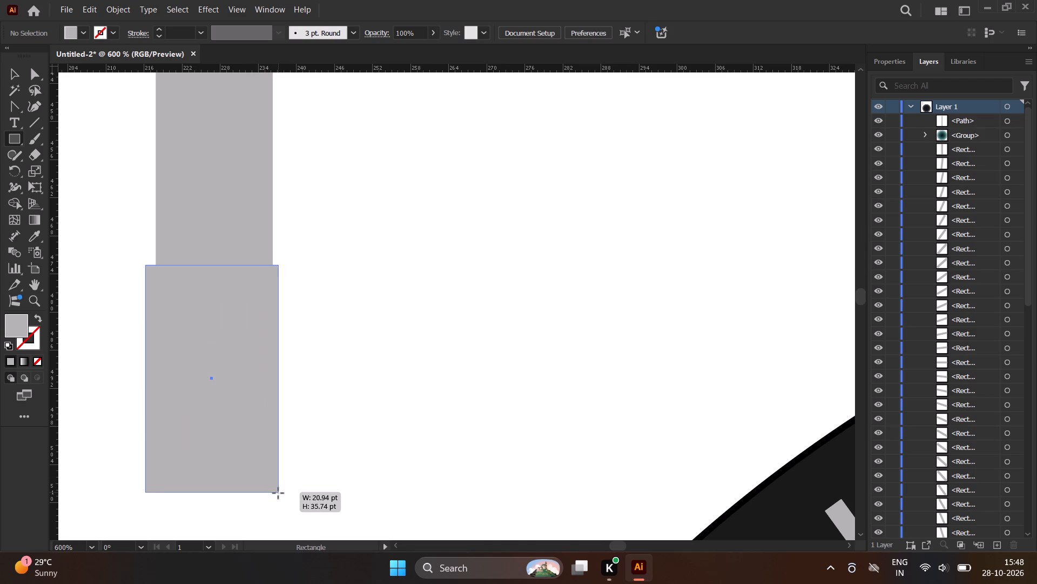
{"action": "left_click_drag", "start_coordinate": [278, 493], "coordinate": [281, 493]}
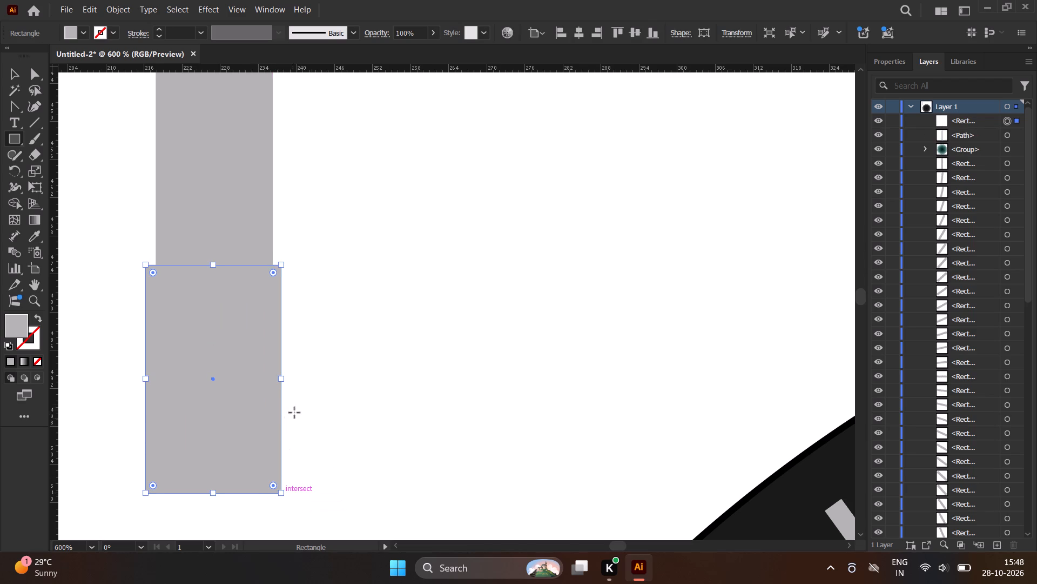
{"action": "scroll", "coordinate": [313, 407], "scroll_direction": "down", "scroll_amount": 4}
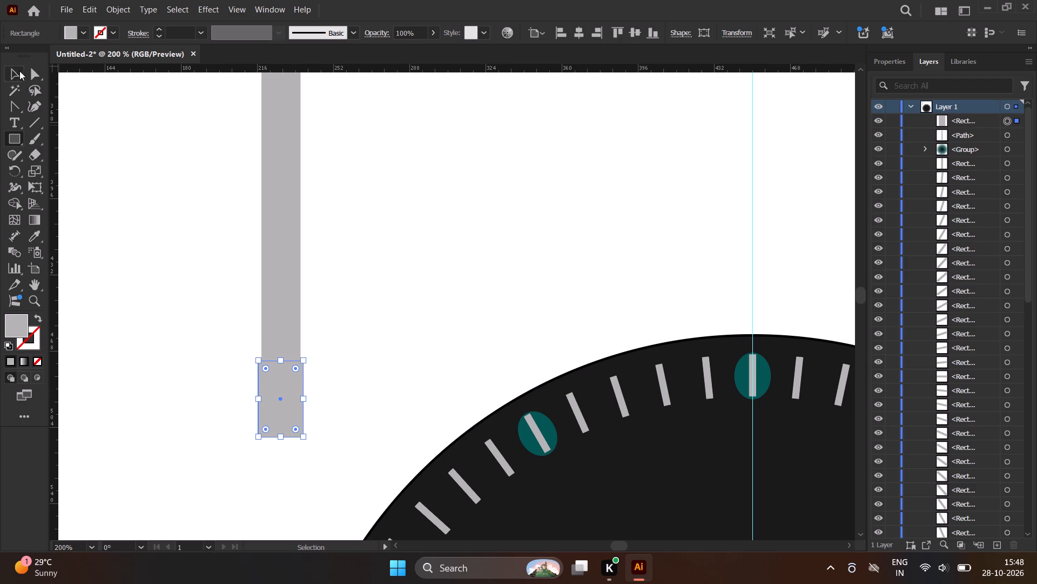
{"action": "left_click", "coordinate": [6, 71]}
{"action": "left_click", "coordinate": [358, 163]}
Fill the hand's base rectangle with the dark-grey swatch one step darker than R=128 G=128 B=128, and deselect it.
{"action": "scroll", "coordinate": [282, 266], "scroll_direction": "down", "scroll_amount": 1}
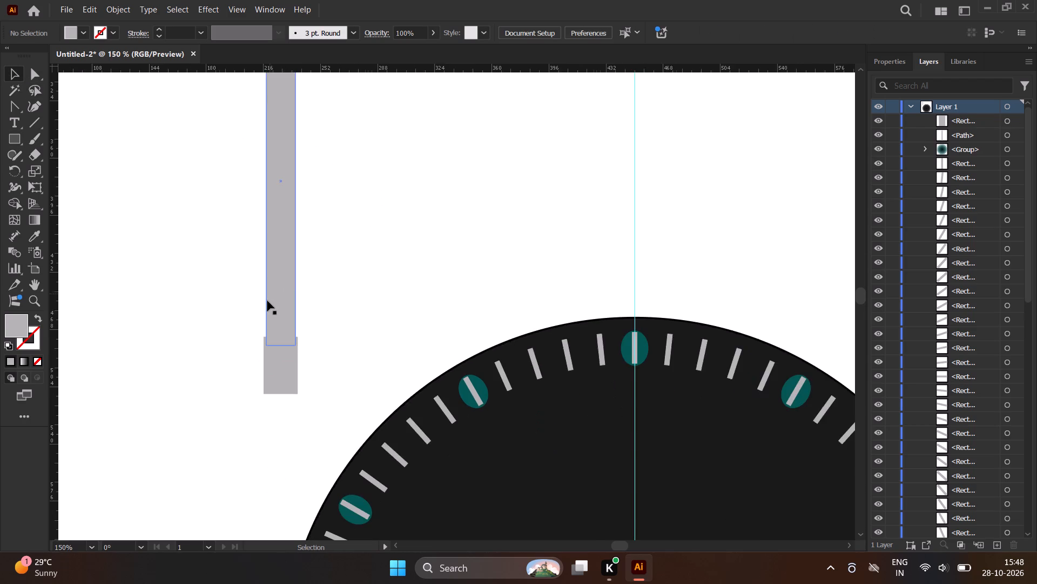
{"action": "scroll", "coordinate": [266, 306], "scroll_direction": "down", "scroll_amount": 1}
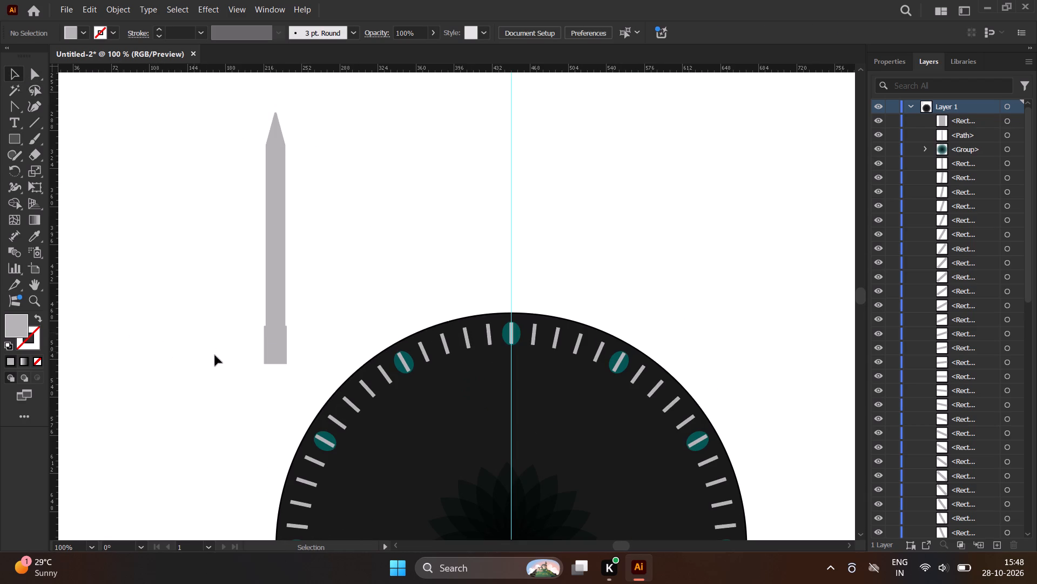
{"action": "left_click", "coordinate": [276, 356]}
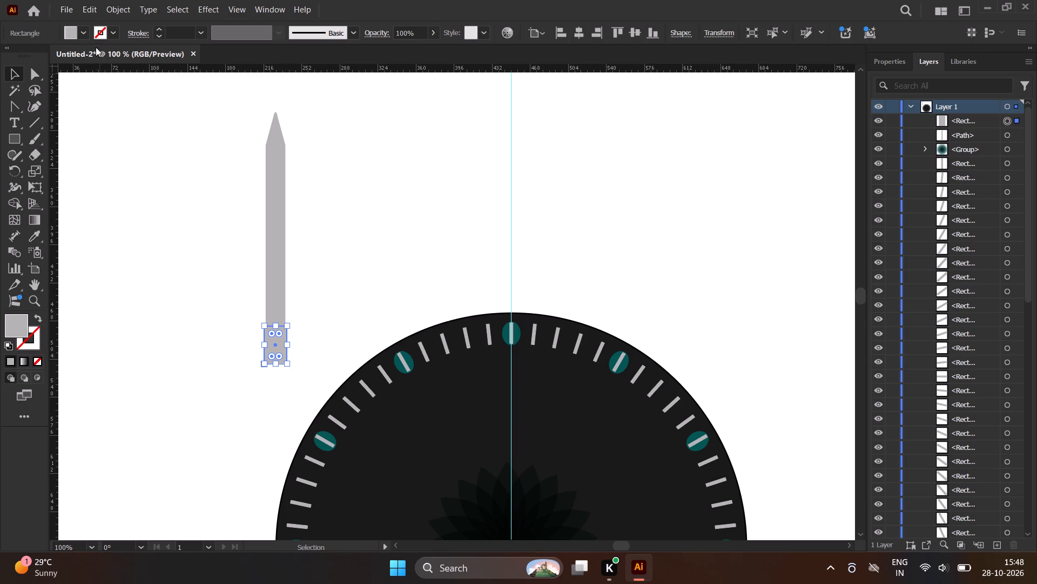
{"action": "left_click", "coordinate": [82, 34]}
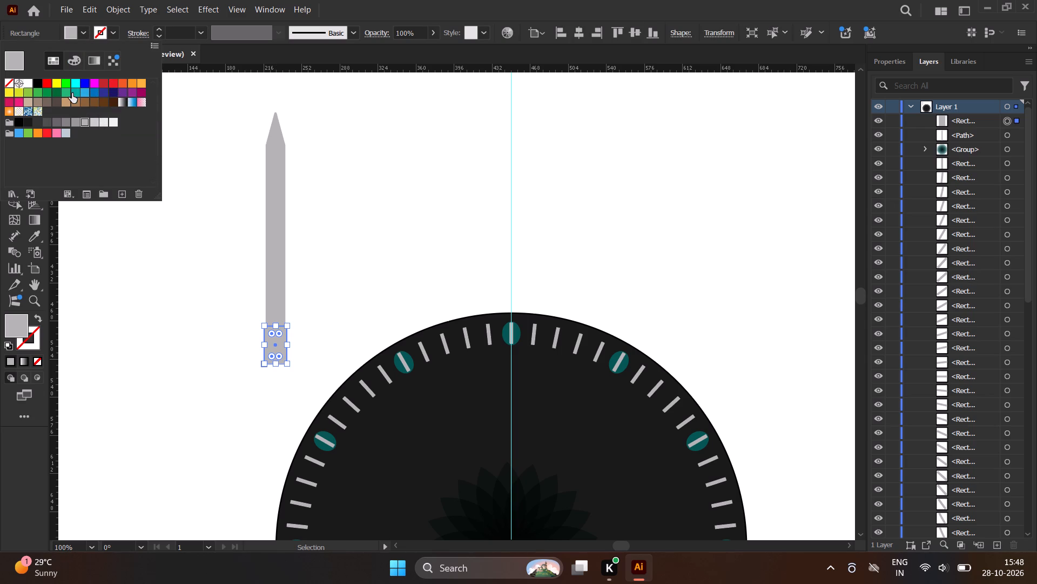
{"action": "left_click", "coordinate": [28, 122]}
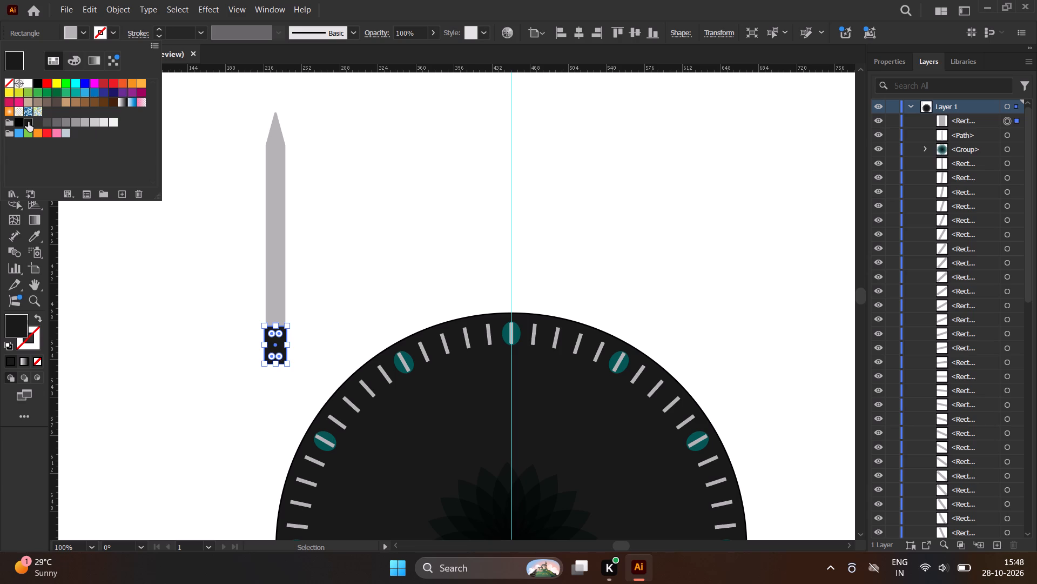
{"action": "left_click", "coordinate": [65, 120]}
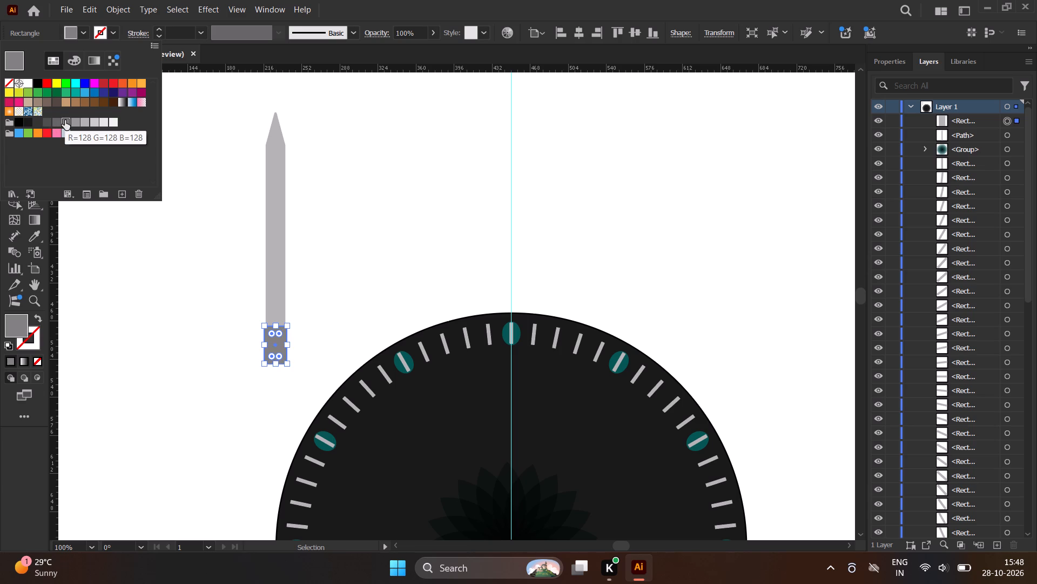
{"action": "left_click", "coordinate": [59, 121]}
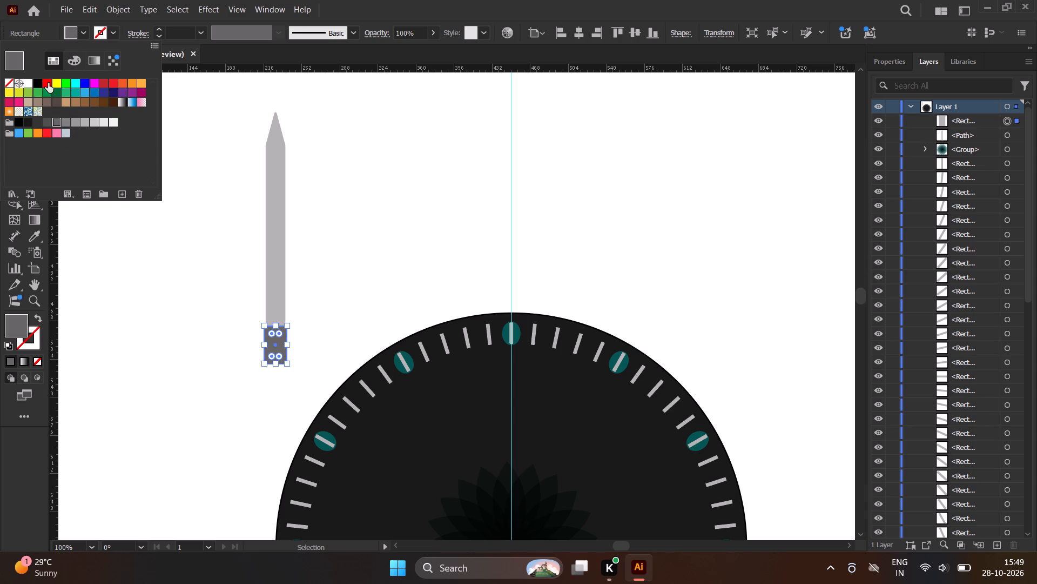
{"action": "left_click", "coordinate": [84, 35]}
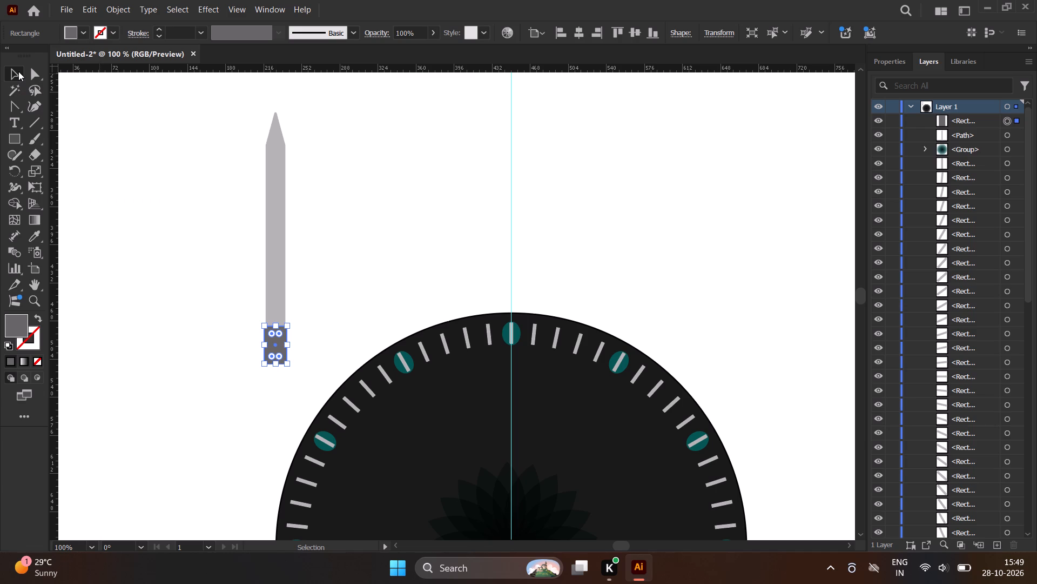
{"action": "left_click", "coordinate": [18, 71]}
{"action": "left_click", "coordinate": [400, 140]}
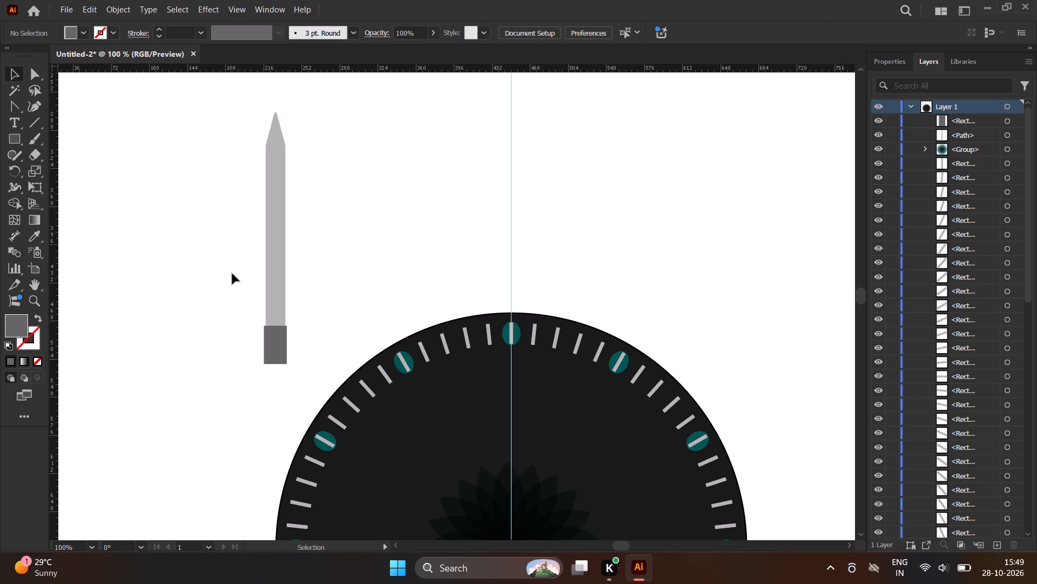
Group the light-grey pointed hand with its dark-grey base rectangle, and deselect the group.
{"action": "left_click", "coordinate": [272, 244]}
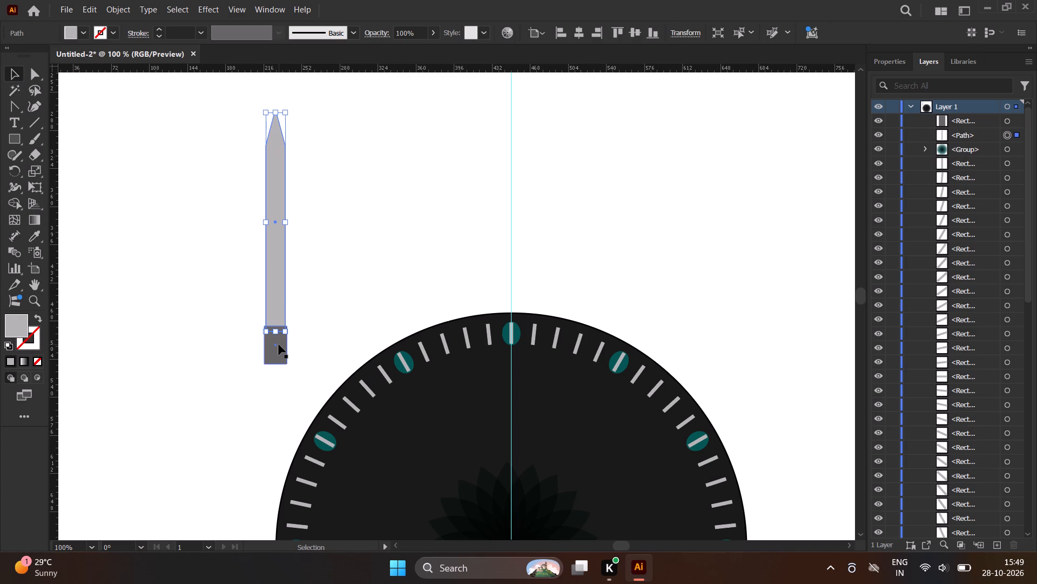
{"action": "left_click", "coordinate": [278, 343], "text": "shift"}
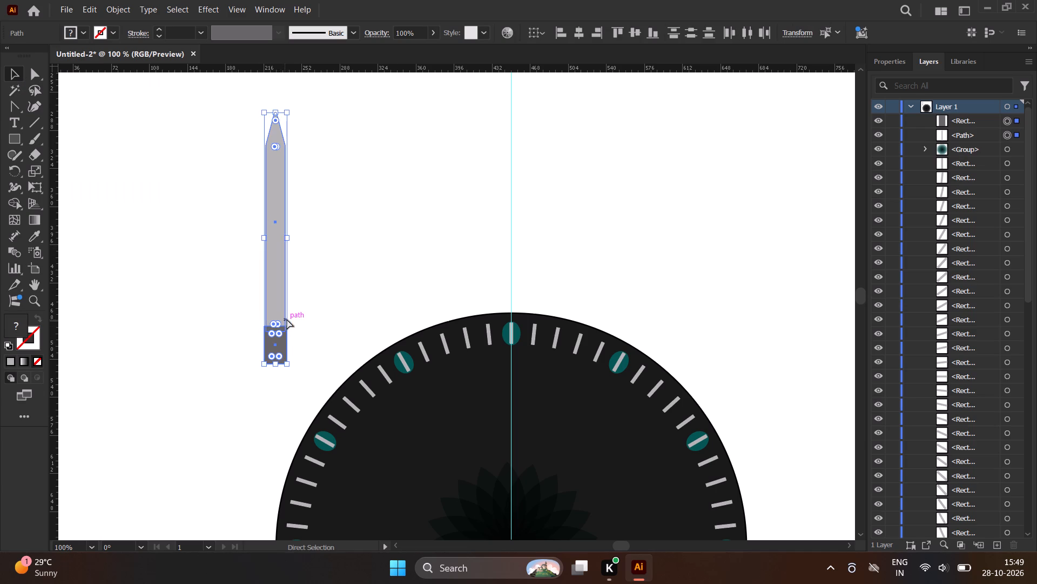
{"action": "key", "text": "ctrl+g"}
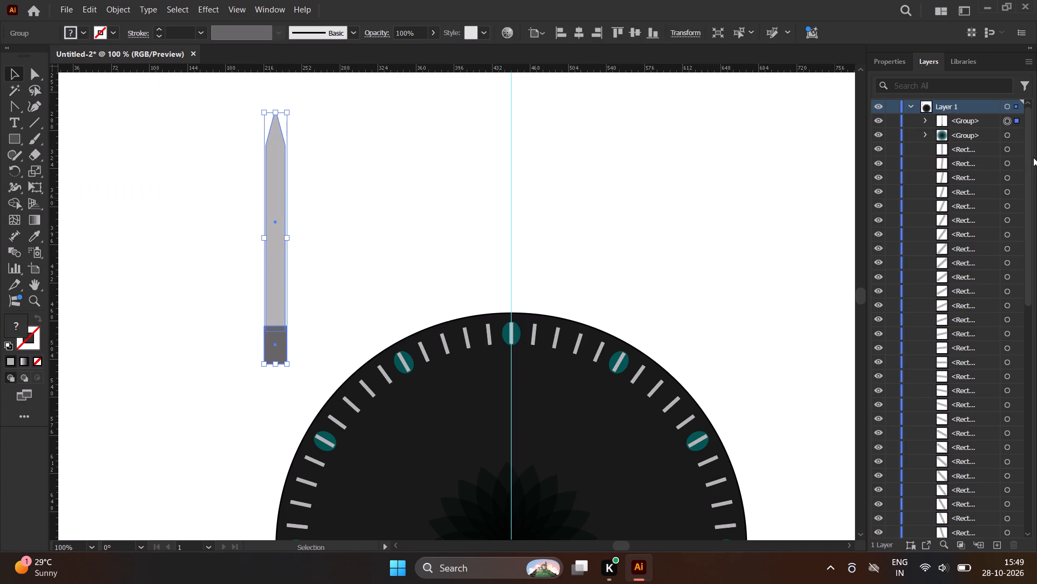
{"action": "left_click", "coordinate": [437, 222]}
Move the grouped hand slightly to the right and upward so it sits just above the dial's upper-left edge.
{"action": "left_click", "coordinate": [277, 275]}
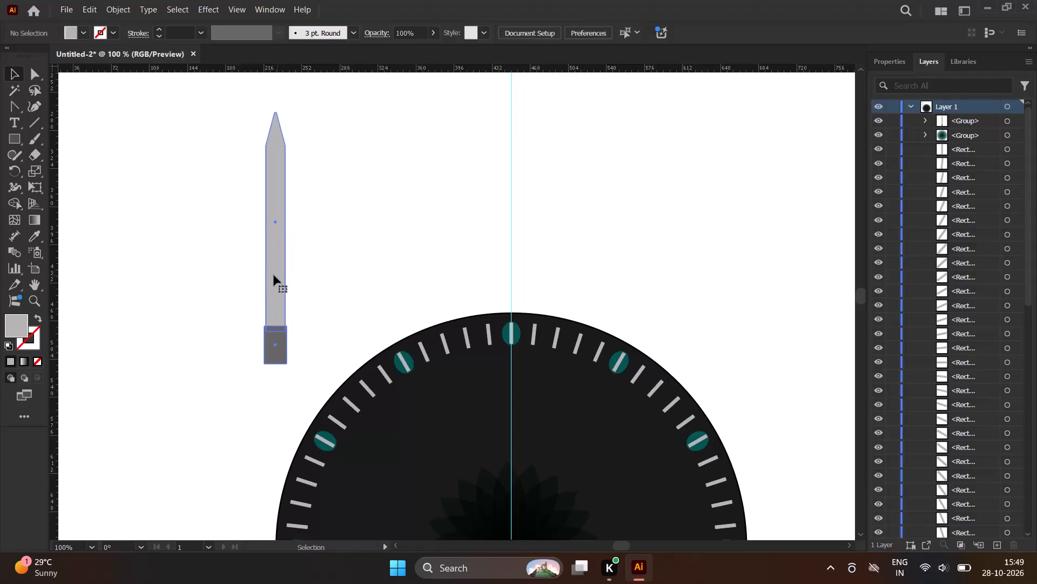
{"action": "left_click_drag", "start_coordinate": [274, 275], "coordinate": [270, 244]}
{"action": "left_click", "coordinate": [341, 226]}
{"action": "left_click_drag", "start_coordinate": [268, 253], "coordinate": [300, 232]}
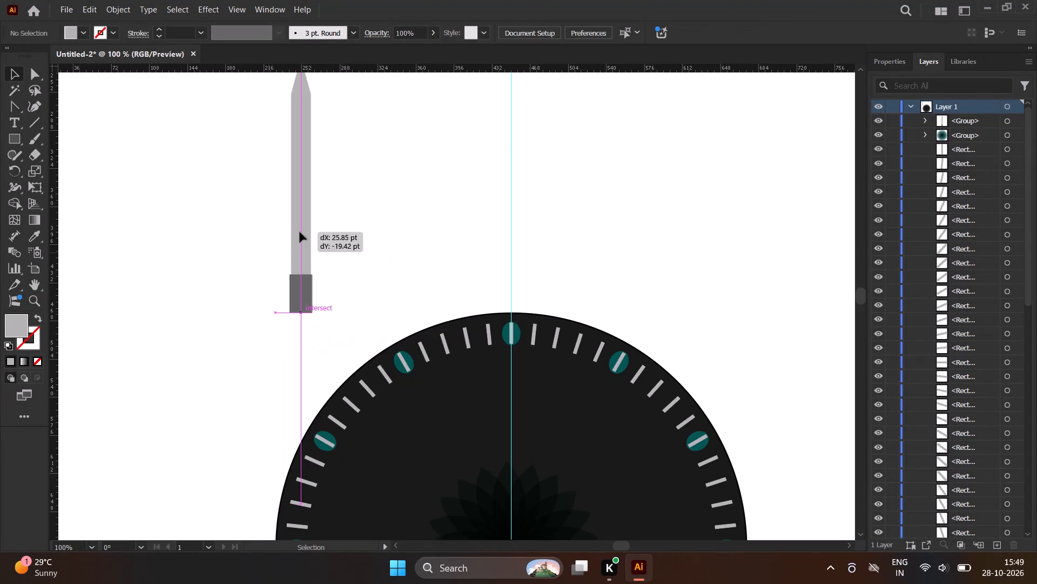
{"action": "left_click_drag", "start_coordinate": [300, 232], "coordinate": [308, 258]}
{"action": "left_click", "coordinate": [352, 246]}
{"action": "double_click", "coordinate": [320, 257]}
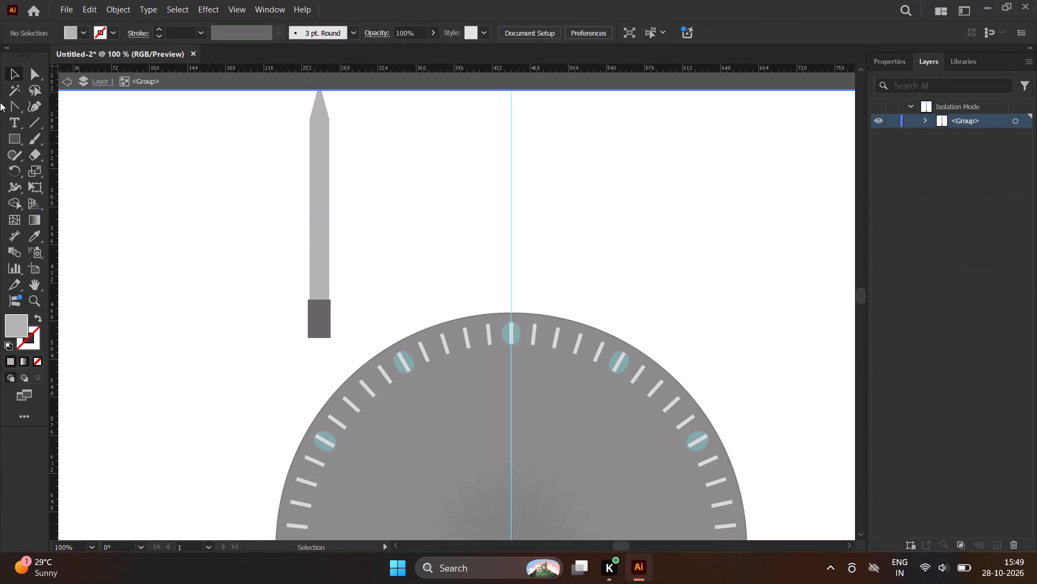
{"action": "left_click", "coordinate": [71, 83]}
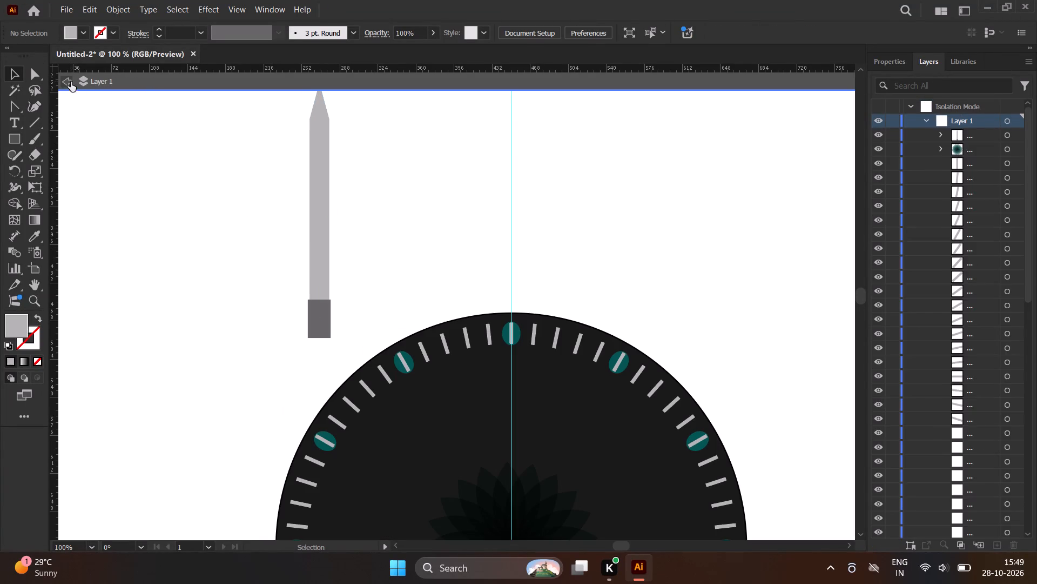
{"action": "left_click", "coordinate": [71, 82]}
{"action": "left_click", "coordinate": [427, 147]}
Examine the hand group and the overlap where the hand meets its dark-grey base.
{"action": "left_click", "coordinate": [327, 192]}
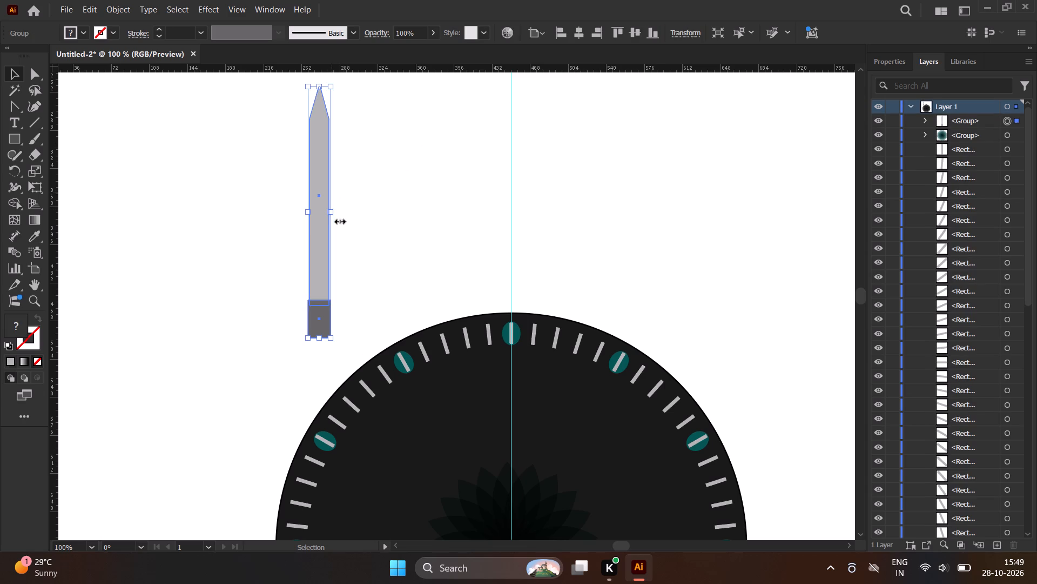
{"action": "left_click", "coordinate": [380, 267]}
{"action": "scroll", "coordinate": [318, 302], "scroll_direction": "up", "scroll_amount": 4}
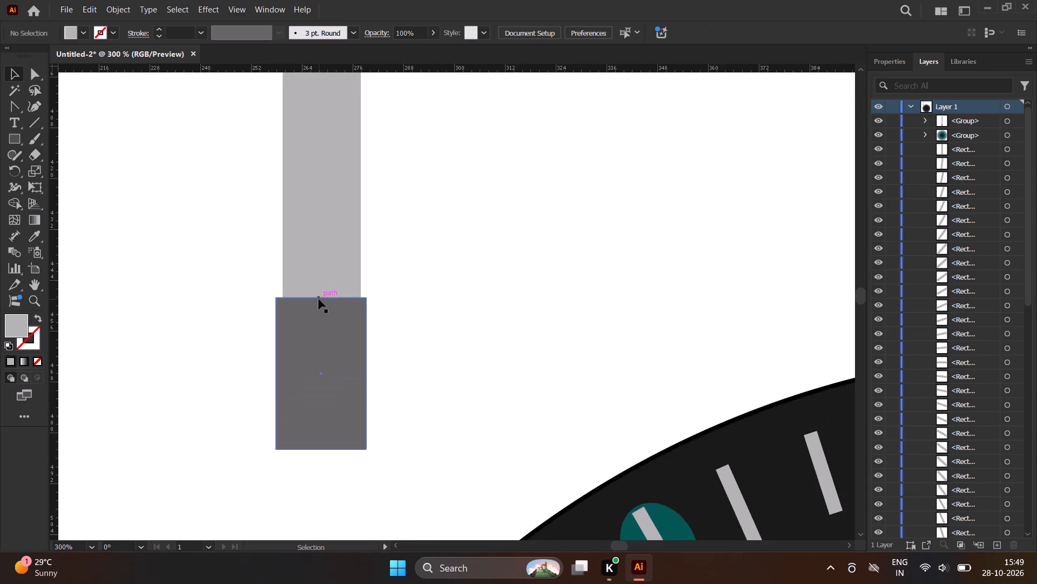
{"action": "scroll", "coordinate": [319, 299], "scroll_direction": "up", "scroll_amount": 2}
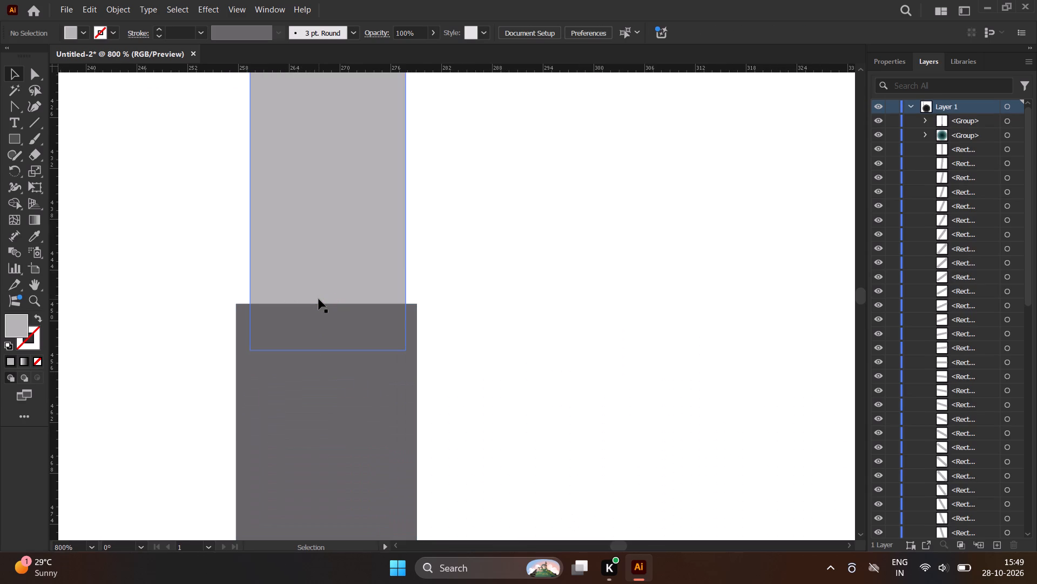
{"action": "left_click", "coordinate": [540, 250]}
{"action": "scroll", "coordinate": [443, 267], "scroll_direction": "down", "scroll_amount": 4}
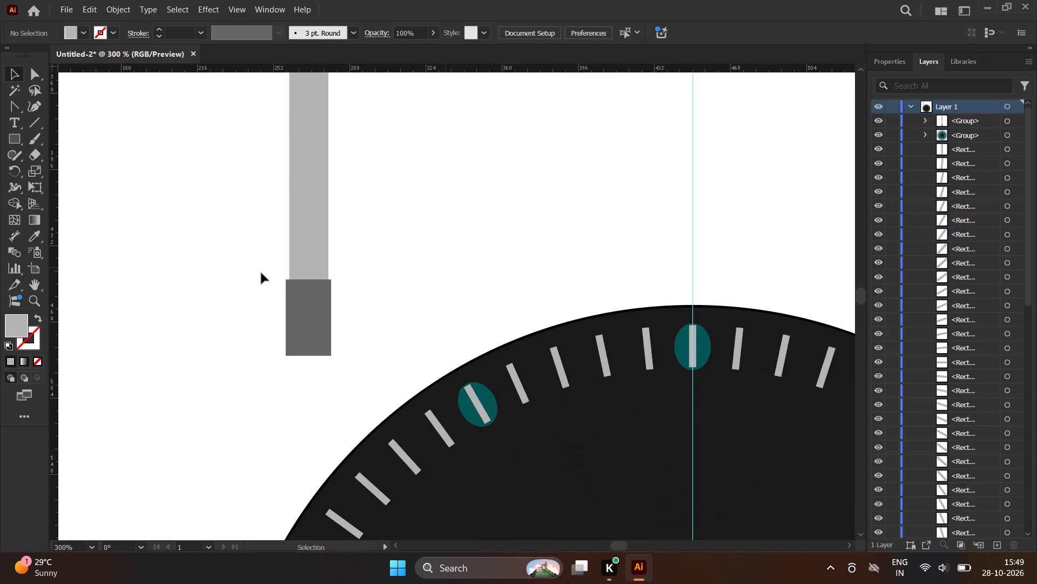
{"action": "scroll", "coordinate": [261, 273], "scroll_direction": "down", "scroll_amount": 3}
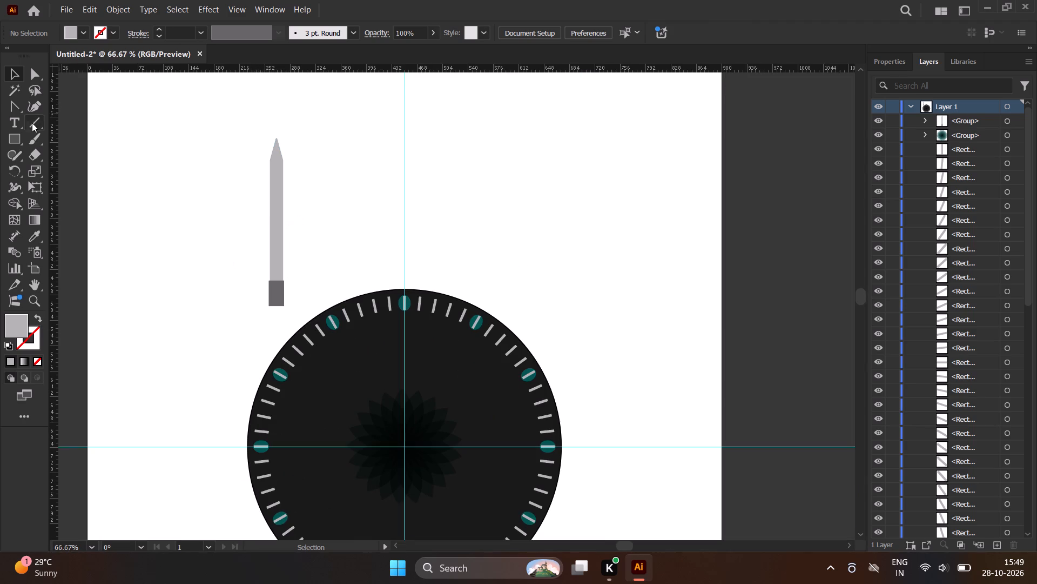
Draw a narrow vertical rectangle, about 7 by 74 pt, inside the lower part of the hand above its base.
{"action": "left_click", "coordinate": [22, 142]}
{"action": "scroll", "coordinate": [288, 265], "scroll_direction": "up", "scroll_amount": 2}
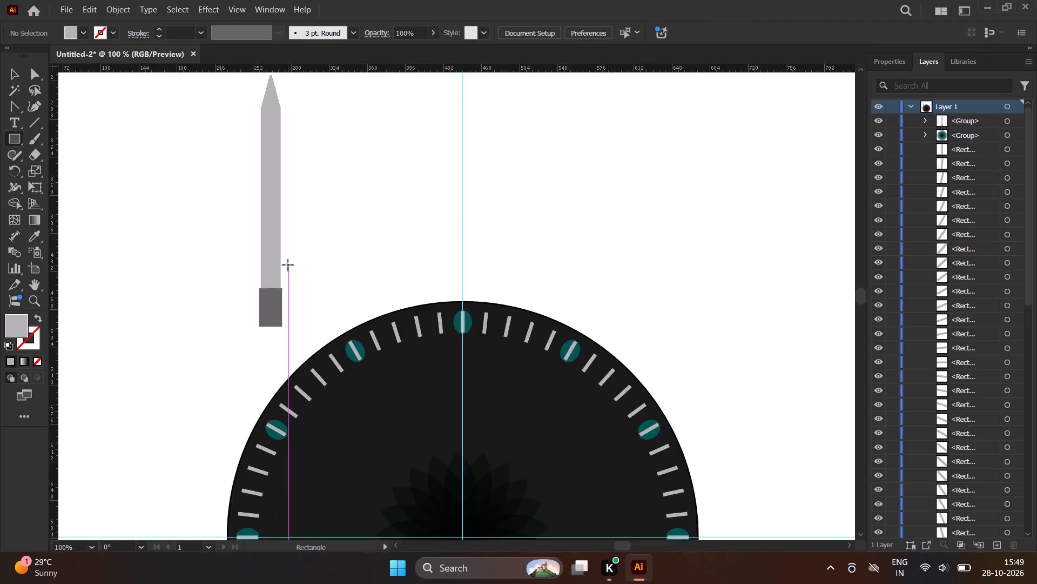
{"action": "scroll", "coordinate": [288, 265], "scroll_direction": "up", "scroll_amount": 1}
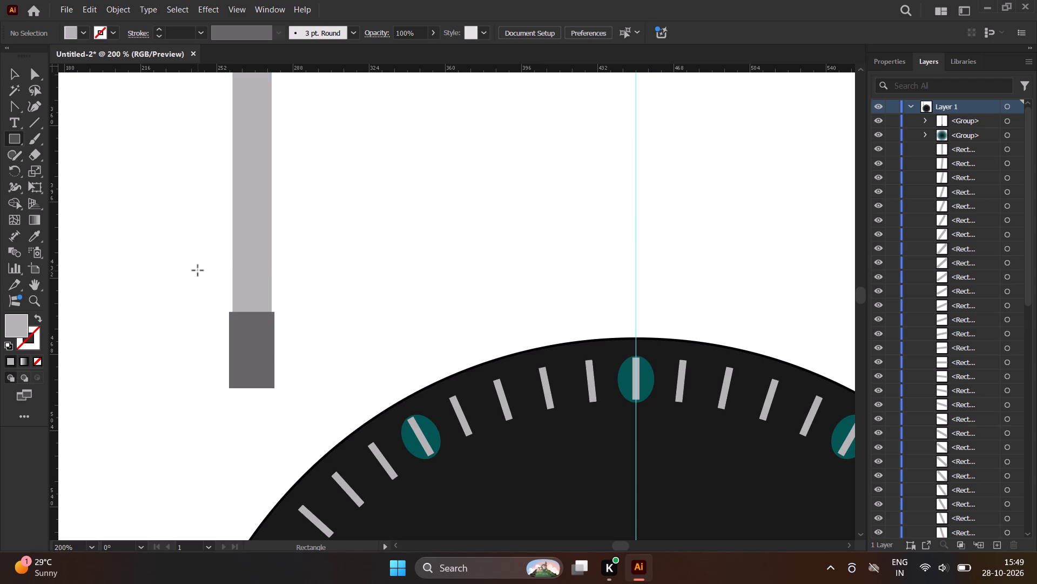
{"action": "scroll", "coordinate": [189, 298], "scroll_direction": "down", "scroll_amount": 1}
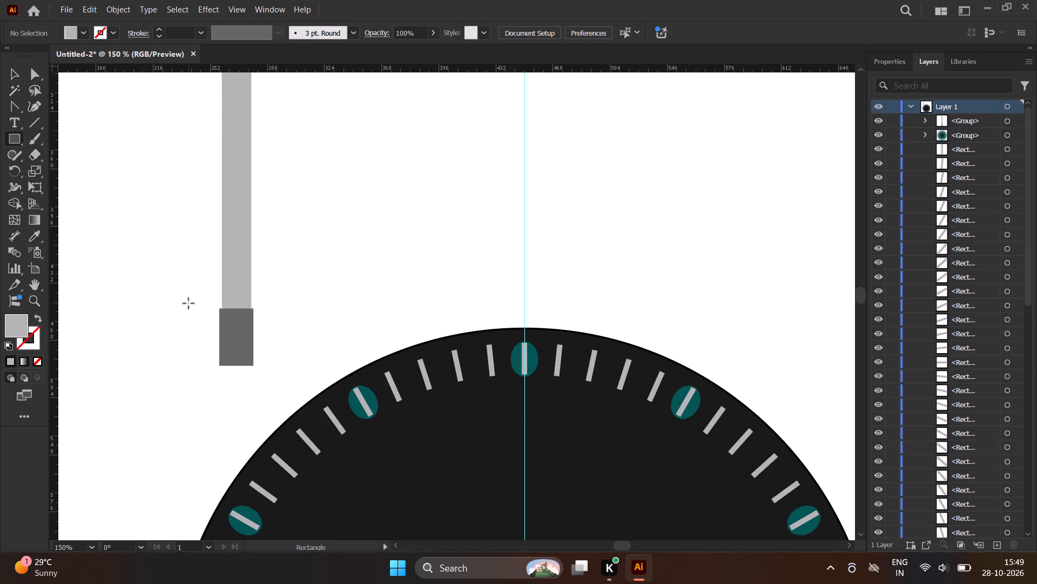
{"action": "scroll", "coordinate": [188, 307], "scroll_direction": "down", "scroll_amount": 2}
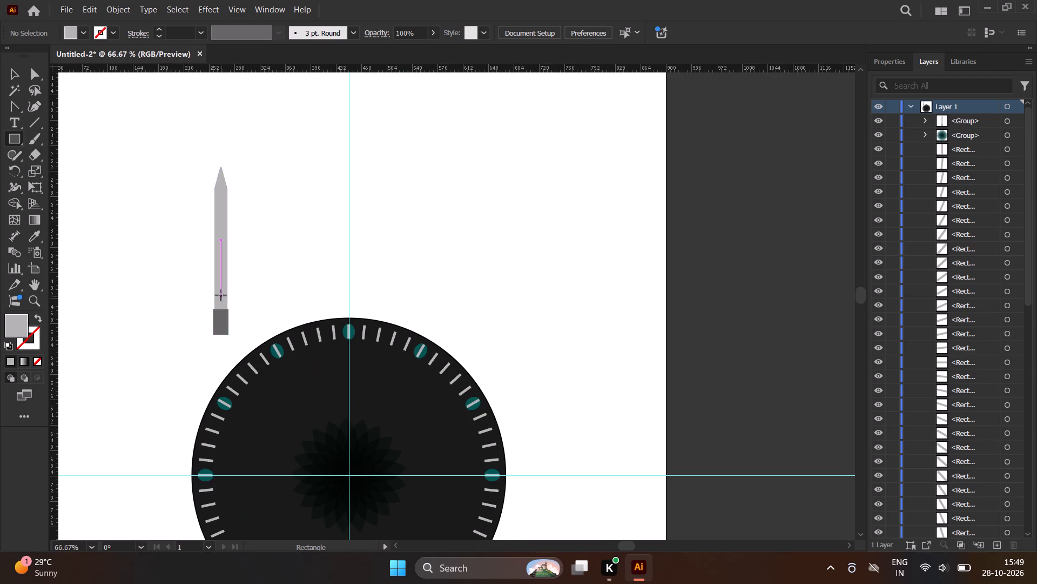
{"action": "scroll", "coordinate": [219, 295], "scroll_direction": "up", "scroll_amount": 2}
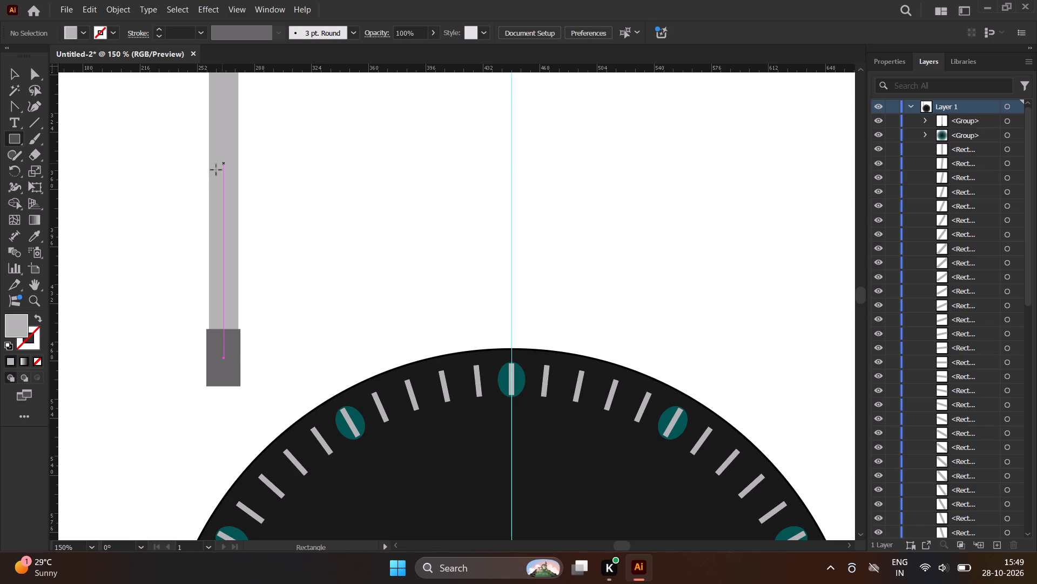
{"action": "left_click_drag", "start_coordinate": [218, 183], "coordinate": [221, 201]}
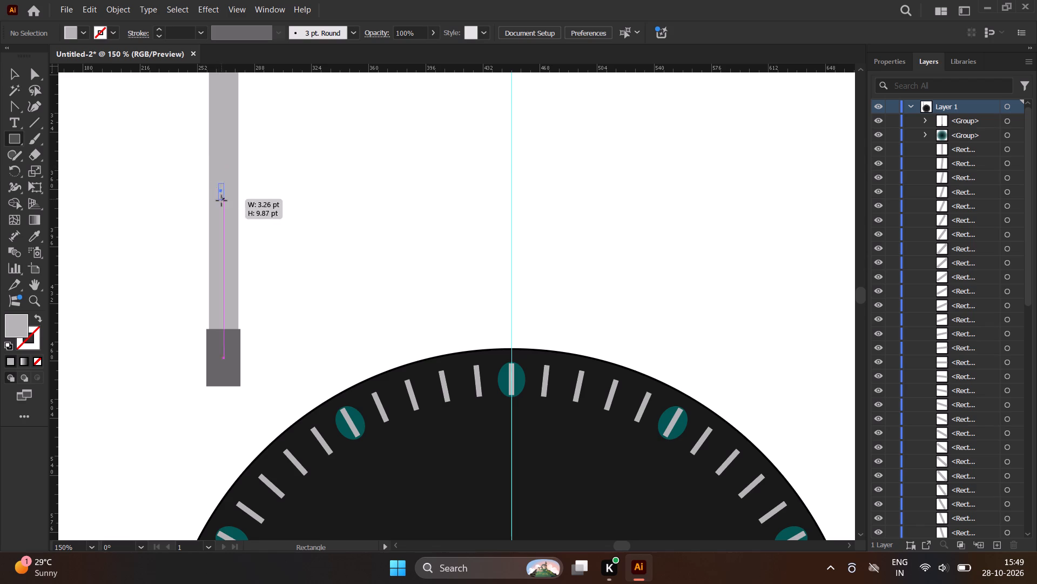
{"action": "left_click_drag", "start_coordinate": [221, 201], "coordinate": [230, 301]}
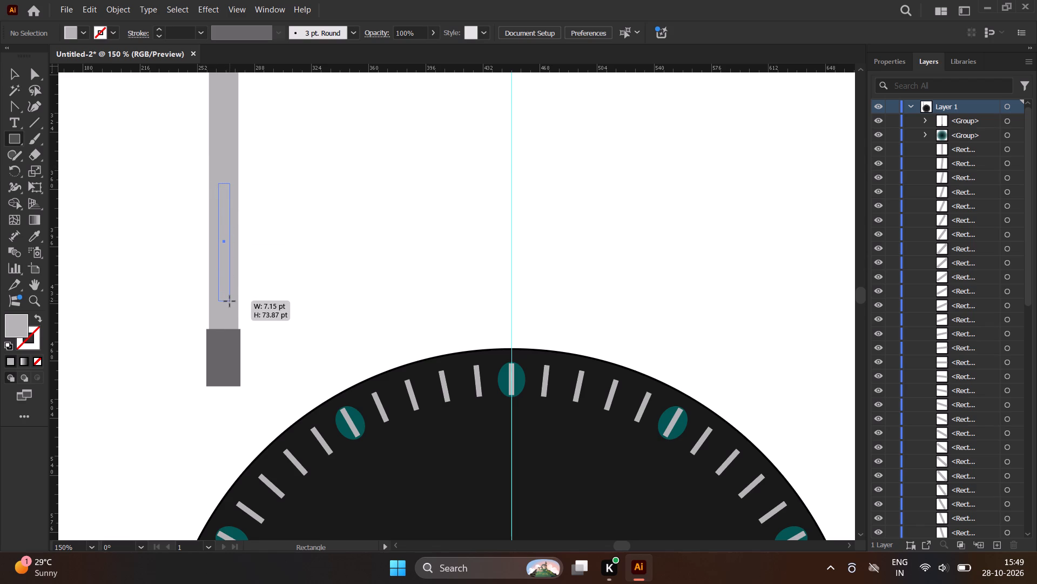
{"action": "left_click_drag", "start_coordinate": [230, 301], "coordinate": [228, 302]}
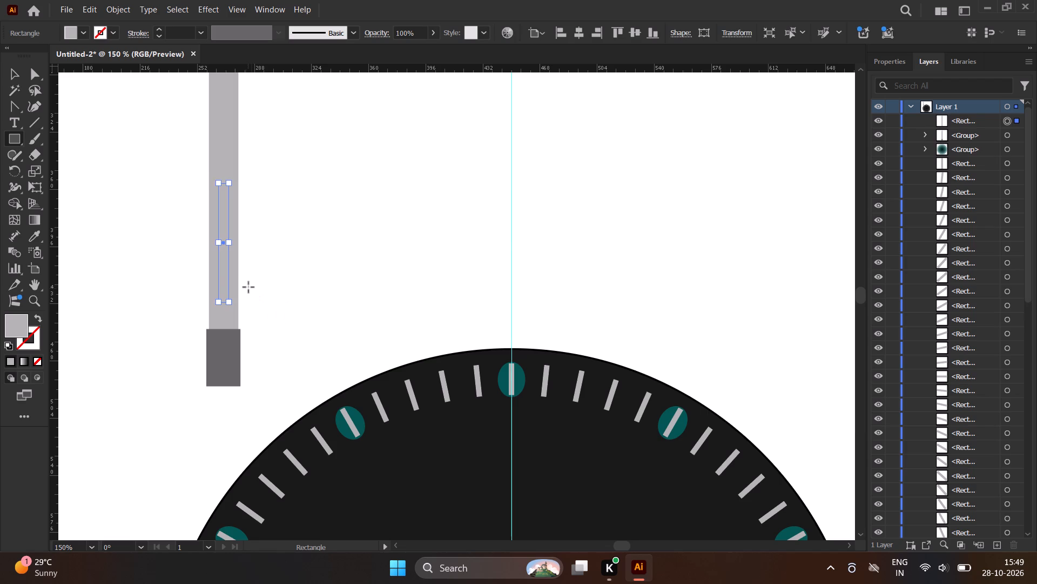
Fill the narrow rectangle with the near-black swatch, the second darkest of the greys.
{"action": "left_click", "coordinate": [83, 30]}
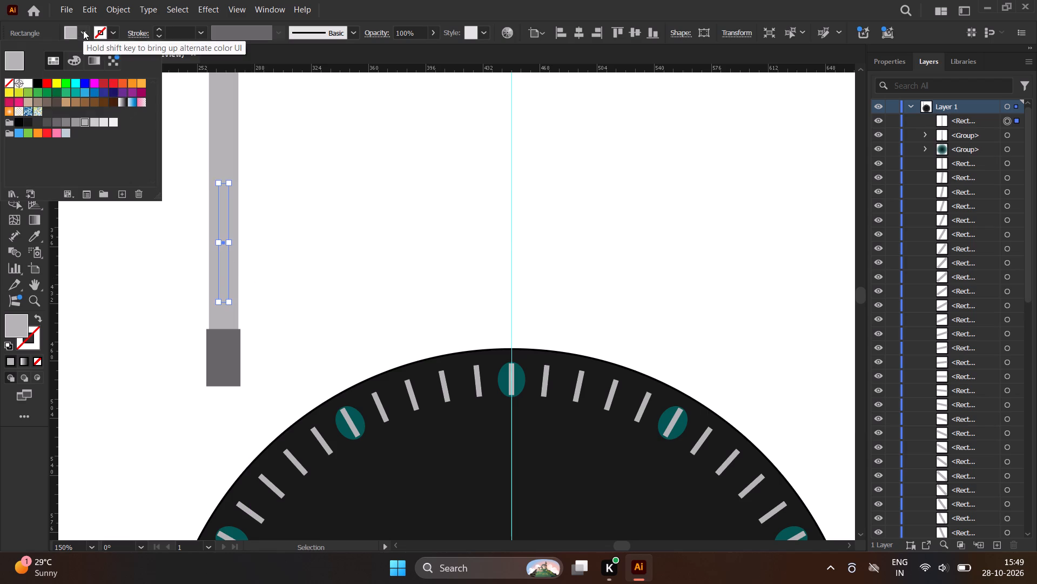
{"action": "left_click", "coordinate": [35, 123]}
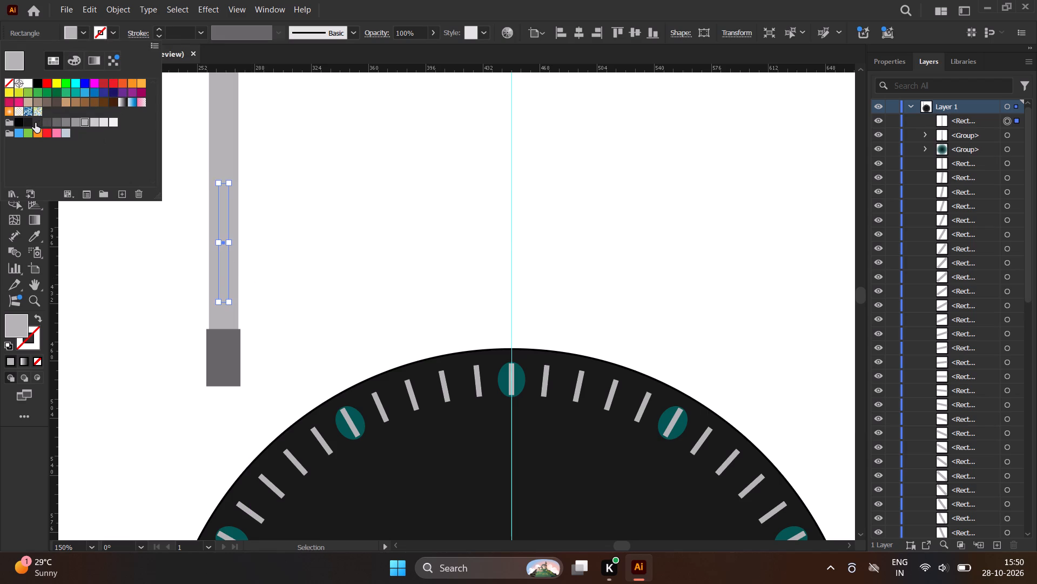
{"action": "left_click", "coordinate": [30, 122]}
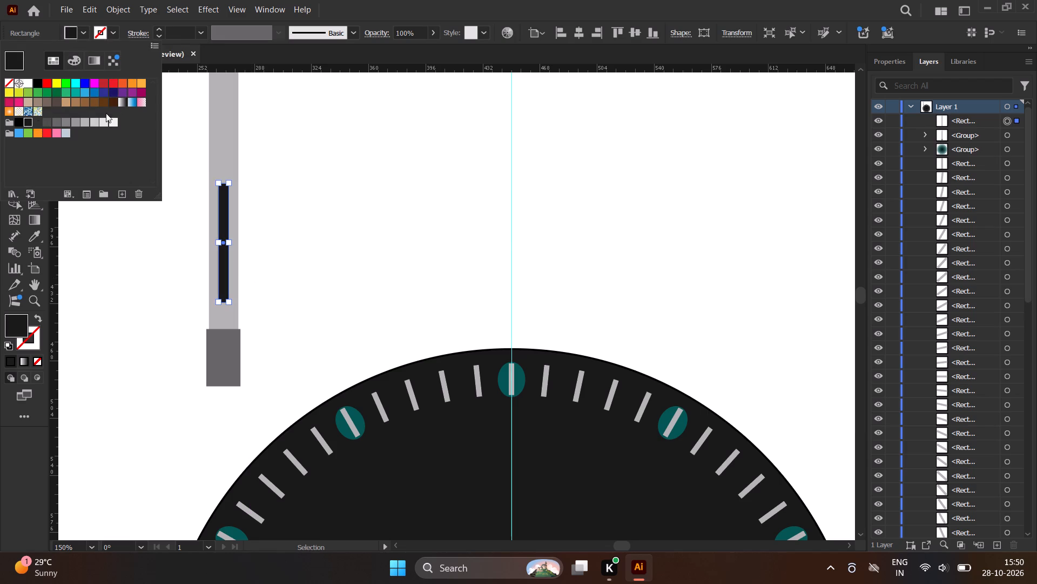
{"action": "left_click", "coordinate": [78, 29]}
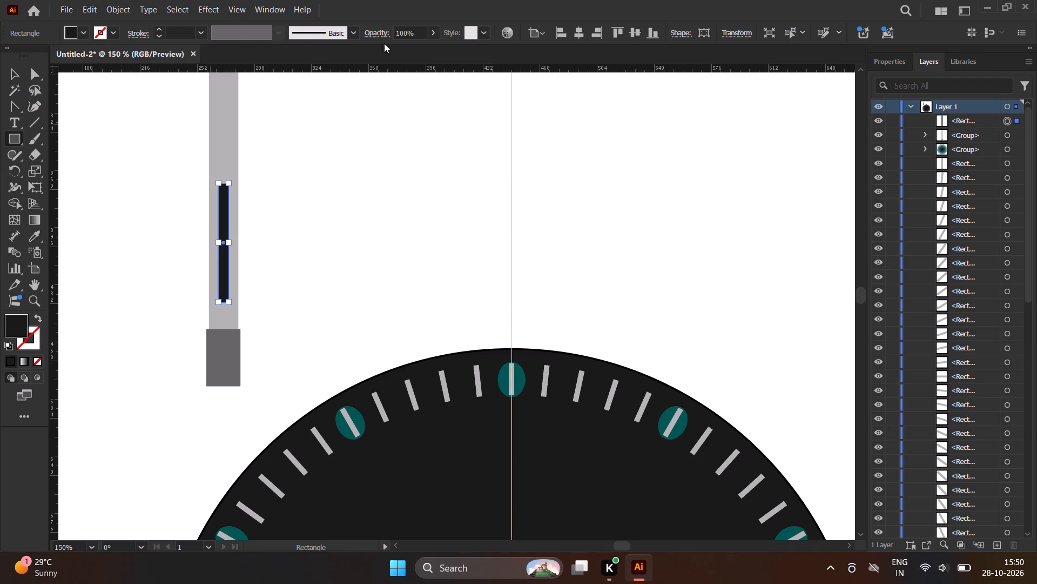
Select the narrow dark rectangle together with the hand group and align them to a common horizontal centre.
{"action": "left_click", "coordinate": [15, 78]}
{"action": "left_click_drag", "start_coordinate": [343, 132], "coordinate": [188, 230]}
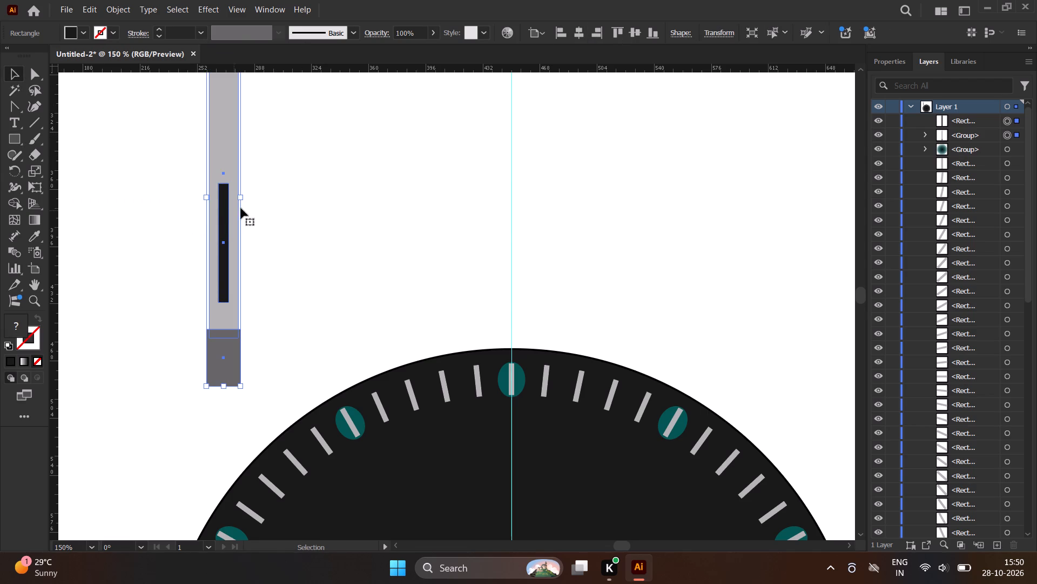
{"action": "left_click", "coordinate": [574, 35]}
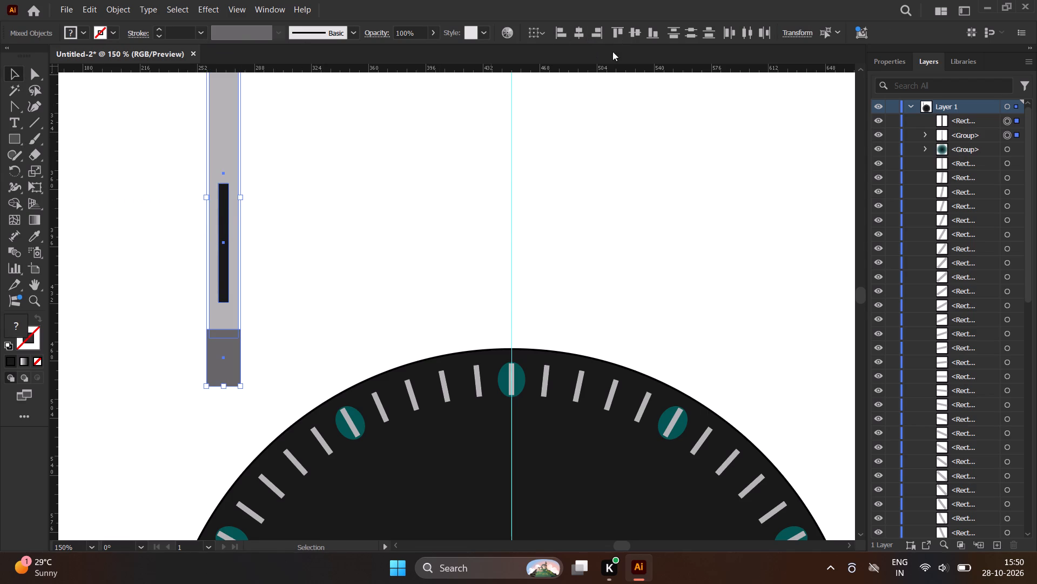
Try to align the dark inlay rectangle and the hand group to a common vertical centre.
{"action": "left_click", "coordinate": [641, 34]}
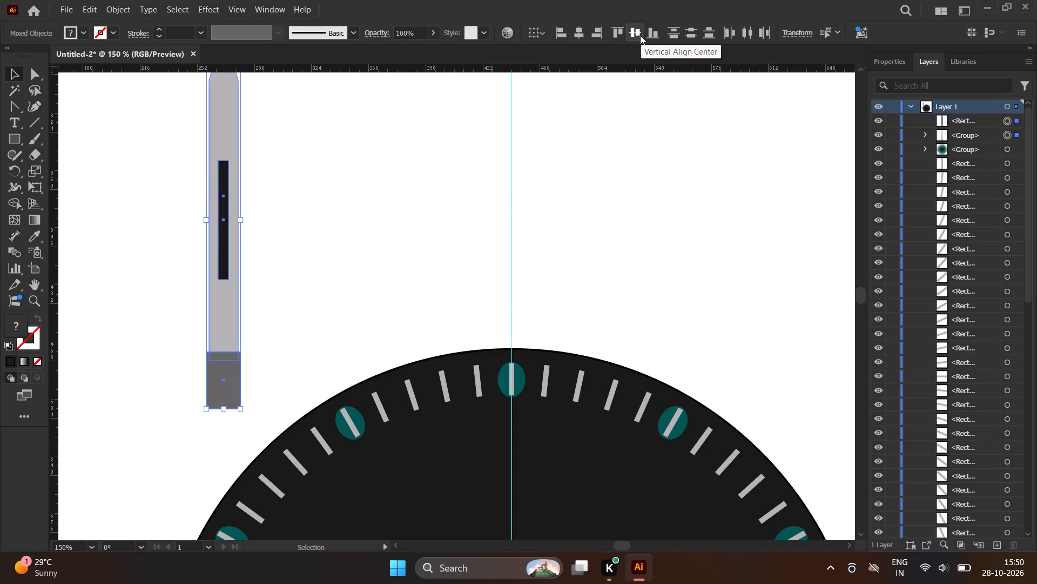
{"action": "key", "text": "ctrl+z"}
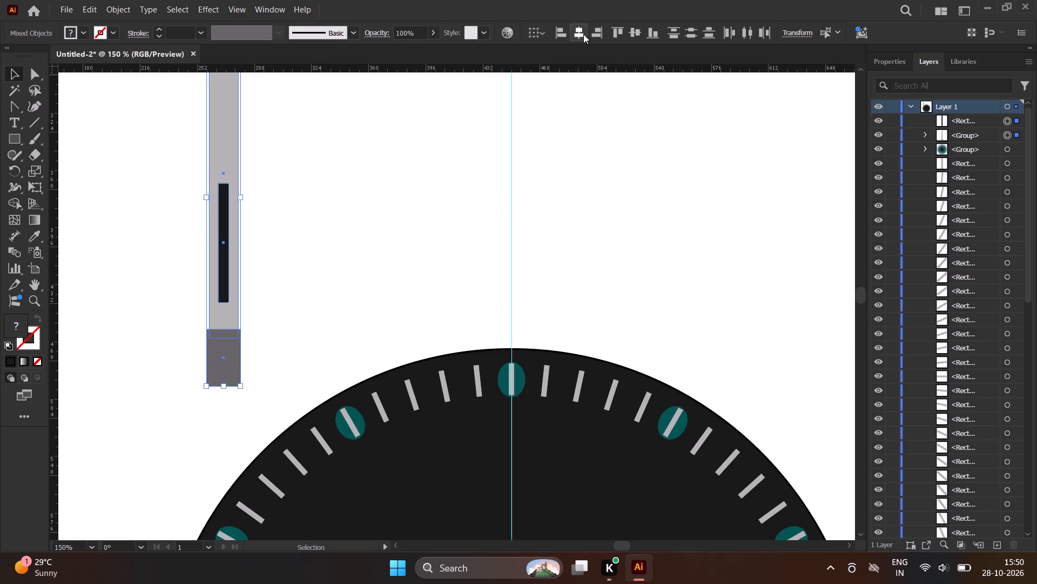
Align the dark inlay rectangle and the hand group to a common horizontal centre.
{"action": "left_click", "coordinate": [584, 34]}
{"action": "left_click", "coordinate": [284, 180]}
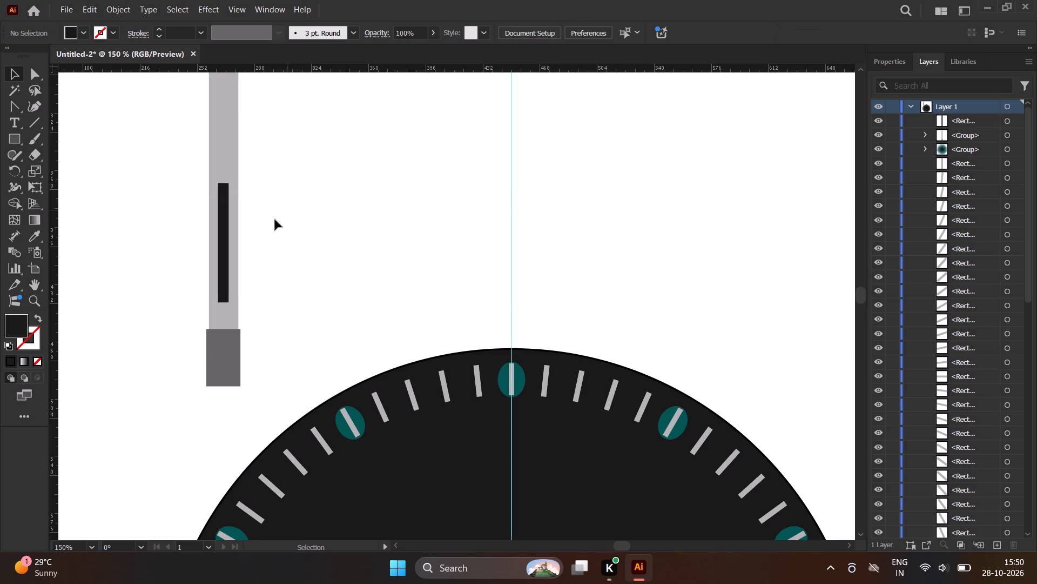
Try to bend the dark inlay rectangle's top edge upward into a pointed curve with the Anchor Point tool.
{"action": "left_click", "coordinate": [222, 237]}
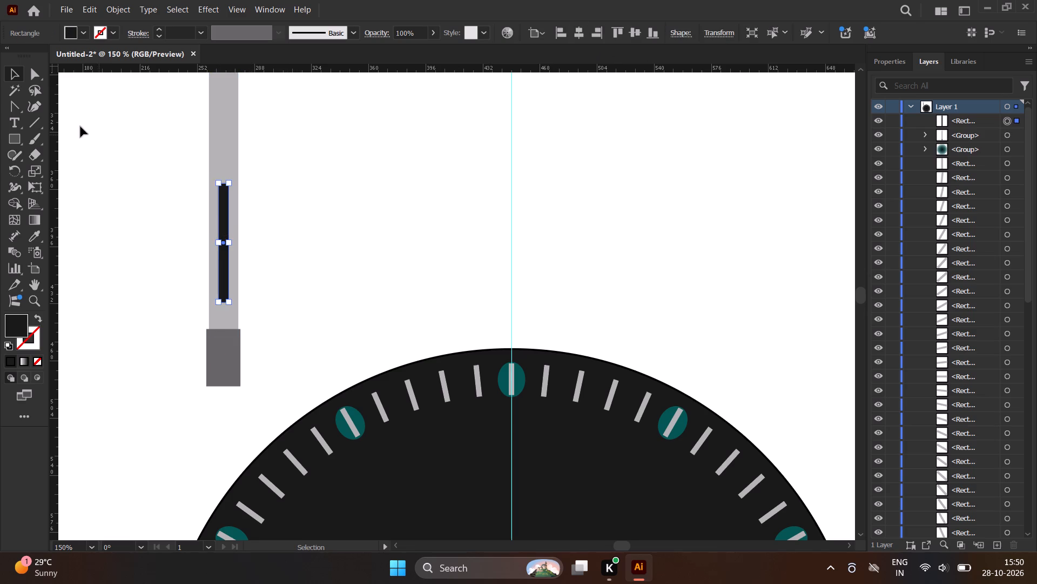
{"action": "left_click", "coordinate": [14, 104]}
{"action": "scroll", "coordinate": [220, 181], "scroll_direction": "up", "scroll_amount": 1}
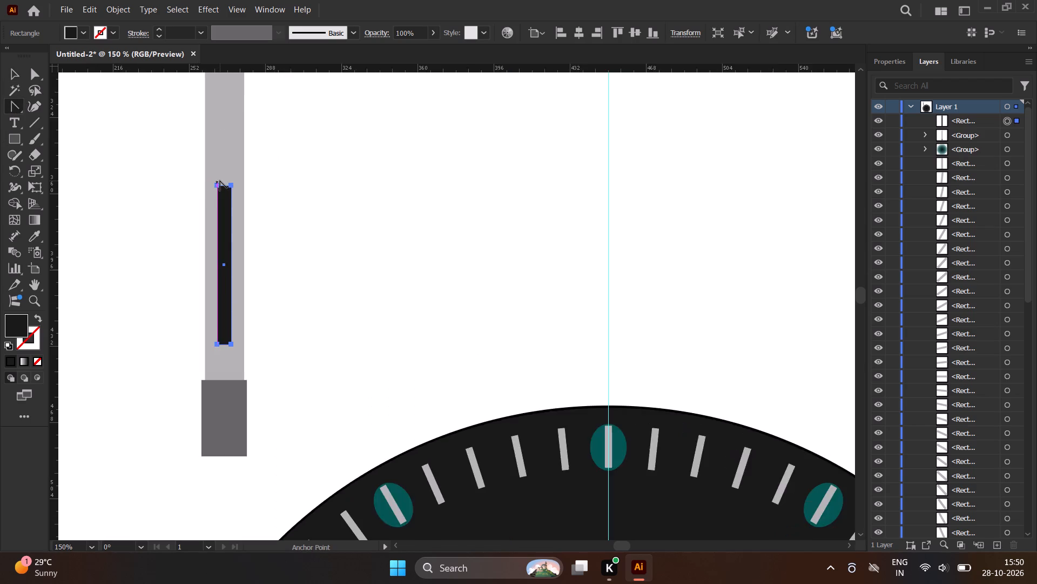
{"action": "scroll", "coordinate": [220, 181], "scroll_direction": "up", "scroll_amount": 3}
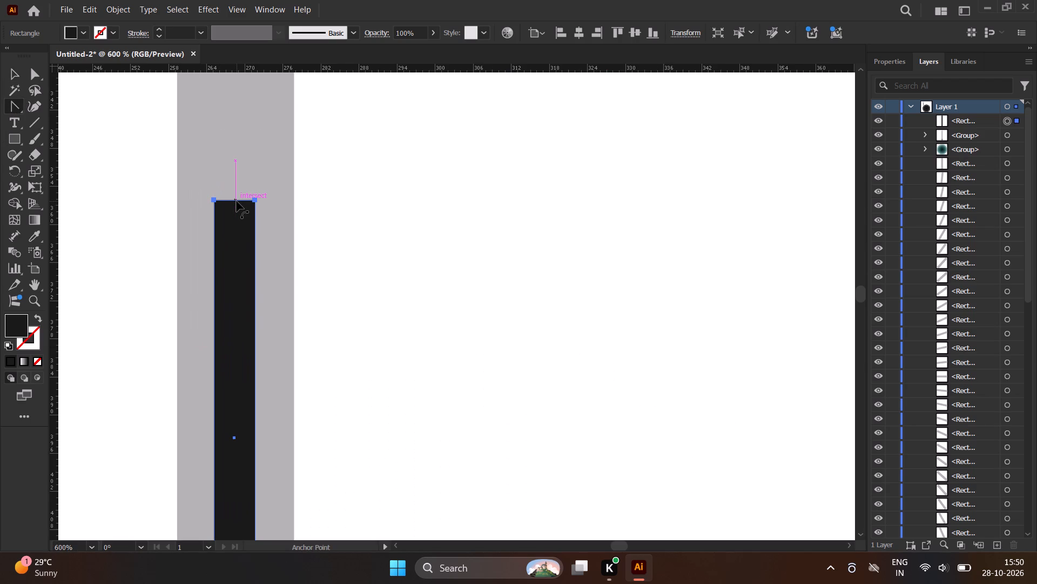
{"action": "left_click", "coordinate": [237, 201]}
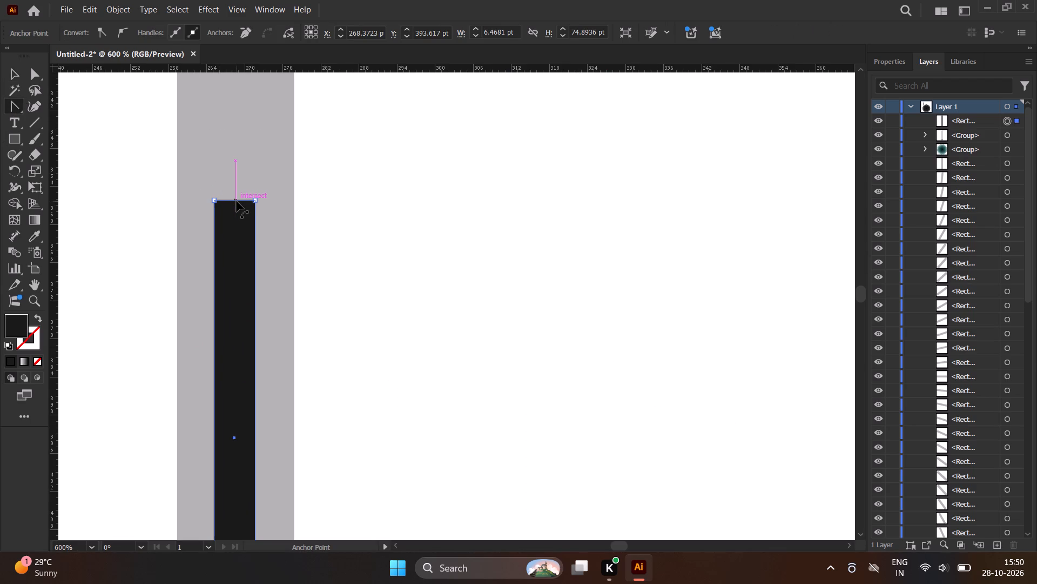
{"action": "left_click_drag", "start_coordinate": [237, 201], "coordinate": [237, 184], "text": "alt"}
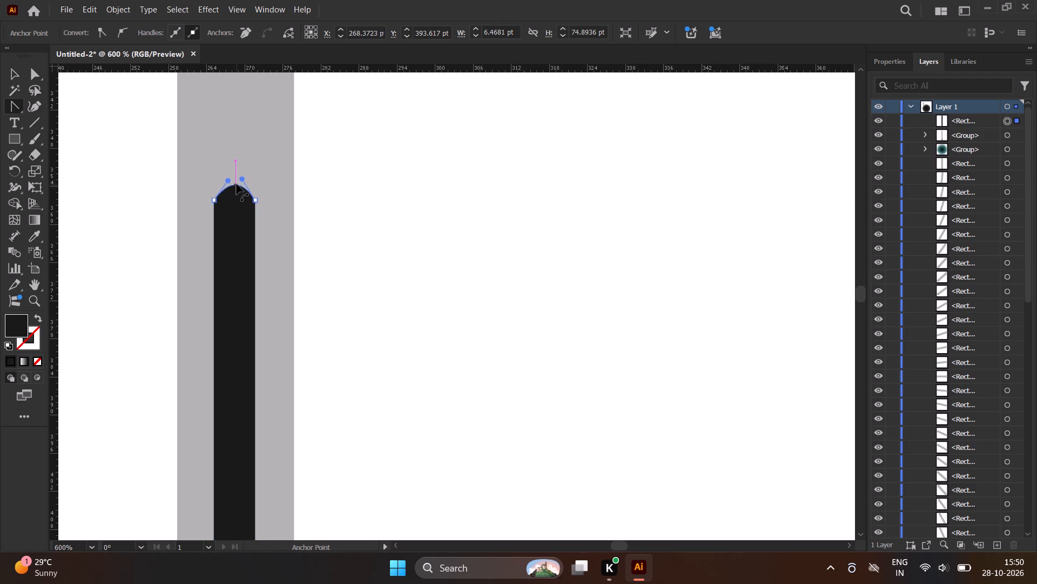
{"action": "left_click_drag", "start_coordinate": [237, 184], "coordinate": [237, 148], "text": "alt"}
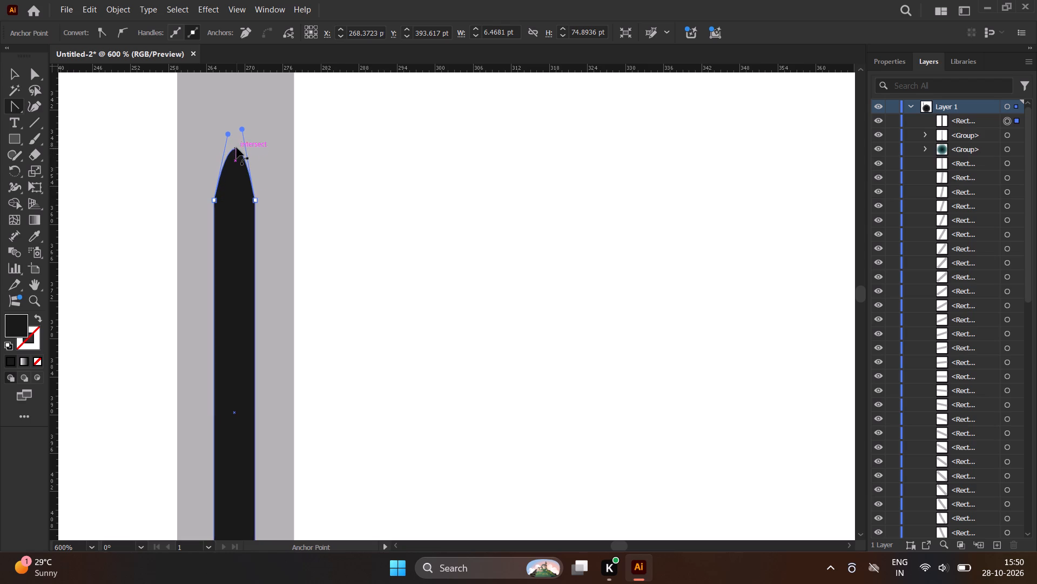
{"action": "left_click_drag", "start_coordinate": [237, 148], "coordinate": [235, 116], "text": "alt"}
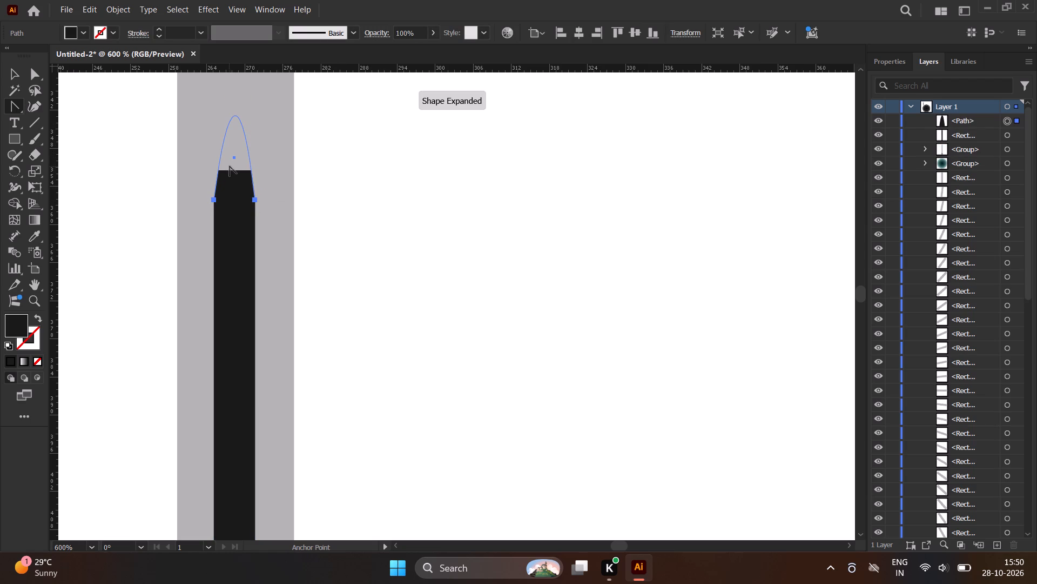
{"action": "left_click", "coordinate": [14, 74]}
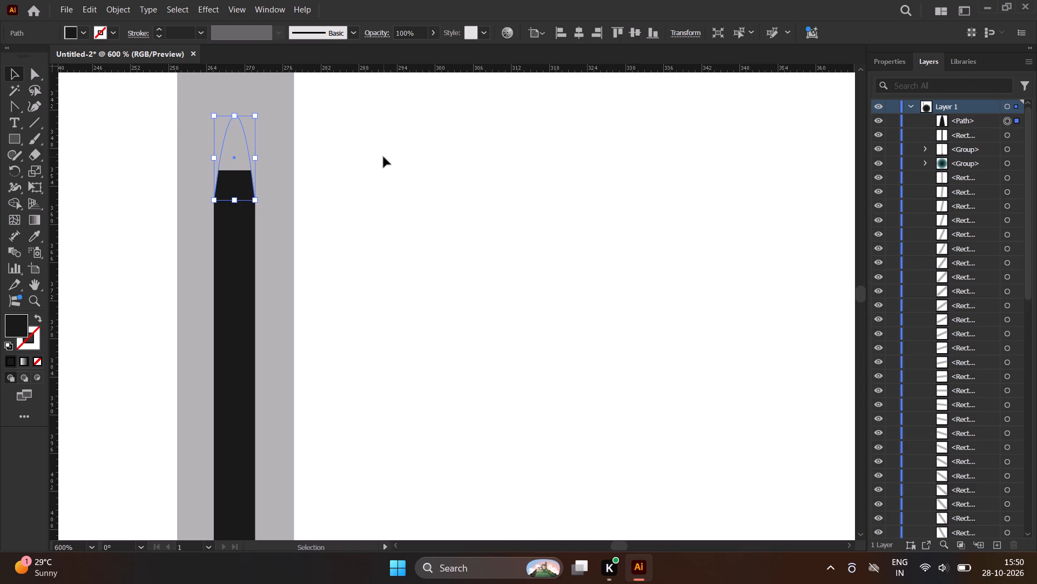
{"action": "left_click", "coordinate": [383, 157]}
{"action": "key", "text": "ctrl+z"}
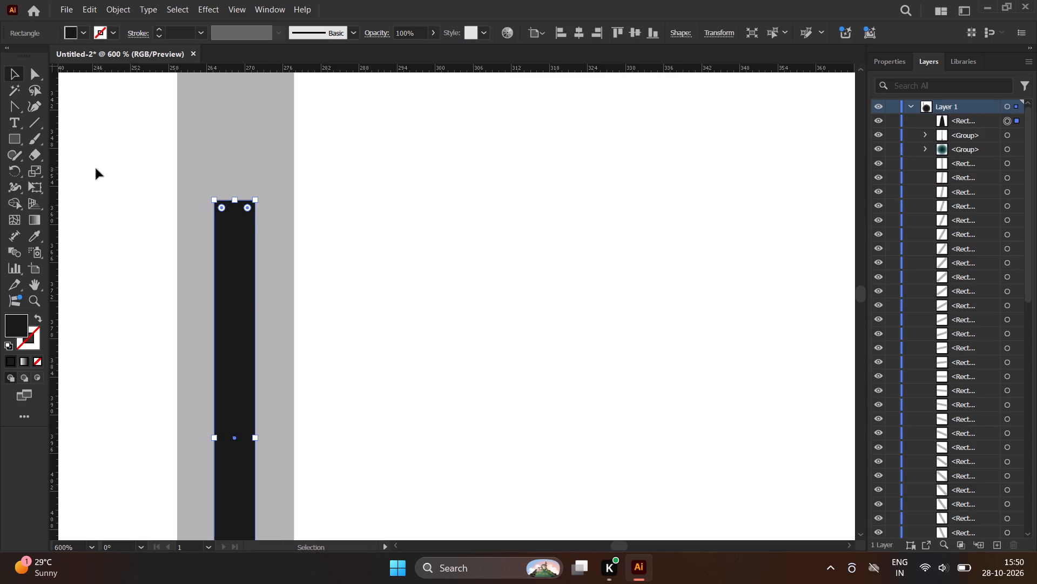
Add an anchor point at the middle of the dark inlay rectangle's top edge.
{"action": "left_click", "coordinate": [13, 106]}
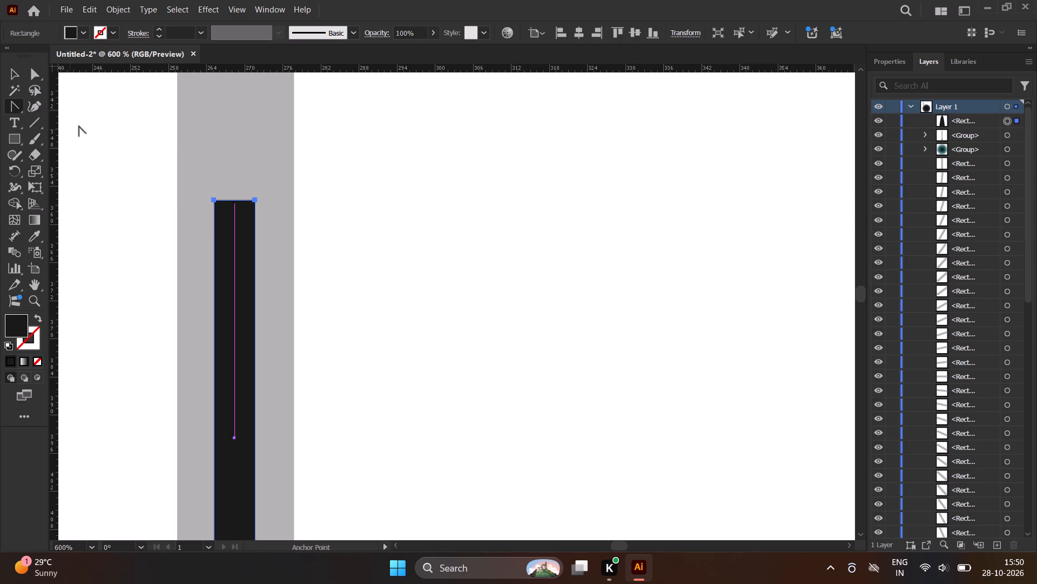
{"action": "right_click", "coordinate": [11, 109]}
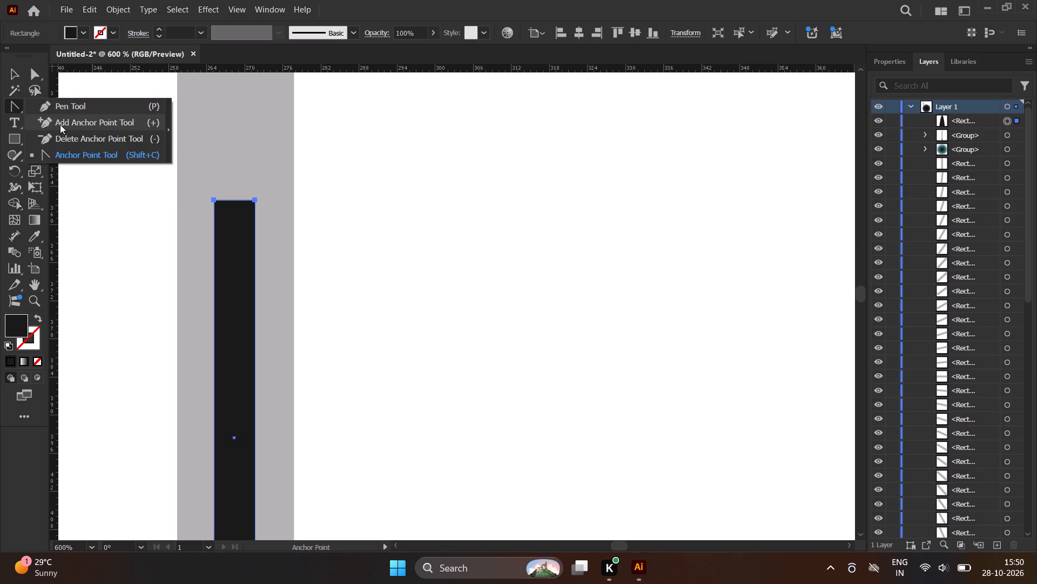
{"action": "left_click", "coordinate": [64, 125]}
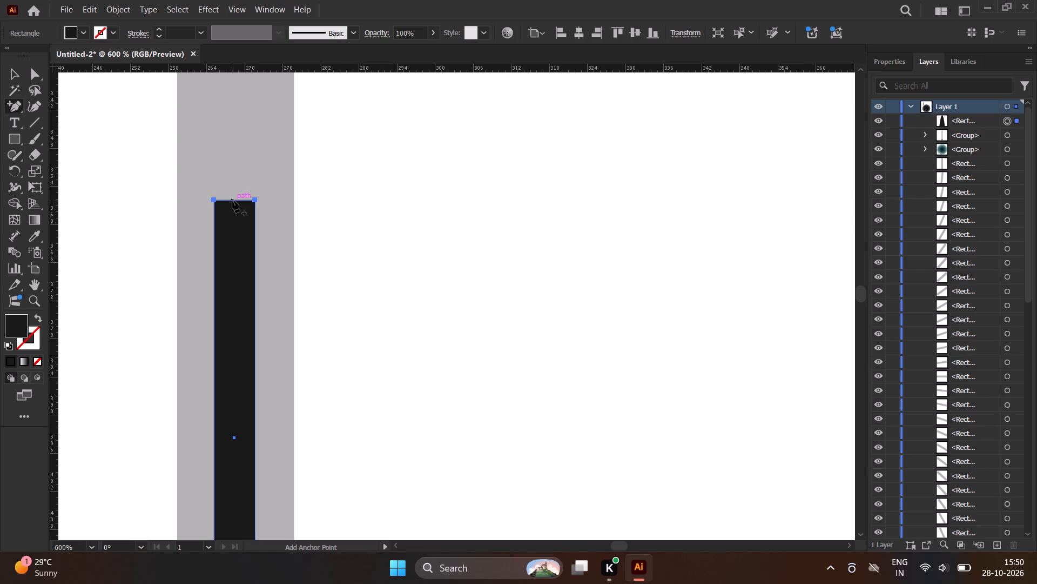
{"action": "left_click", "coordinate": [233, 201]}
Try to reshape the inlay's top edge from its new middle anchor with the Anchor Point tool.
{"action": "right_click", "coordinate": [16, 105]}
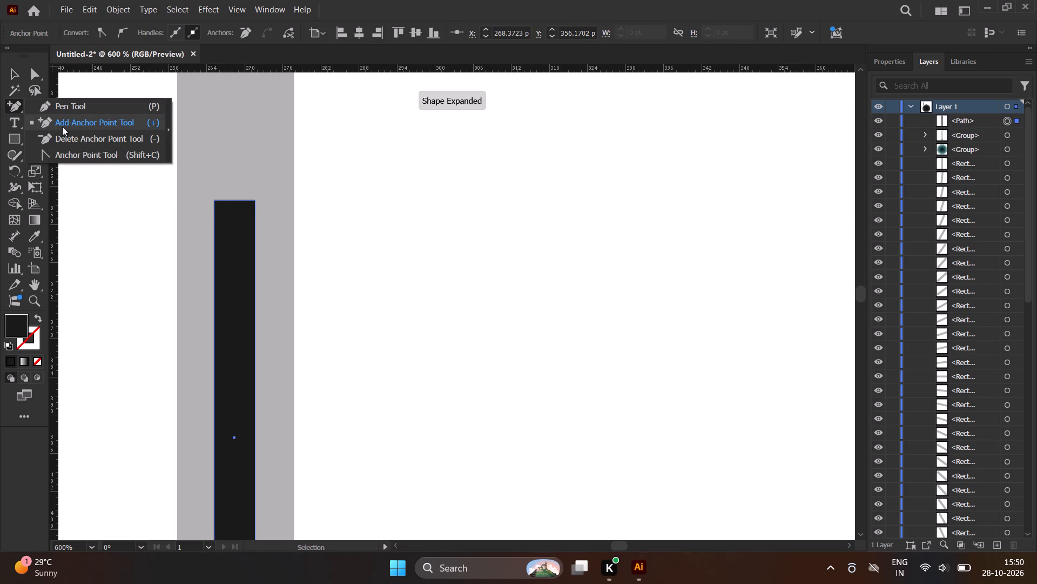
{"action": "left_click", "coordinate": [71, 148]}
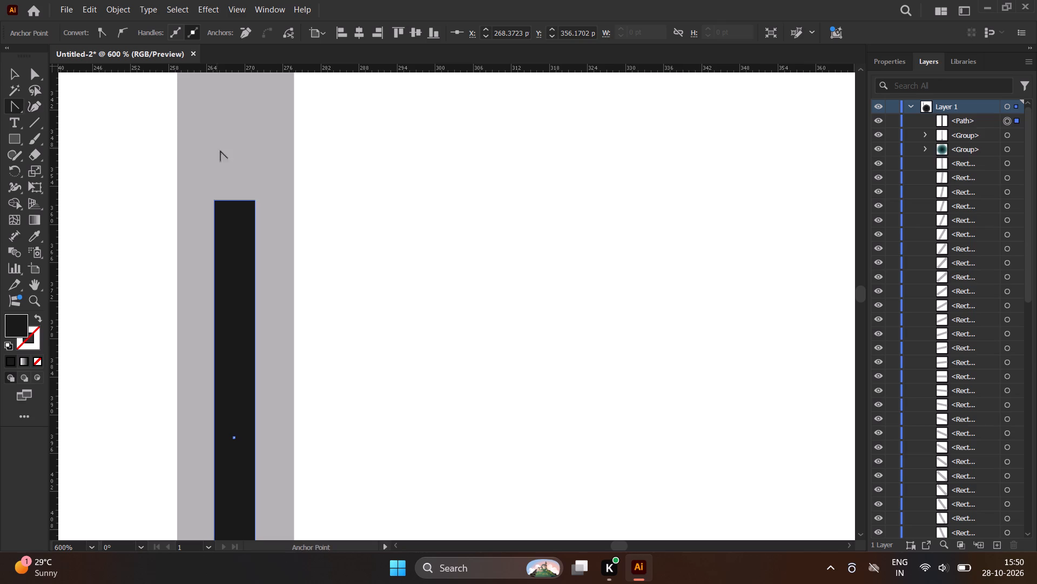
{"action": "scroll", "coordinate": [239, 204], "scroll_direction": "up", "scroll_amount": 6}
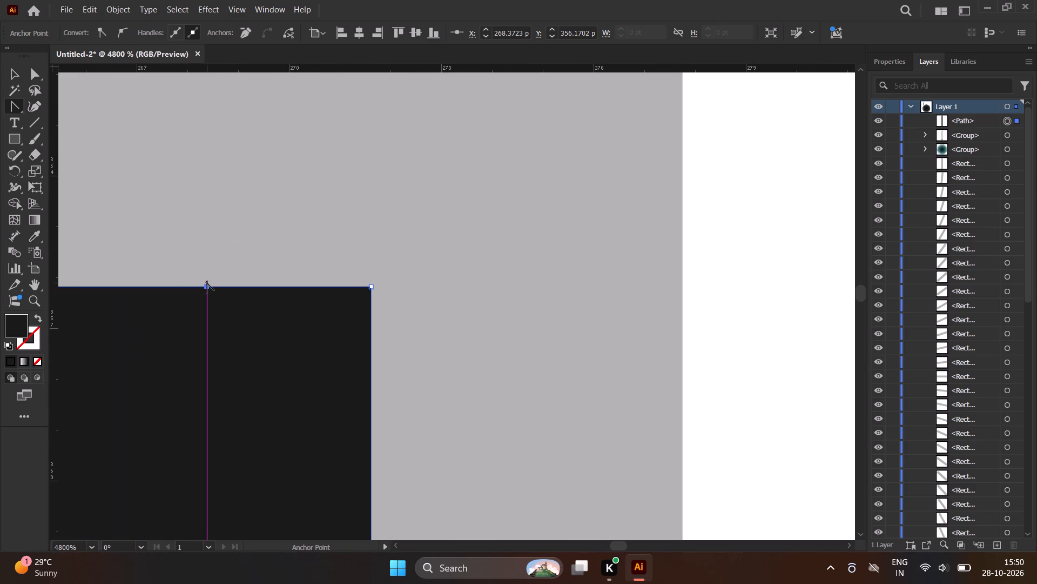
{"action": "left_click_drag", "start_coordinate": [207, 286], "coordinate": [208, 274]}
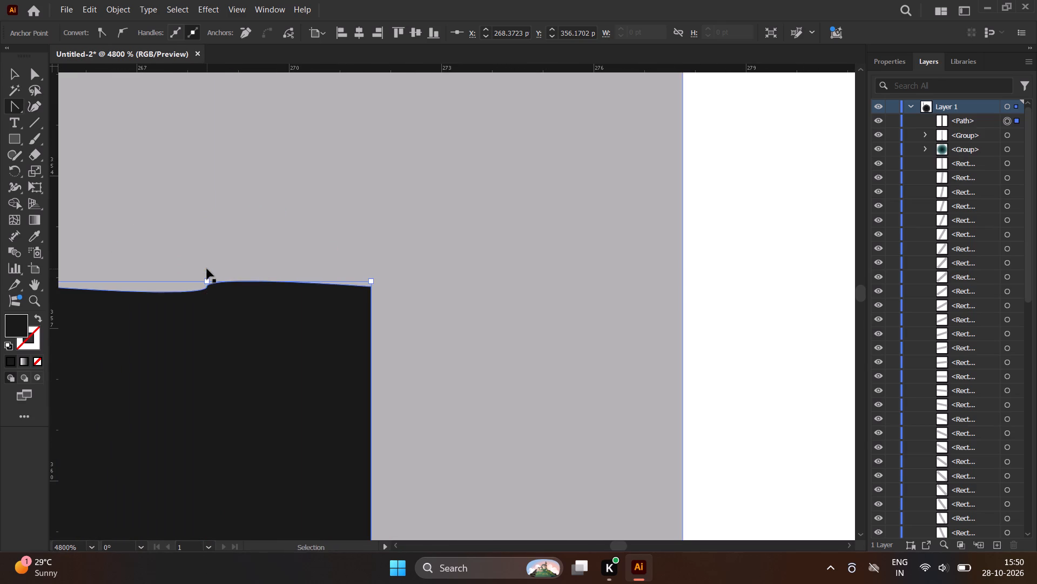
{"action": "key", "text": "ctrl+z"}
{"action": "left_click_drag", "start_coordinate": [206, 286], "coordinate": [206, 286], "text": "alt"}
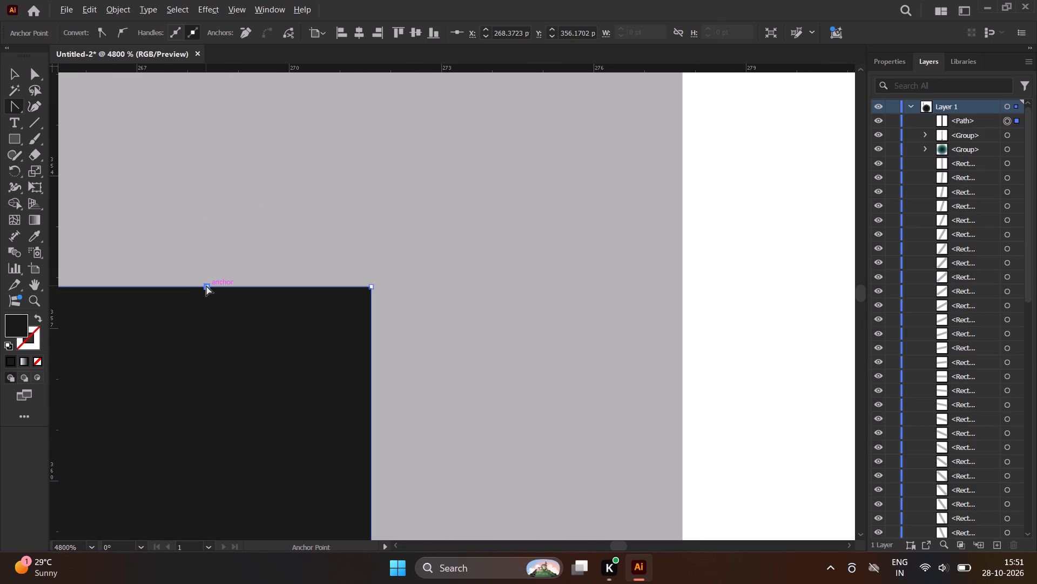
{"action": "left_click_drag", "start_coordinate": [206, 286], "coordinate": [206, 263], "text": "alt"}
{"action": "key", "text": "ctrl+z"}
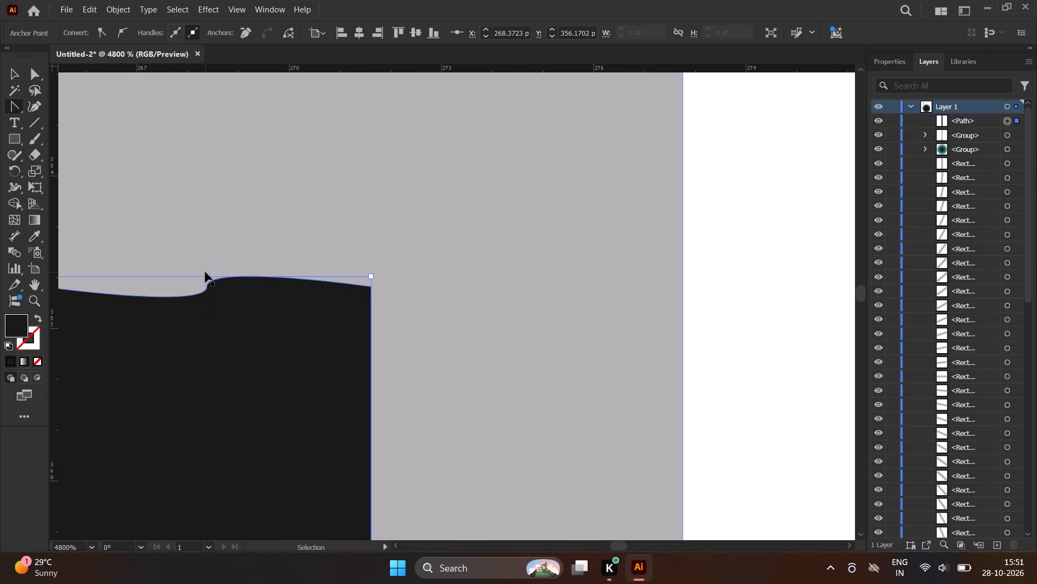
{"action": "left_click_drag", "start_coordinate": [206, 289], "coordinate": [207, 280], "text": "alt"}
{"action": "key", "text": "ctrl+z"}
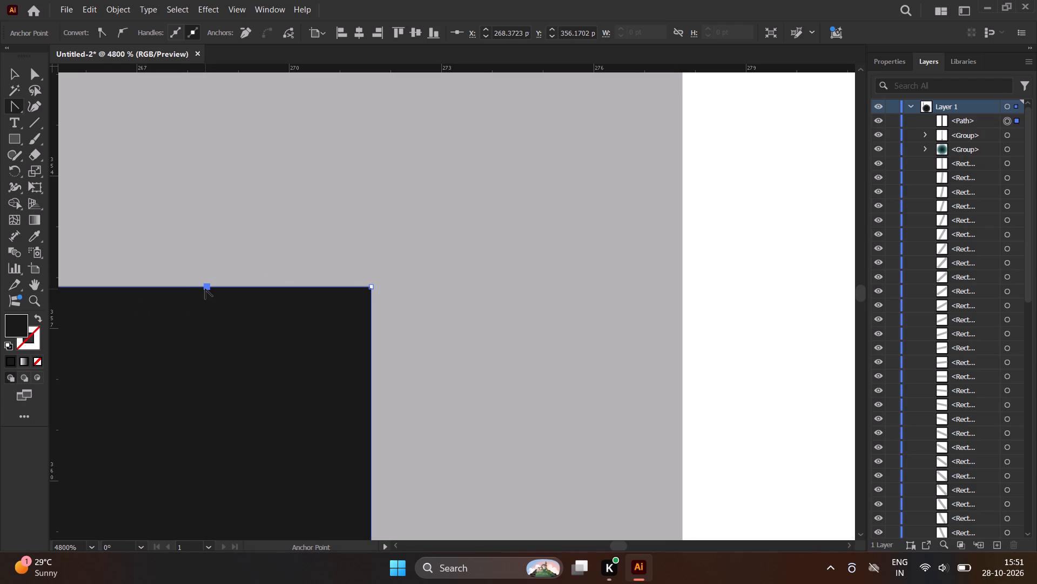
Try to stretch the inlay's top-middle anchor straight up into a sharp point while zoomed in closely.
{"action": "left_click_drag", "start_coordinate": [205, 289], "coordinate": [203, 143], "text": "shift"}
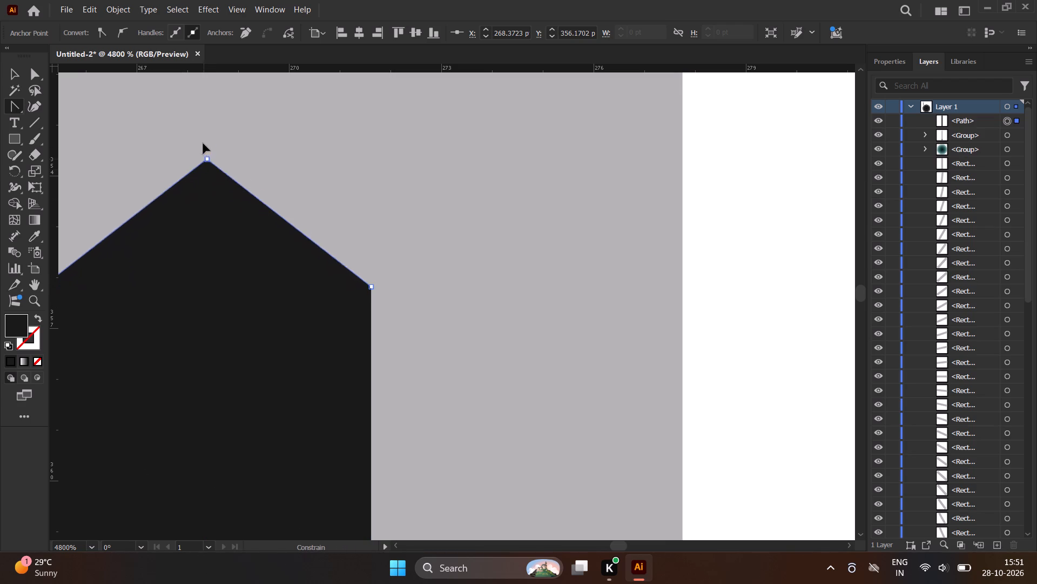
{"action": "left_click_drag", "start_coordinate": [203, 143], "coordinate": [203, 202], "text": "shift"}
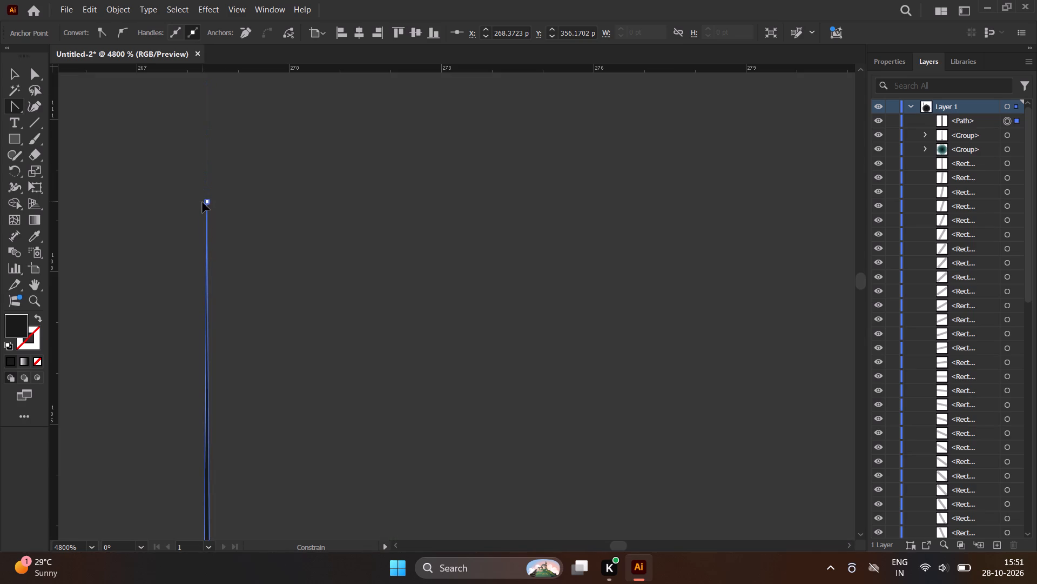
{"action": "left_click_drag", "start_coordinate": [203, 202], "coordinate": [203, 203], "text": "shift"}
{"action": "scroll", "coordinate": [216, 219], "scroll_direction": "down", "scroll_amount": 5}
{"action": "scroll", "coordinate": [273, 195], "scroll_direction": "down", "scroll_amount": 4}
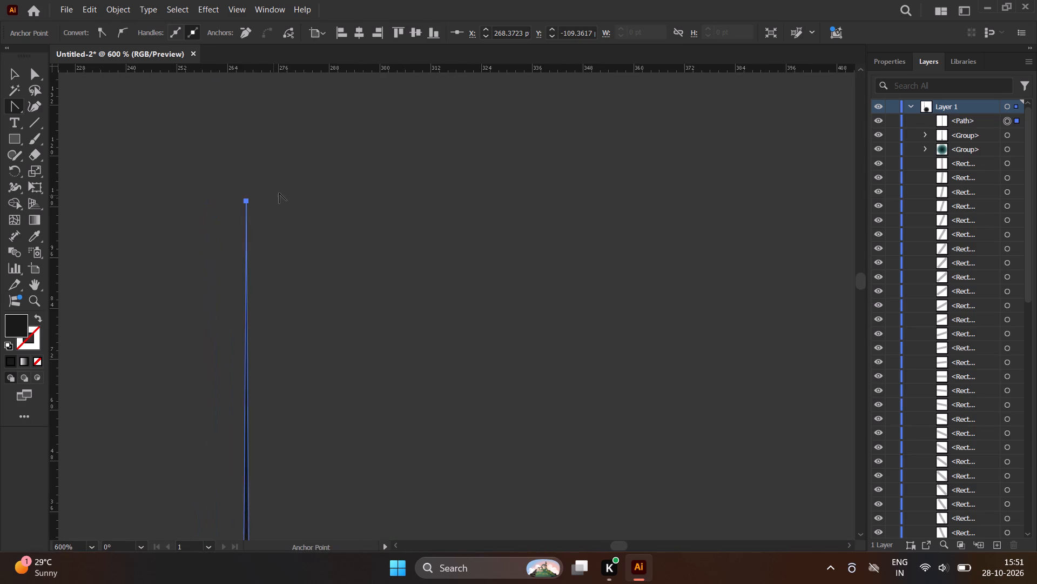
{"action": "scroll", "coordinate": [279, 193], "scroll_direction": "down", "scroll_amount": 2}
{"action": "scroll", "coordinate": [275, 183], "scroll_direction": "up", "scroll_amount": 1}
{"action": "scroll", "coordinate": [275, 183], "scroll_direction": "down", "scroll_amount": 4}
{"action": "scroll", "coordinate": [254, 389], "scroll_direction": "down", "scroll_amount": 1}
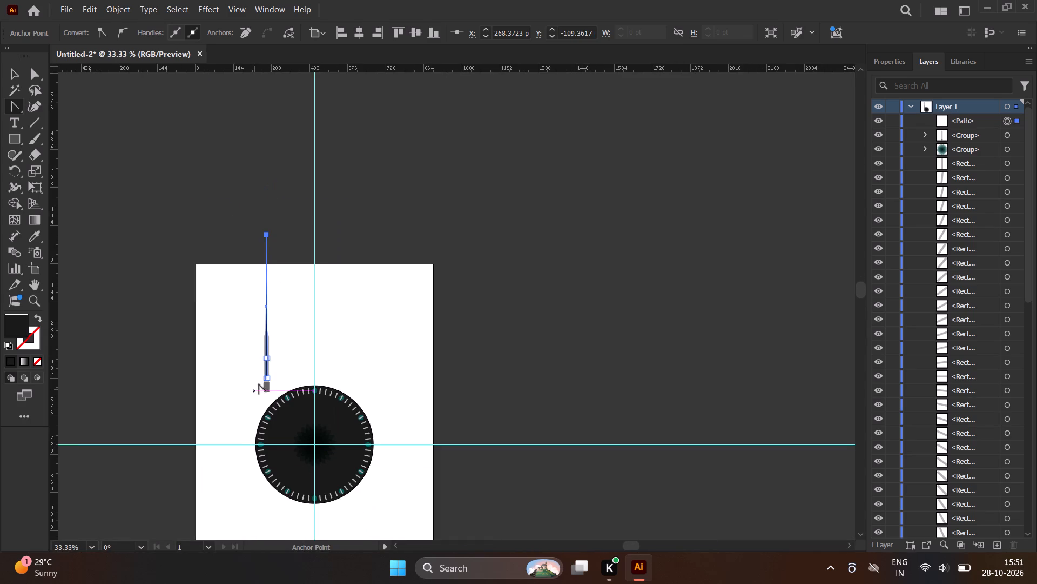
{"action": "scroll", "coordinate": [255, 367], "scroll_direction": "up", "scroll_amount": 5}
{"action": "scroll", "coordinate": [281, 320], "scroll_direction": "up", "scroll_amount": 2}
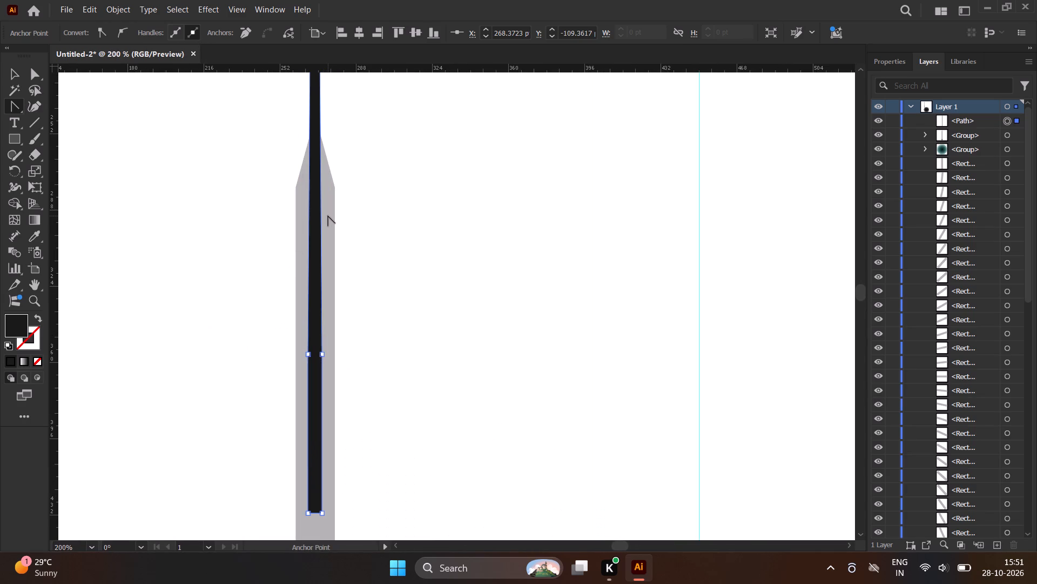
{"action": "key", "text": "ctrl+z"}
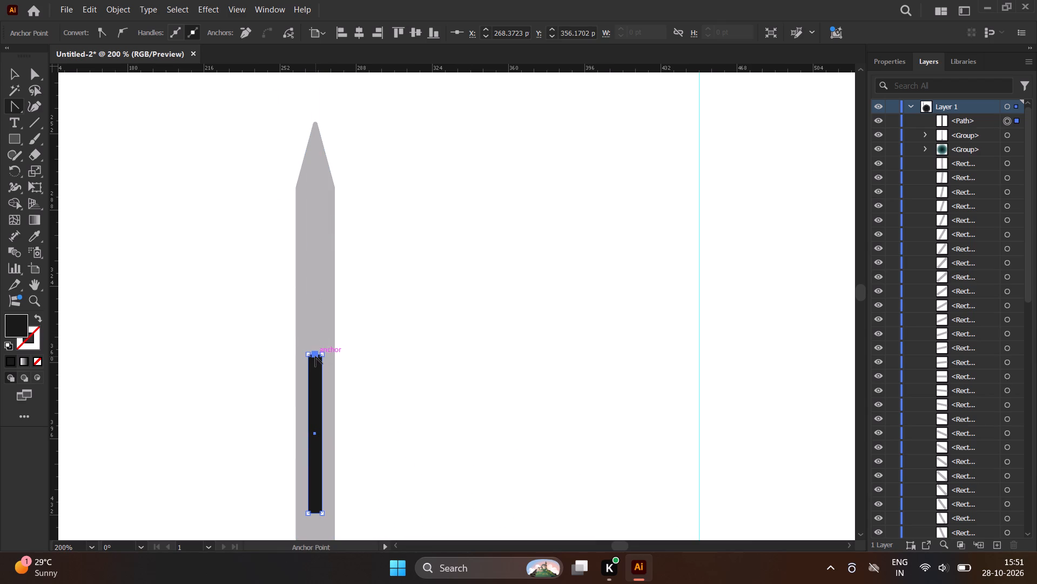
Move the inlay's top-middle anchor straight up to about Y 276 pt, forming a long point level with the hand's shoulders.
{"action": "left_click_drag", "start_coordinate": [315, 356], "coordinate": [316, 194], "text": "shift"}
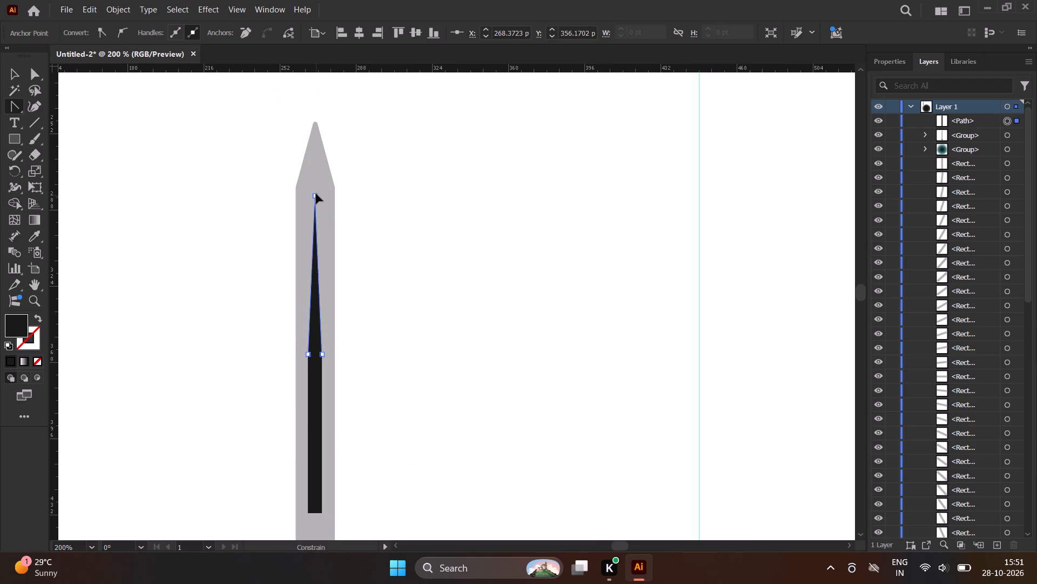
{"action": "left_click_drag", "start_coordinate": [316, 194], "coordinate": [316, 185], "text": "shift"}
{"action": "left_click", "coordinate": [24, 72]}
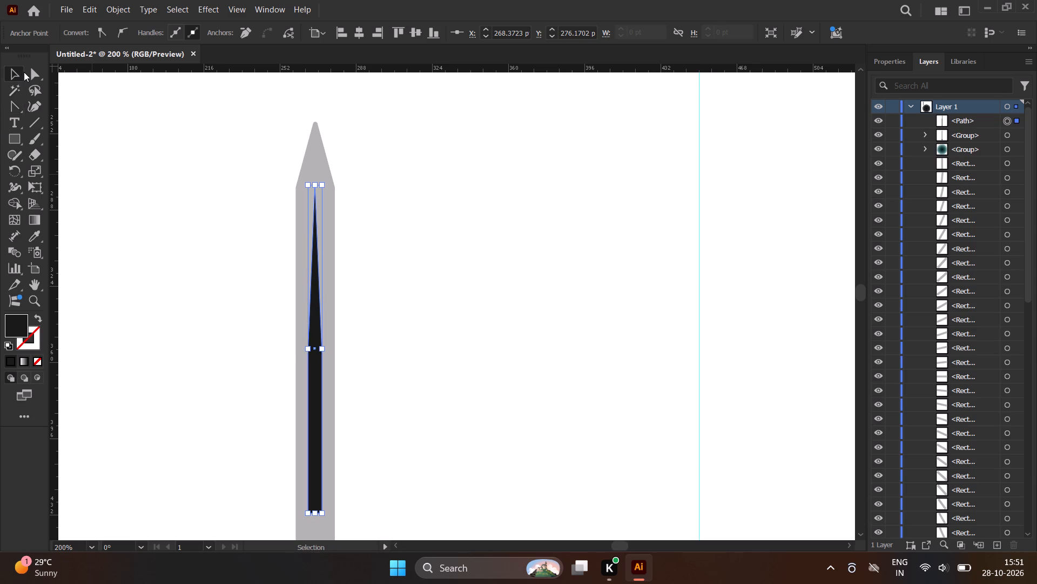
{"action": "left_click", "coordinate": [175, 180]}
Group the pointed dark inlay with the hand group.
{"action": "scroll", "coordinate": [231, 223], "scroll_direction": "down", "scroll_amount": 1}
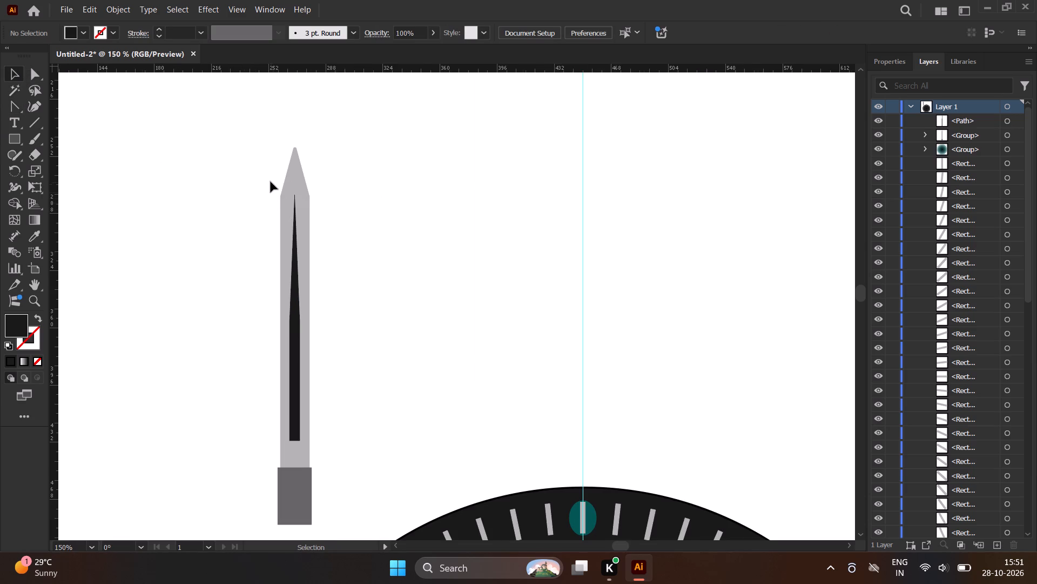
{"action": "scroll", "coordinate": [271, 181], "scroll_direction": "down", "scroll_amount": 1}
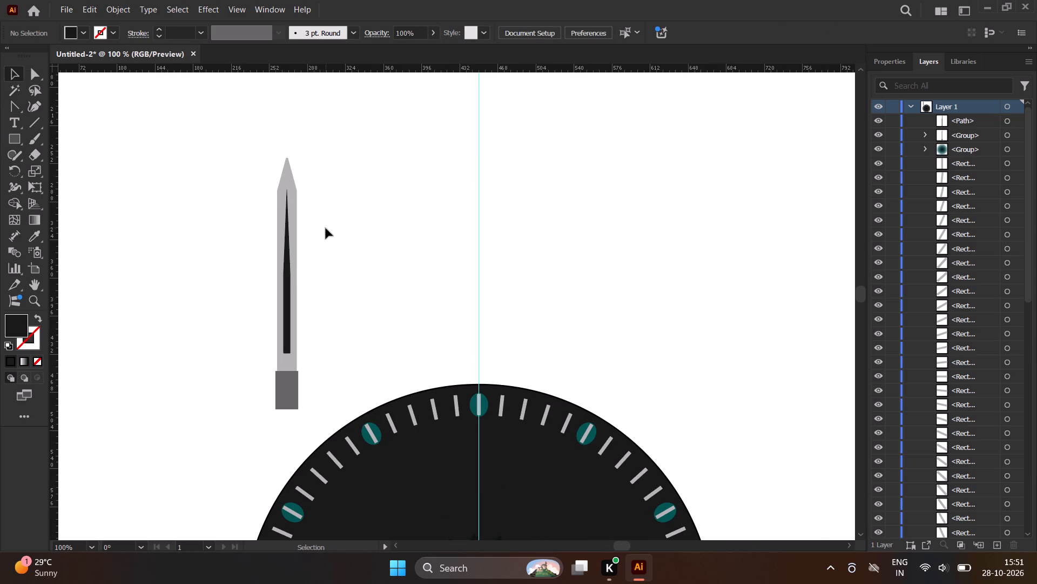
{"action": "left_click_drag", "start_coordinate": [336, 210], "coordinate": [228, 280]}
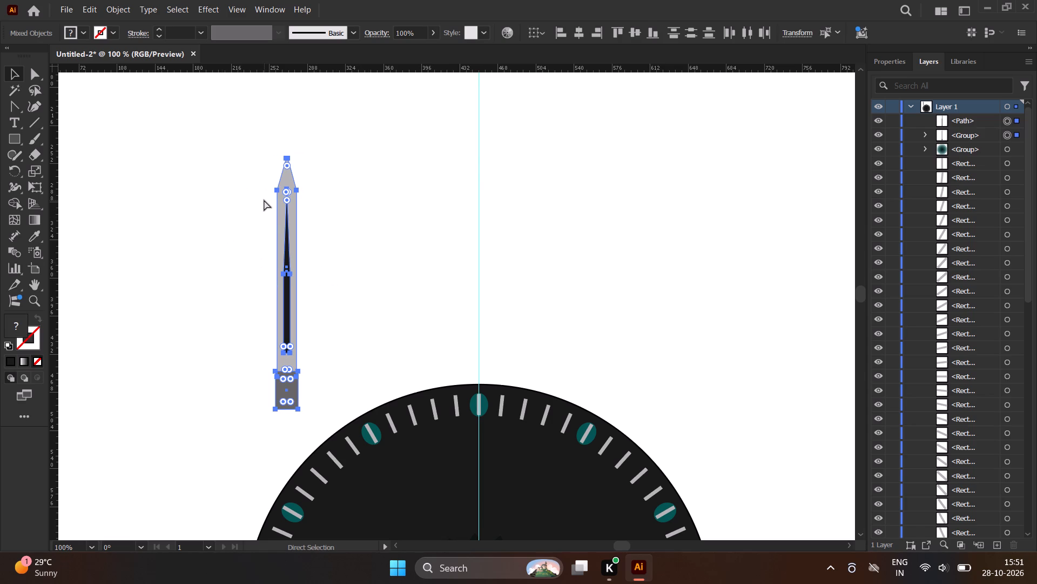
{"action": "key", "text": "ctrl+g"}
{"action": "left_click", "coordinate": [364, 217]}
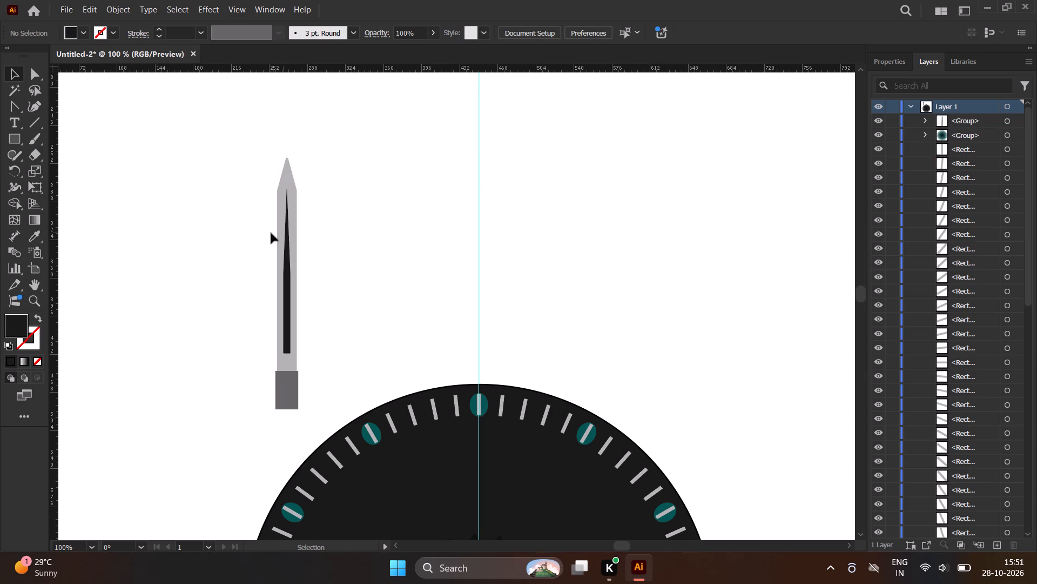
{"action": "scroll", "coordinate": [227, 193], "scroll_direction": "down", "scroll_amount": 1}
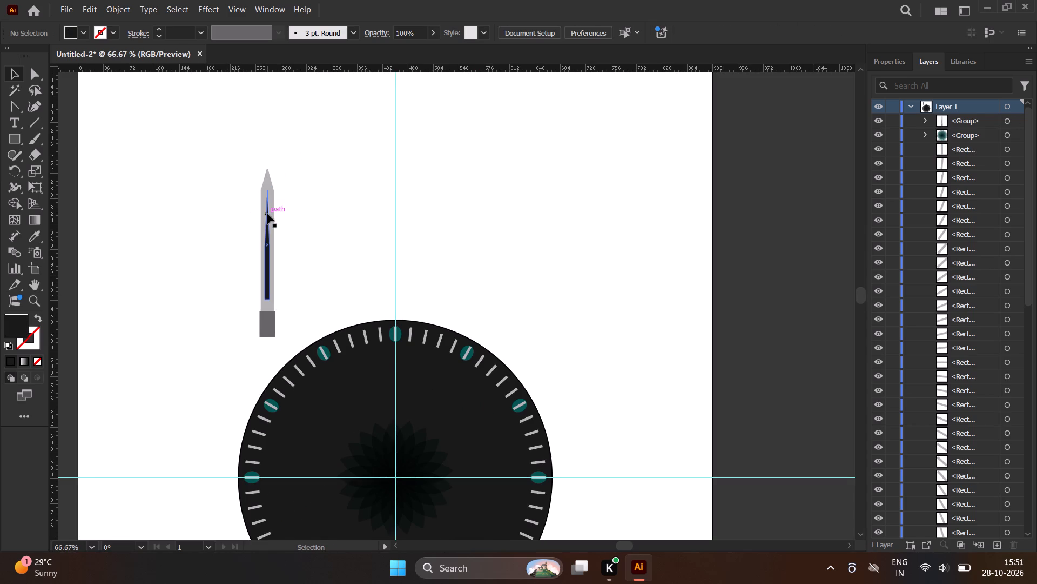
Move the grouped hand onto the dial, centred on the vertical guide with its tip near the dial's top edge.
{"action": "left_click_drag", "start_coordinate": [267, 214], "coordinate": [395, 349]}
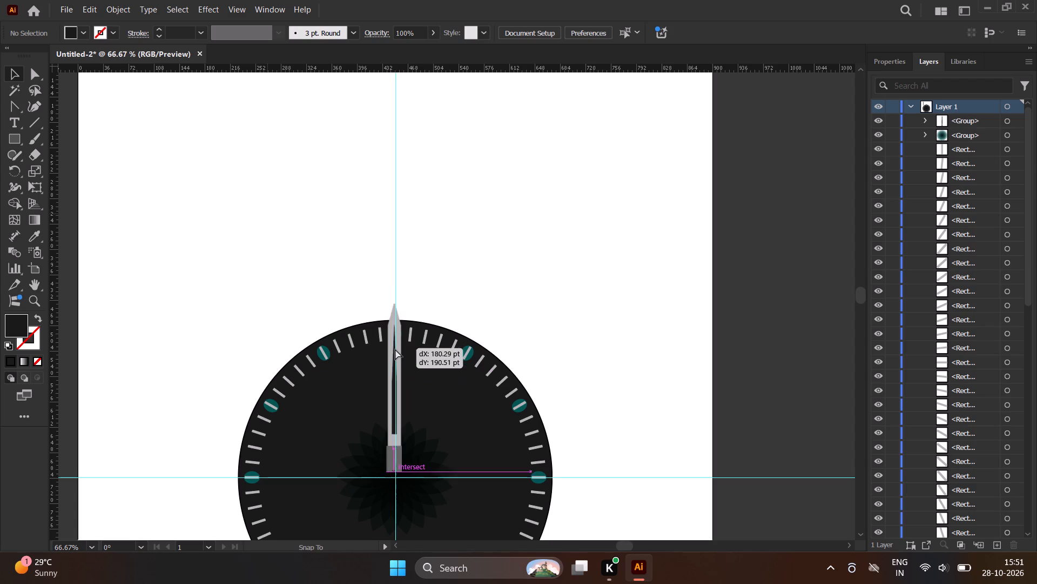
{"action": "left_click_drag", "start_coordinate": [395, 349], "coordinate": [395, 364]}
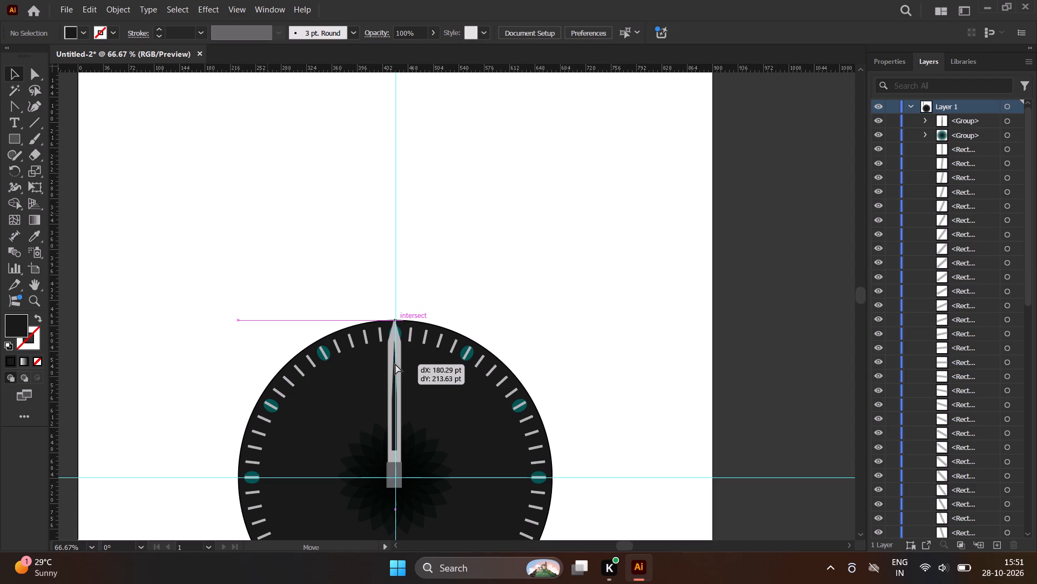
{"action": "left_click_drag", "start_coordinate": [395, 364], "coordinate": [397, 365]}
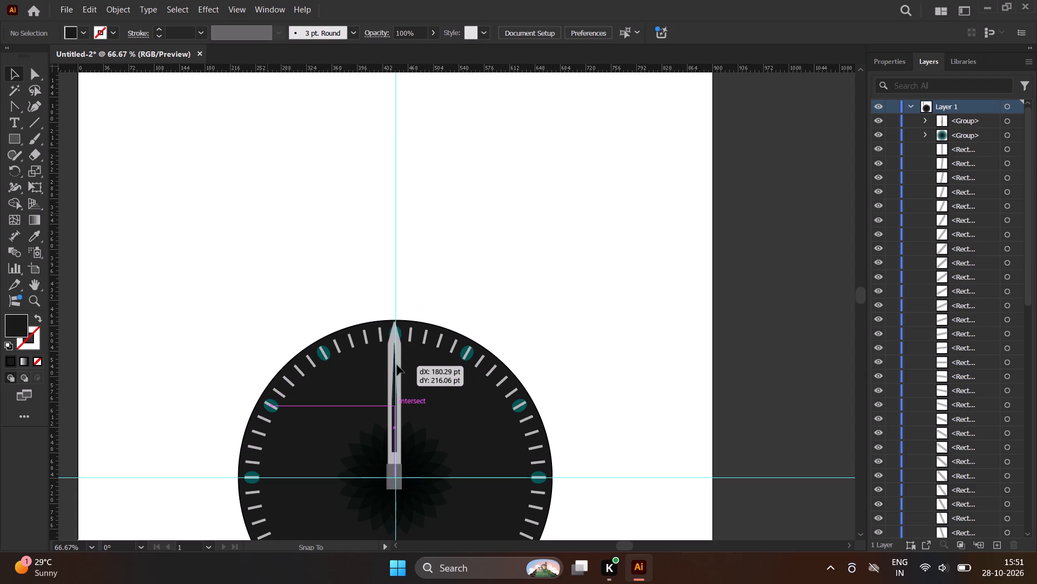
{"action": "left_click_drag", "start_coordinate": [397, 365], "coordinate": [397, 366]}
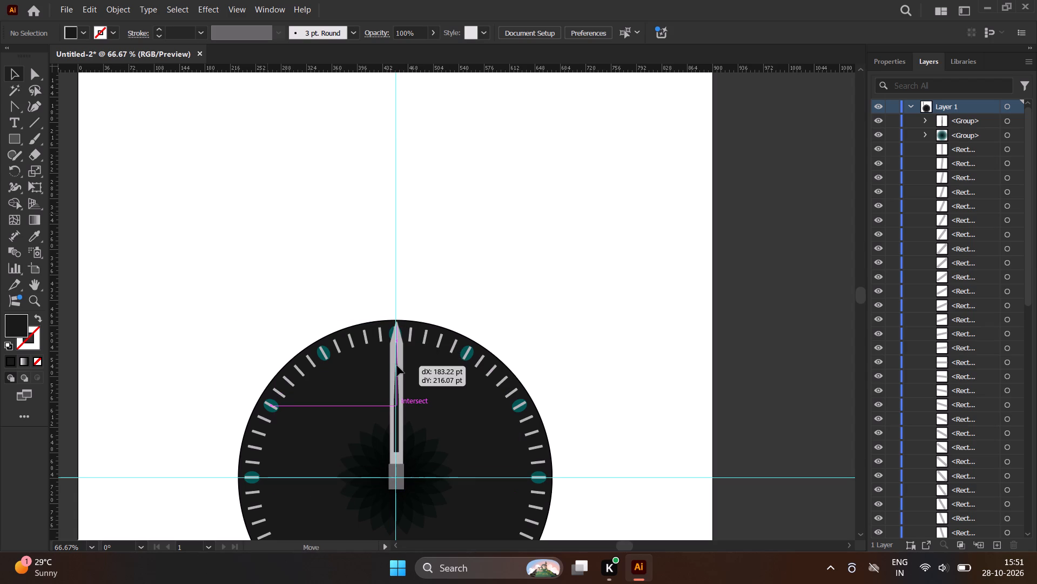
{"action": "left_click_drag", "start_coordinate": [397, 366], "coordinate": [396, 367]}
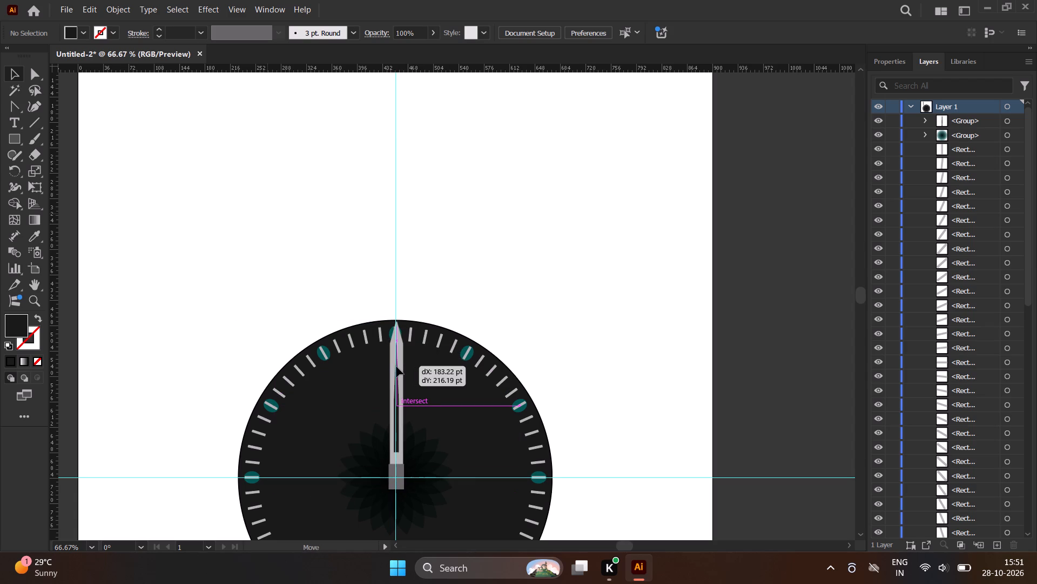
{"action": "left_click_drag", "start_coordinate": [396, 367], "coordinate": [398, 366]}
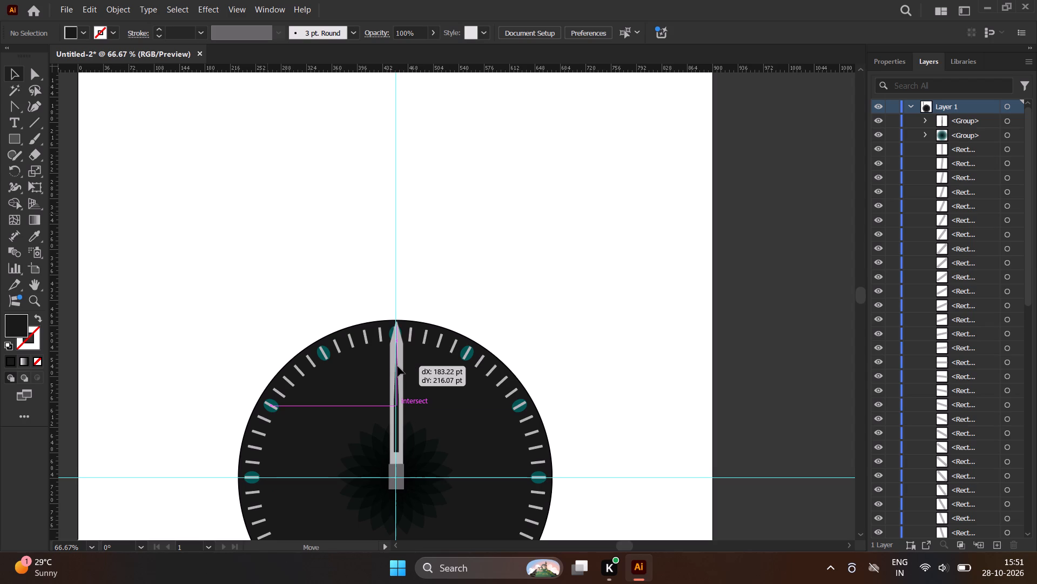
{"action": "left_click_drag", "start_coordinate": [398, 366], "coordinate": [396, 366]}
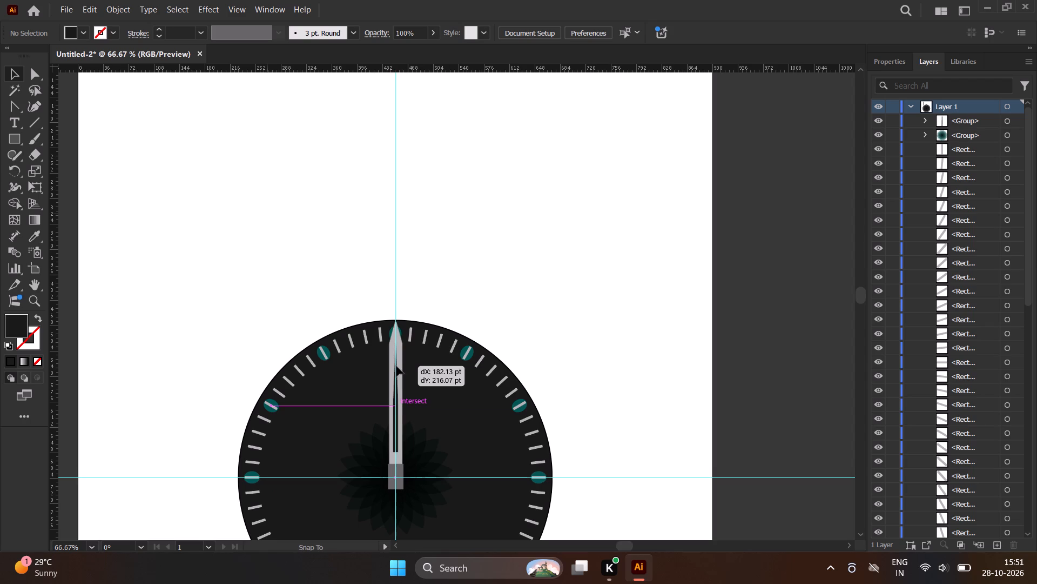
{"action": "left_click_drag", "start_coordinate": [396, 366], "coordinate": [396, 367]}
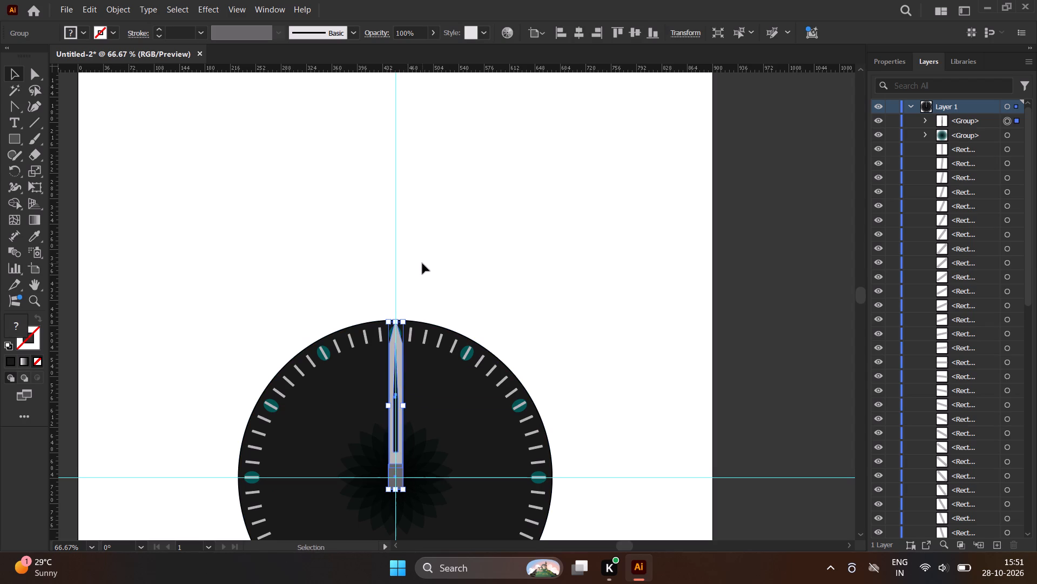
Snap the centre of the hand's dark base to the intersection of the vertical and horizontal guides.
{"action": "scroll", "coordinate": [395, 480], "scroll_direction": "up", "scroll_amount": 4}
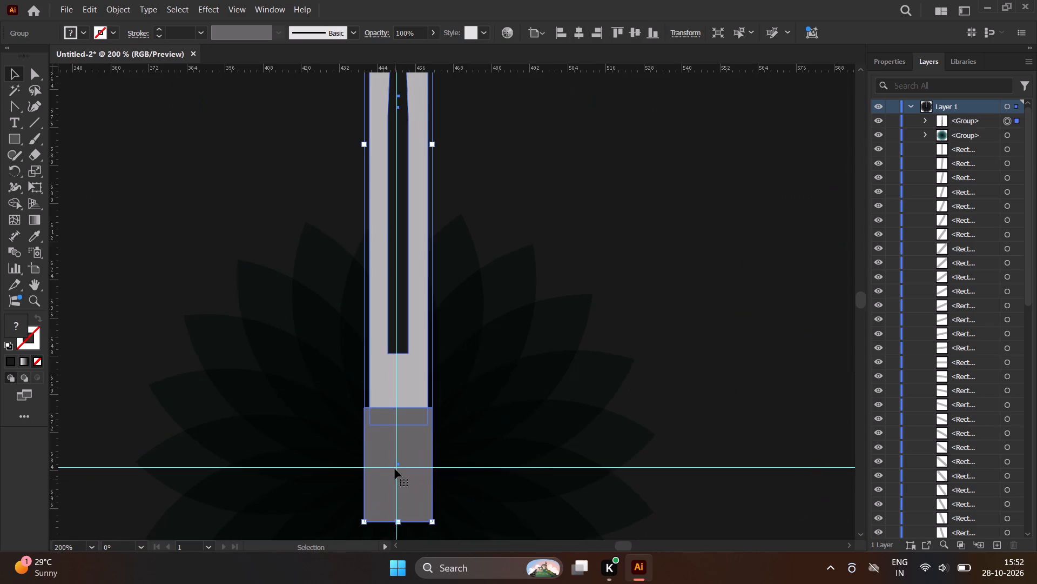
{"action": "scroll", "coordinate": [398, 469], "scroll_direction": "up", "scroll_amount": 7}
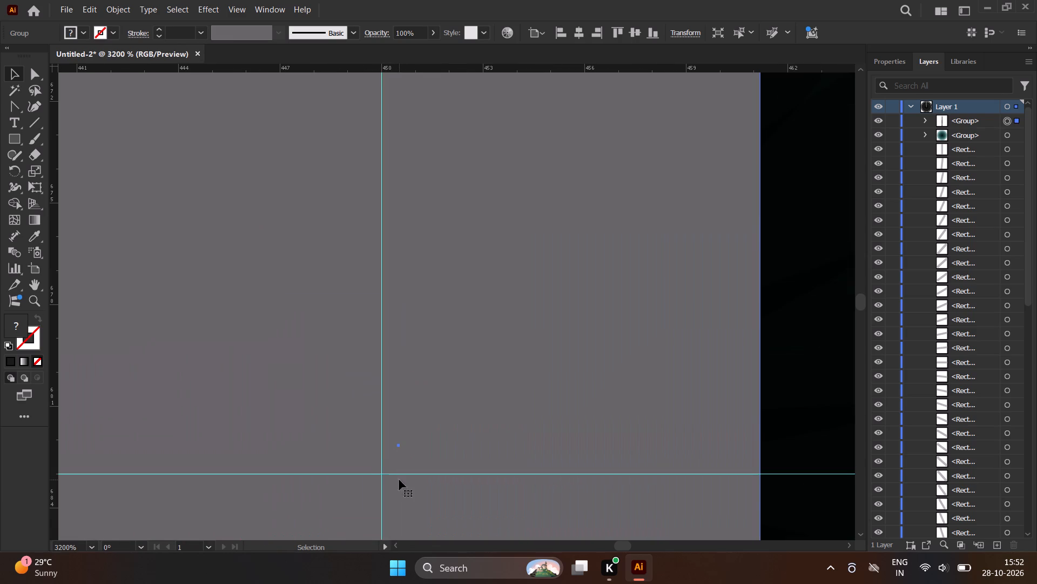
{"action": "left_click_drag", "start_coordinate": [403, 484], "coordinate": [400, 490]}
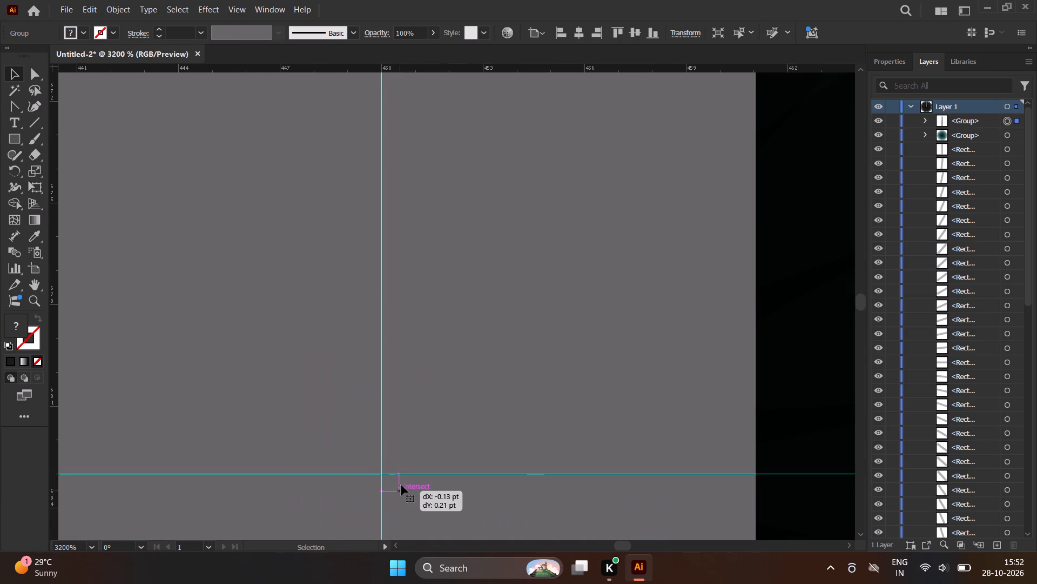
{"action": "key", "text": "ctrl+z"}
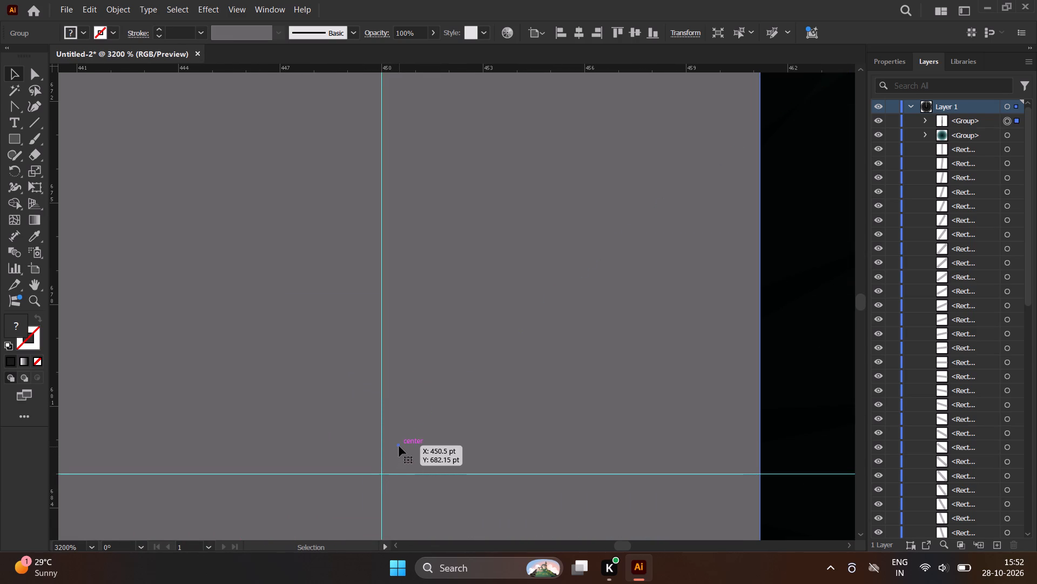
{"action": "left_click_drag", "start_coordinate": [399, 446], "coordinate": [386, 472]}
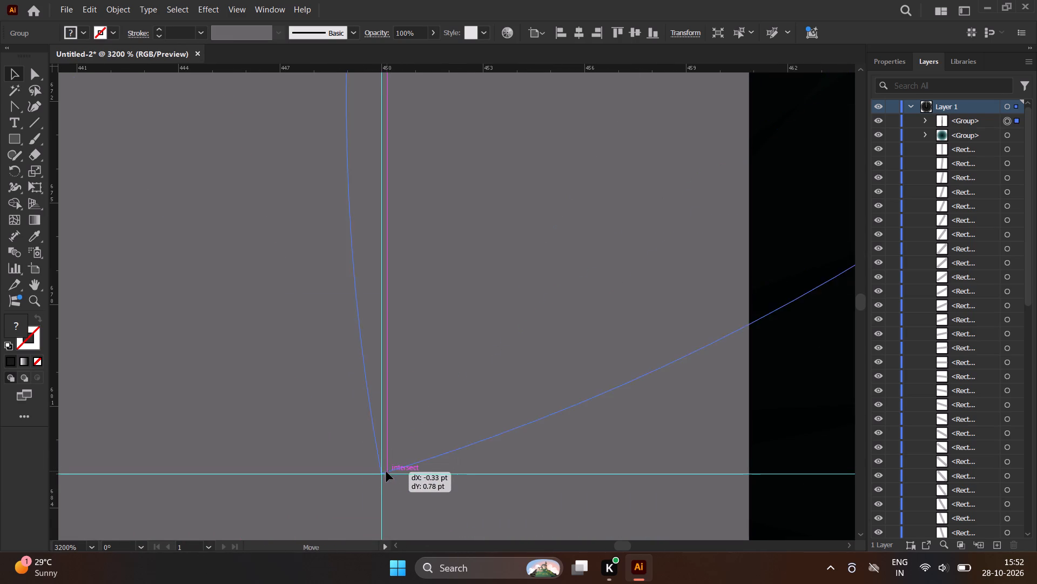
{"action": "left_click_drag", "start_coordinate": [386, 472], "coordinate": [382, 474]}
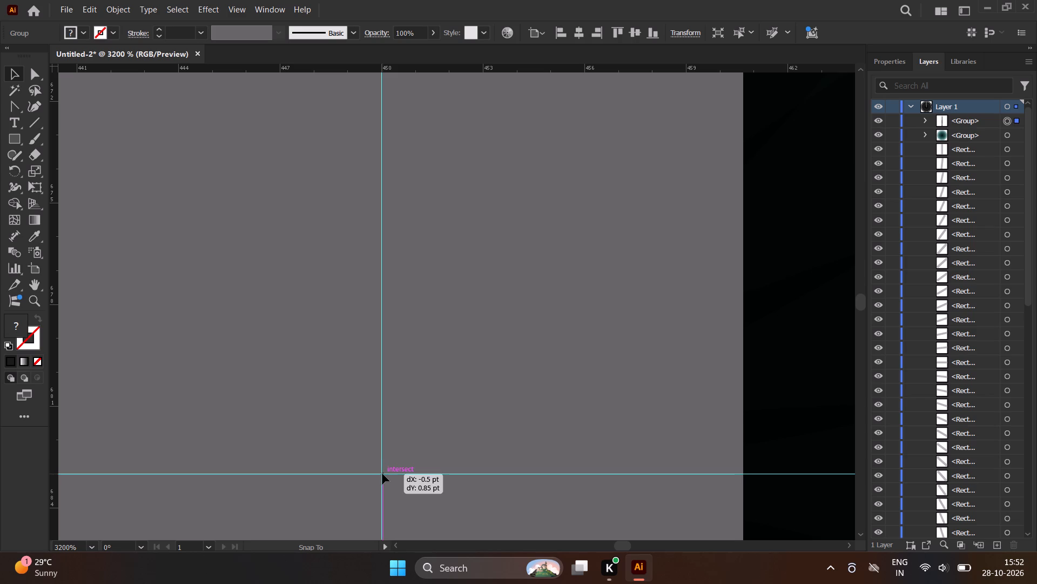
{"action": "left_click_drag", "start_coordinate": [382, 474], "coordinate": [381, 474]}
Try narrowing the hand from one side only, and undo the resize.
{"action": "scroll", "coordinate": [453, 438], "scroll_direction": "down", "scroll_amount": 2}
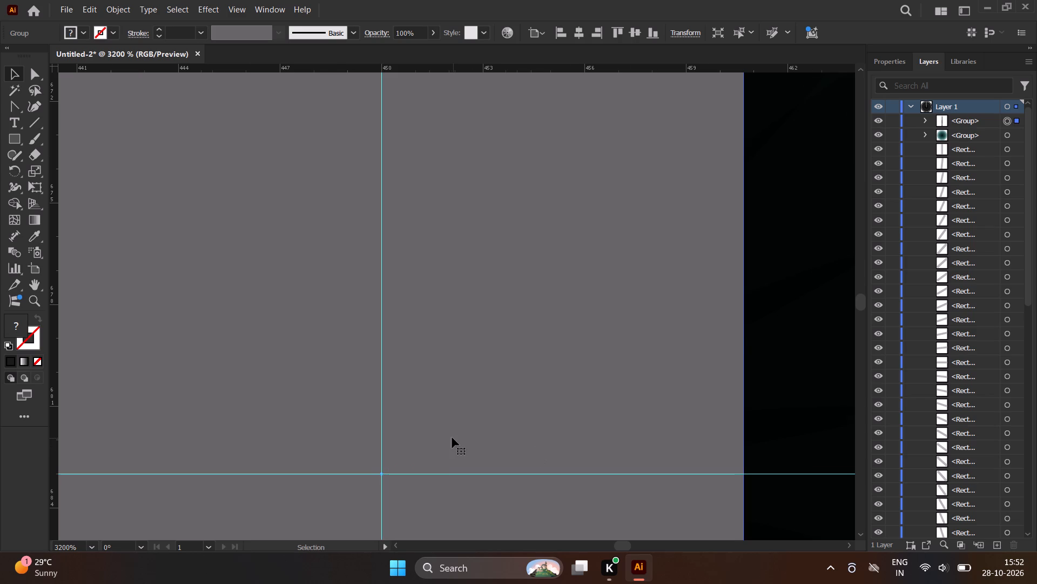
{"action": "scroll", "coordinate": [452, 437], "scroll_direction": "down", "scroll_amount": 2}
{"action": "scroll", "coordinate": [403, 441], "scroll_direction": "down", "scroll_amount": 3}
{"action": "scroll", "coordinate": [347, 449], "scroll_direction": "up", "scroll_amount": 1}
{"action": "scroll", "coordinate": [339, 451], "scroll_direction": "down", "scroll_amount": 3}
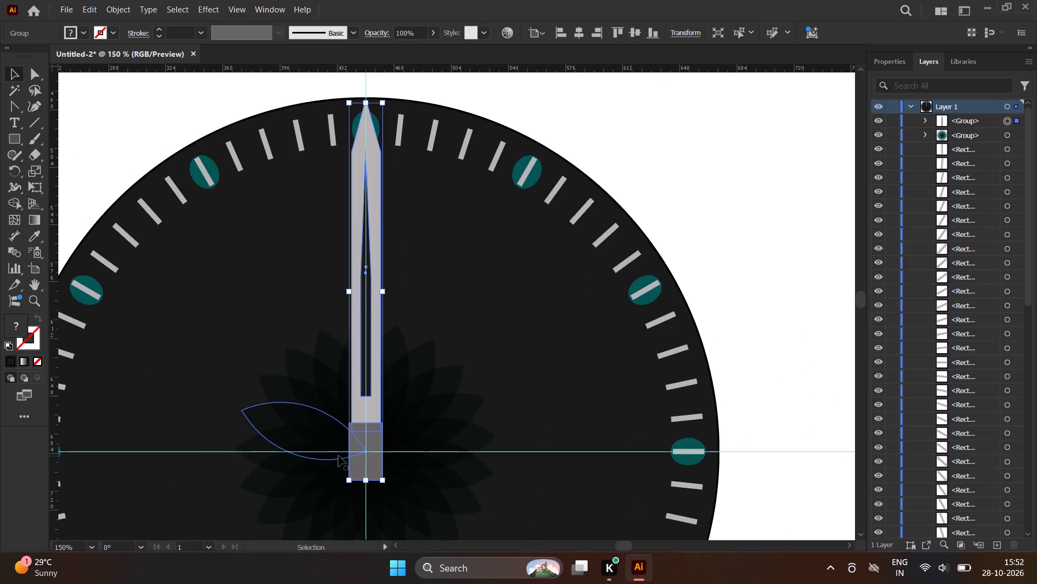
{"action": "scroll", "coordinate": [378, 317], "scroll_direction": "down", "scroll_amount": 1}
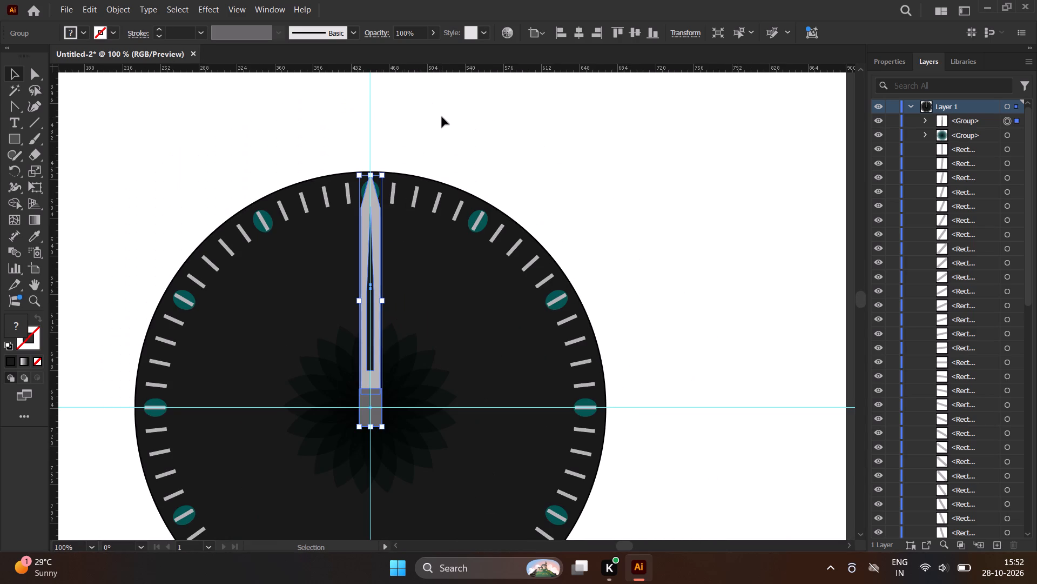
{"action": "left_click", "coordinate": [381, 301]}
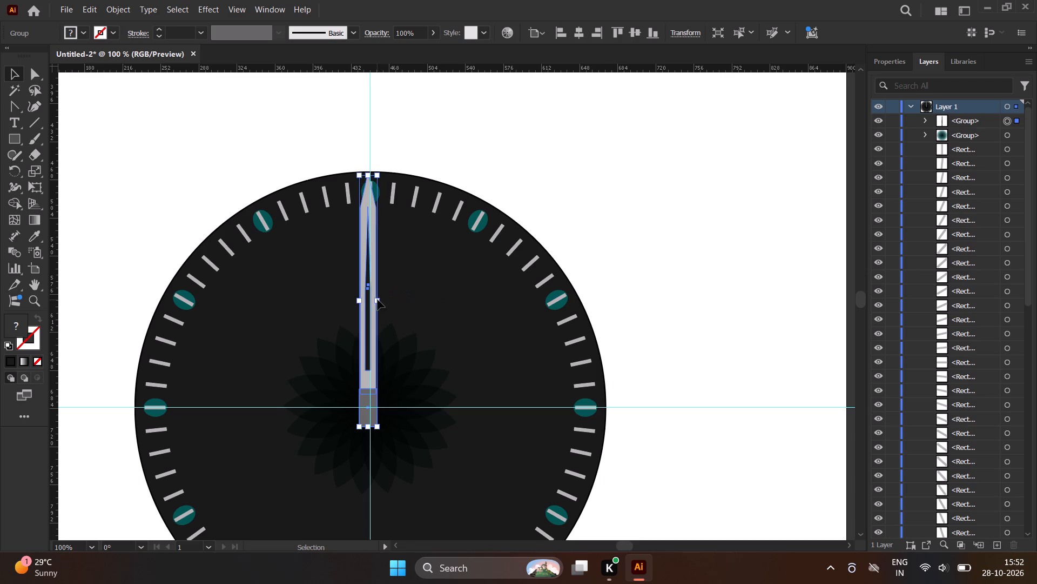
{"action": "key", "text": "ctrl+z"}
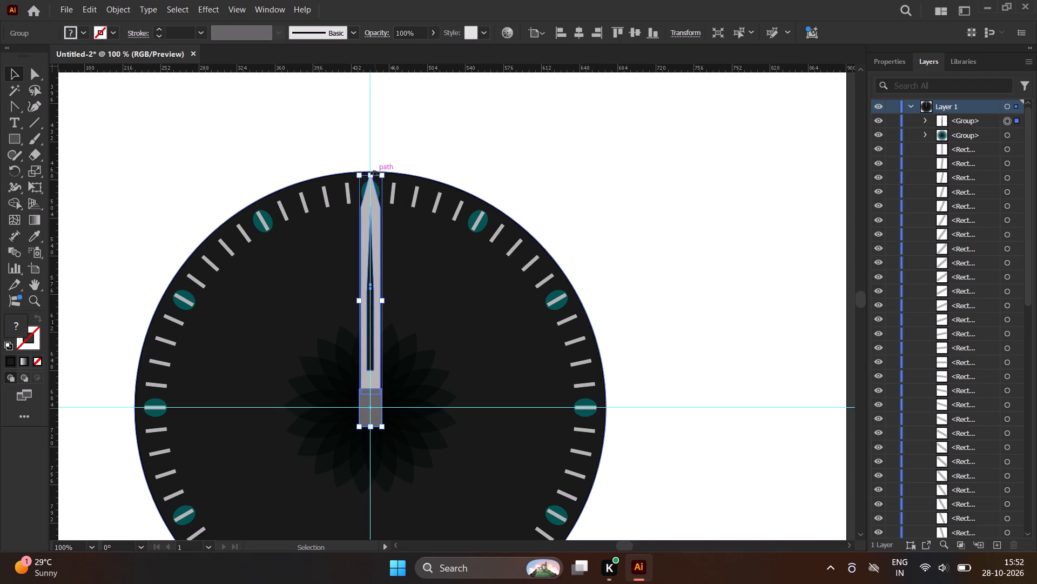
Shorten the hand so its tip sits just inside the ring of tick marks, and narrow it to about 19 pt.
{"action": "left_click_drag", "start_coordinate": [369, 173], "coordinate": [369, 191]}
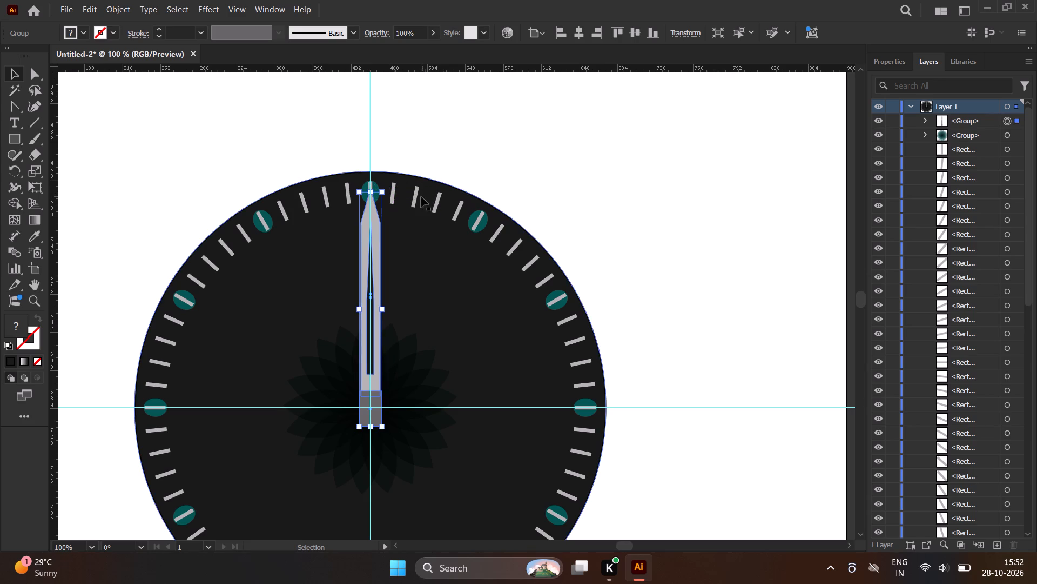
{"action": "left_click_drag", "start_coordinate": [368, 192], "coordinate": [368, 210]}
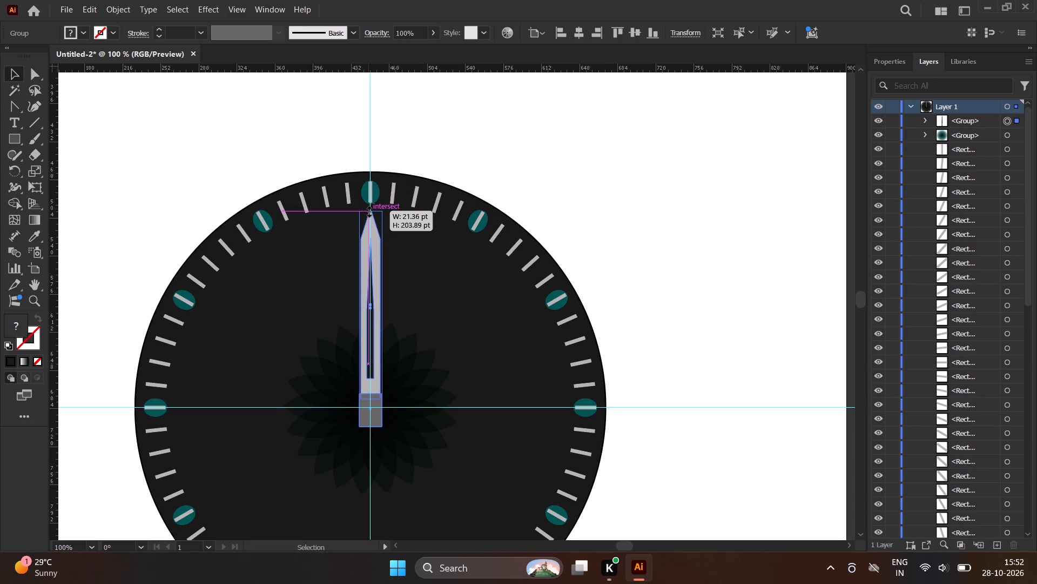
{"action": "left_click_drag", "start_coordinate": [368, 210], "coordinate": [367, 216]}
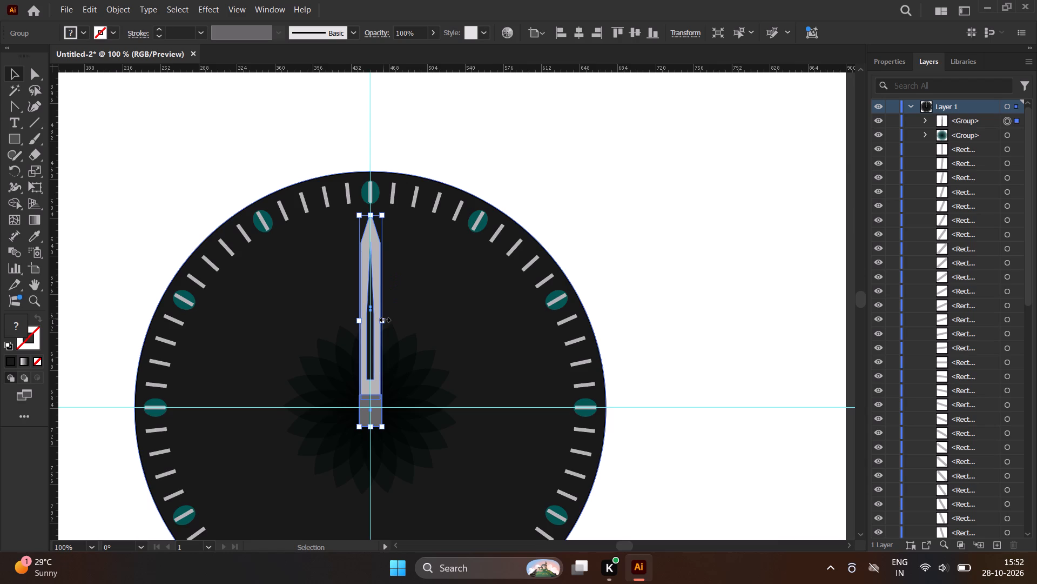
{"action": "scroll", "coordinate": [383, 318], "scroll_direction": "up", "scroll_amount": 4}
{"action": "left_click_drag", "start_coordinate": [377, 324], "coordinate": [368, 327]}
Realign the resized hand so its base centre snaps back to the intersection of the guides.
{"action": "scroll", "coordinate": [401, 303], "scroll_direction": "up", "scroll_amount": 1}
{"action": "scroll", "coordinate": [402, 286], "scroll_direction": "down", "scroll_amount": 1}
{"action": "scroll", "coordinate": [401, 282], "scroll_direction": "up", "scroll_amount": 1}
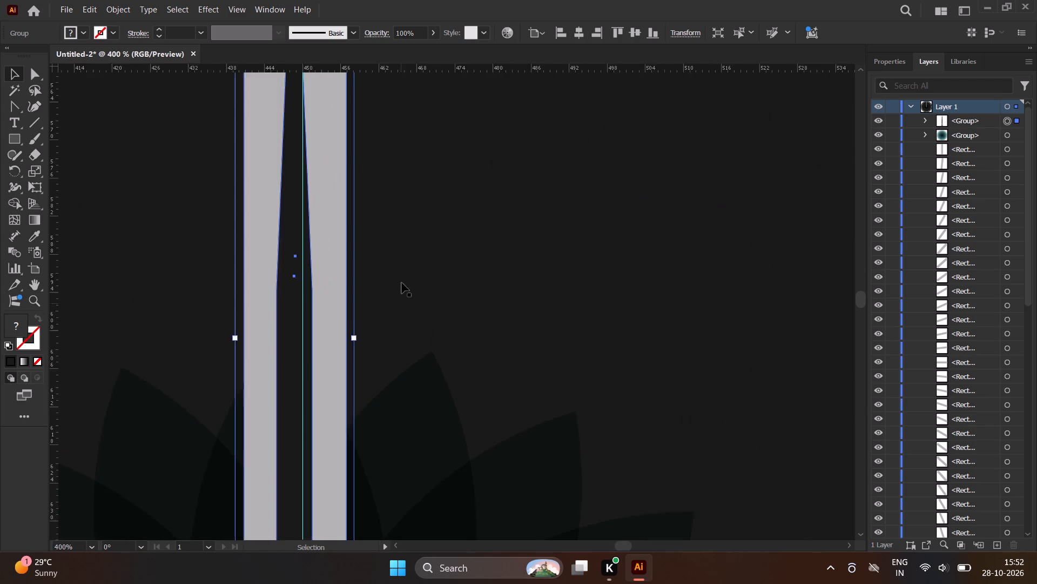
{"action": "scroll", "coordinate": [376, 281], "scroll_direction": "down", "scroll_amount": 4}
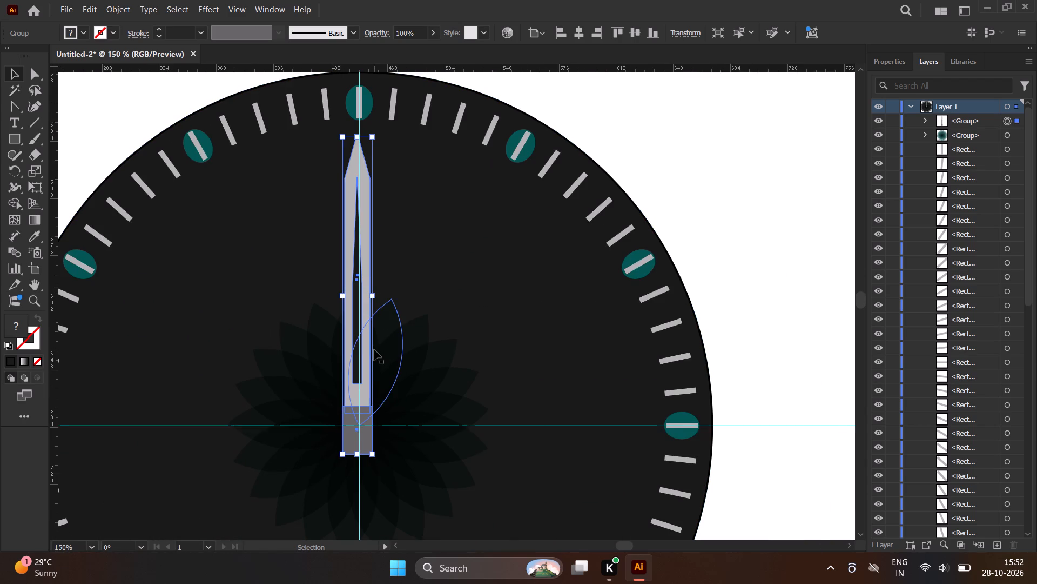
{"action": "scroll", "coordinate": [339, 424], "scroll_direction": "up", "scroll_amount": 3}
{"action": "scroll", "coordinate": [389, 432], "scroll_direction": "up", "scroll_amount": 3}
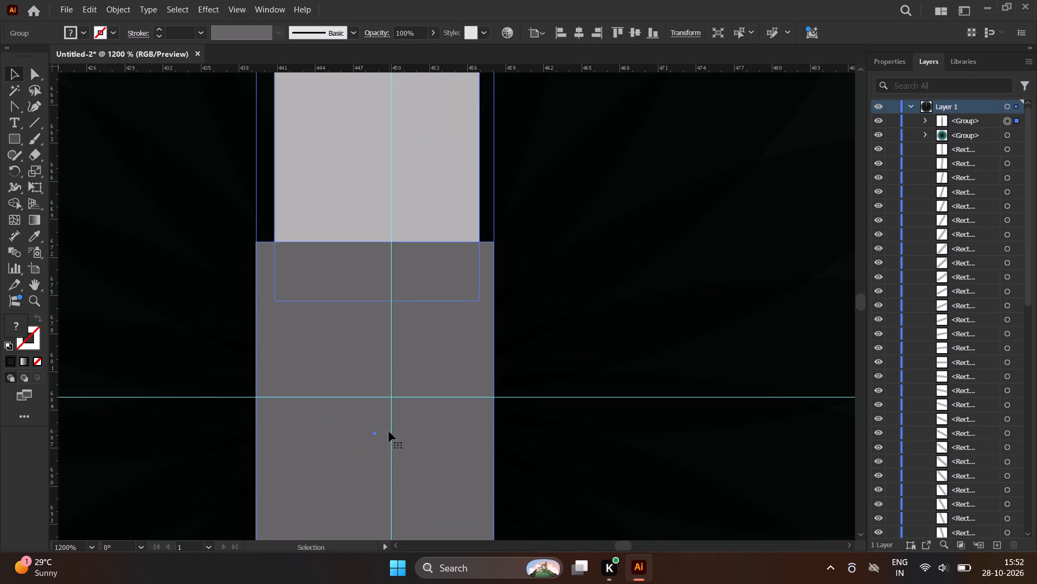
{"action": "left_click_drag", "start_coordinate": [374, 434], "coordinate": [389, 409]}
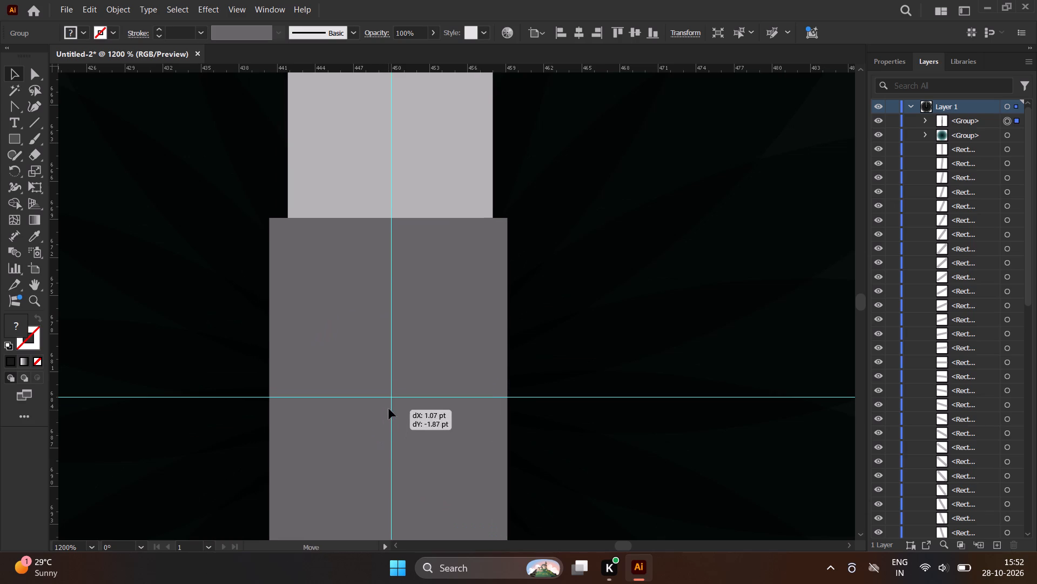
{"action": "left_click_drag", "start_coordinate": [389, 409], "coordinate": [391, 397]}
Duplicate the hand group onto the blank artboard area above and left of the dial.
{"action": "scroll", "coordinate": [266, 410], "scroll_direction": "up", "scroll_amount": 2}
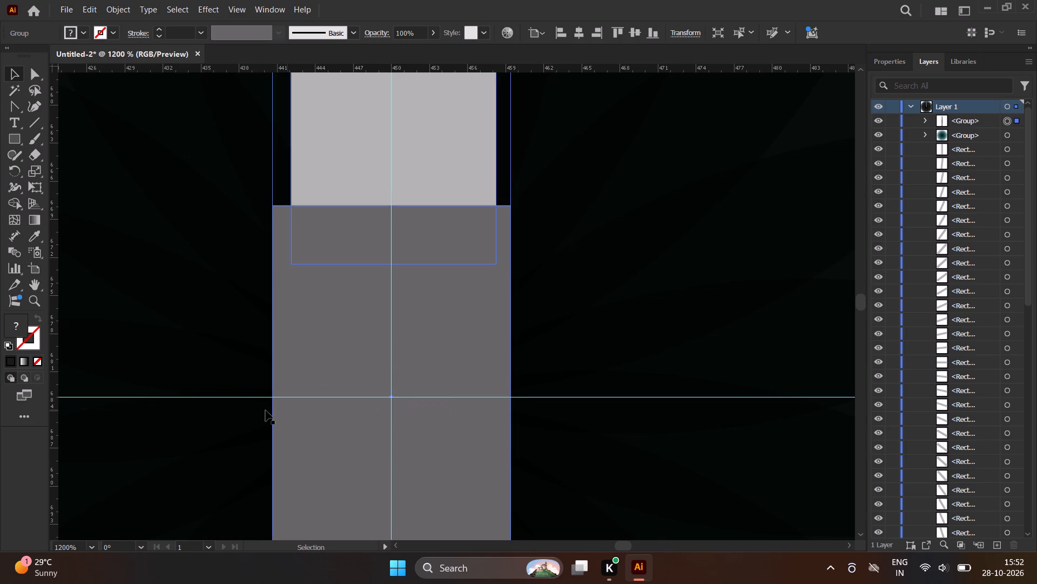
{"action": "scroll", "coordinate": [266, 410], "scroll_direction": "down", "scroll_amount": 1}
{"action": "scroll", "coordinate": [266, 413], "scroll_direction": "up", "scroll_amount": 1}
{"action": "scroll", "coordinate": [266, 414], "scroll_direction": "down", "scroll_amount": 2}
{"action": "scroll", "coordinate": [315, 442], "scroll_direction": "down", "scroll_amount": 6}
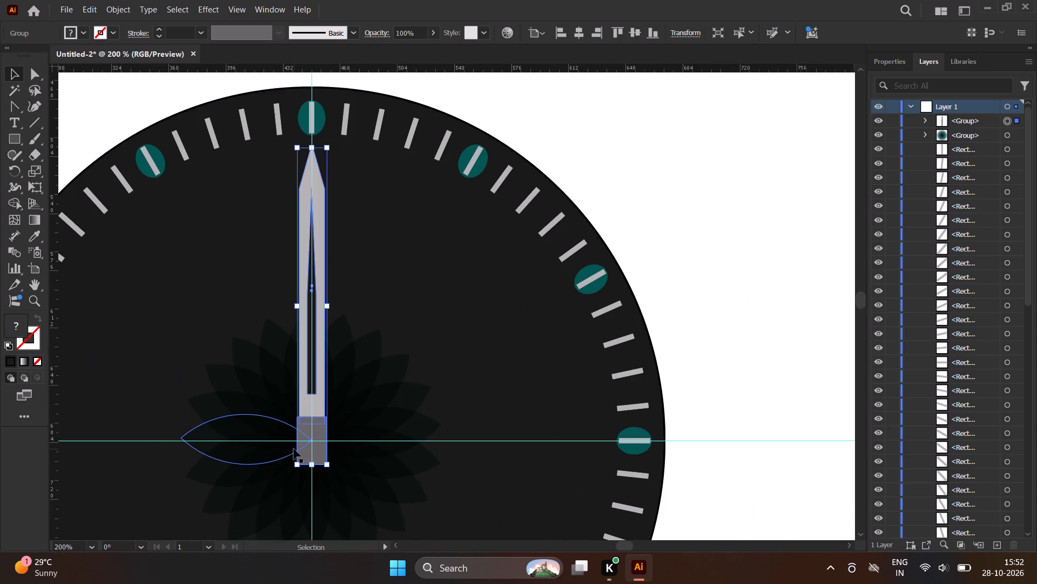
{"action": "scroll", "coordinate": [311, 424], "scroll_direction": "down", "scroll_amount": 1}
{"action": "left_click", "coordinate": [588, 253]}
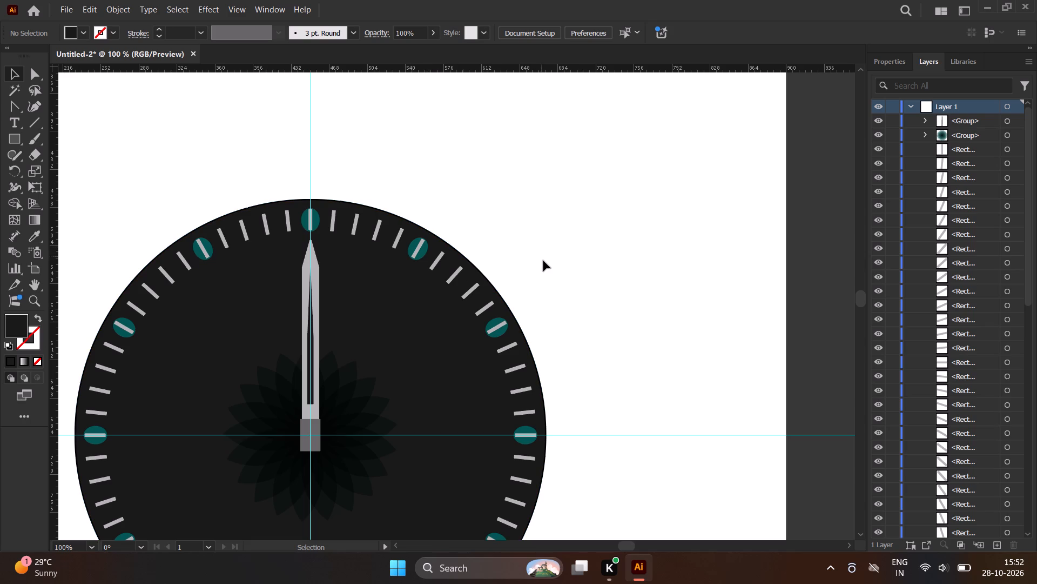
{"action": "left_click", "coordinate": [318, 311], "text": "alt"}
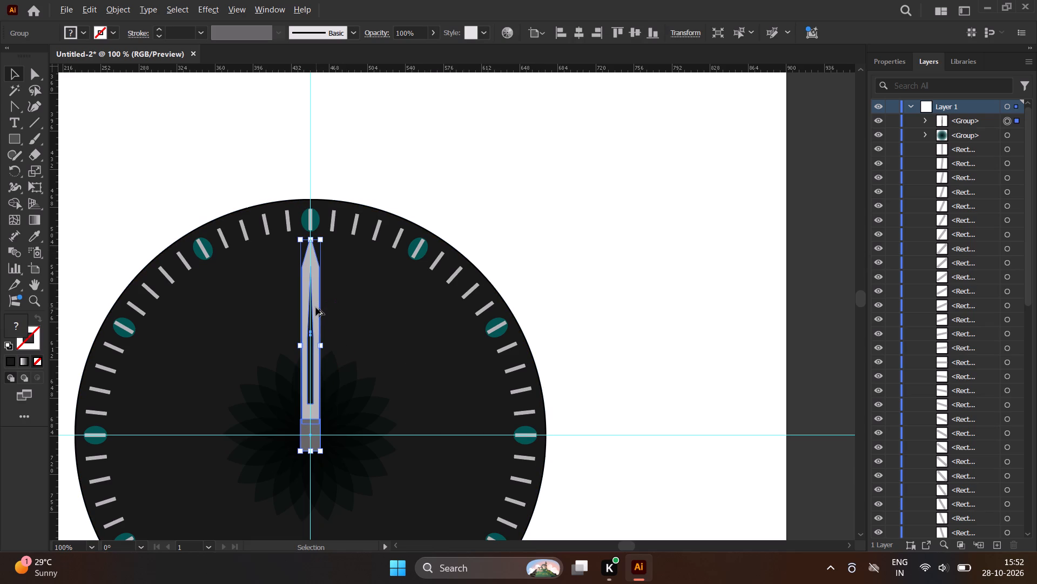
{"action": "left_click_drag", "start_coordinate": [315, 308], "coordinate": [162, 111], "text": "alt"}
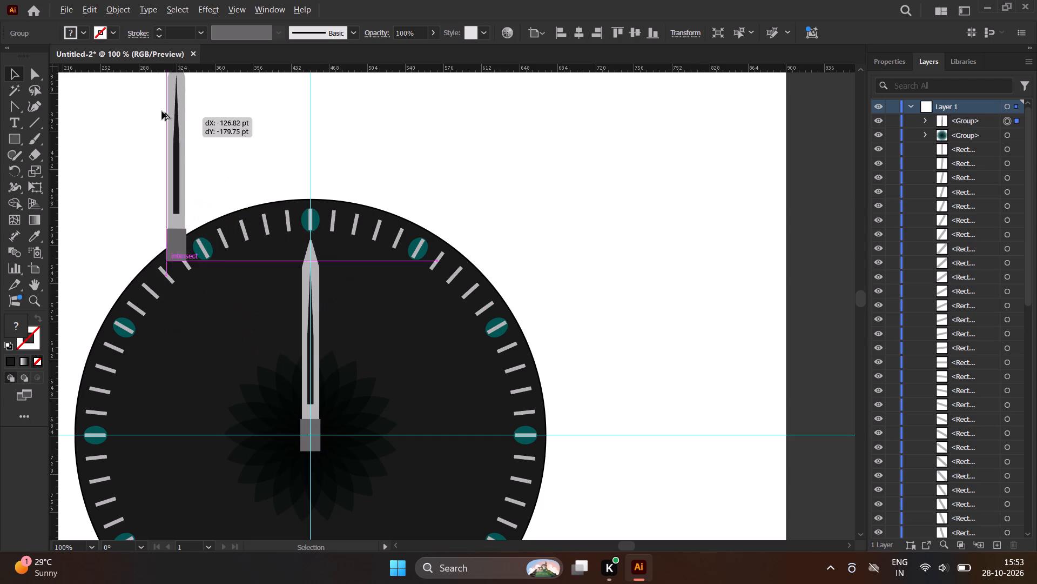
{"action": "left_click_drag", "start_coordinate": [162, 111], "coordinate": [108, 104], "text": "alt"}
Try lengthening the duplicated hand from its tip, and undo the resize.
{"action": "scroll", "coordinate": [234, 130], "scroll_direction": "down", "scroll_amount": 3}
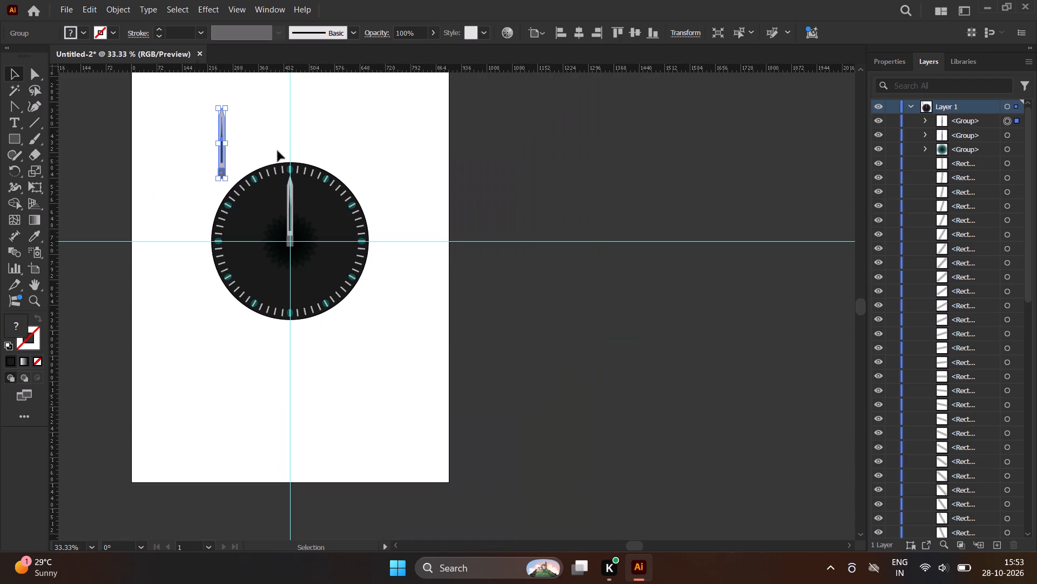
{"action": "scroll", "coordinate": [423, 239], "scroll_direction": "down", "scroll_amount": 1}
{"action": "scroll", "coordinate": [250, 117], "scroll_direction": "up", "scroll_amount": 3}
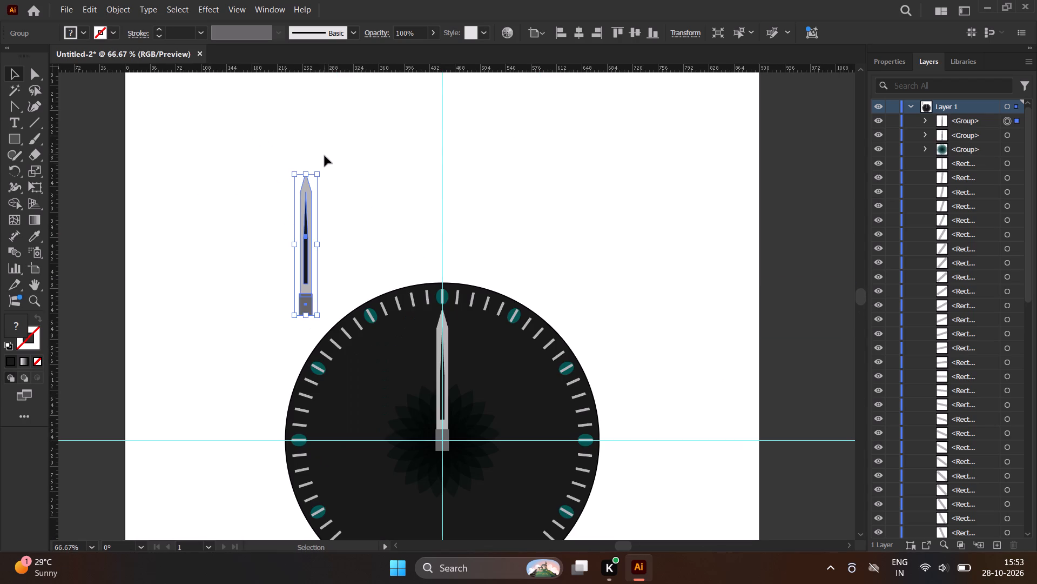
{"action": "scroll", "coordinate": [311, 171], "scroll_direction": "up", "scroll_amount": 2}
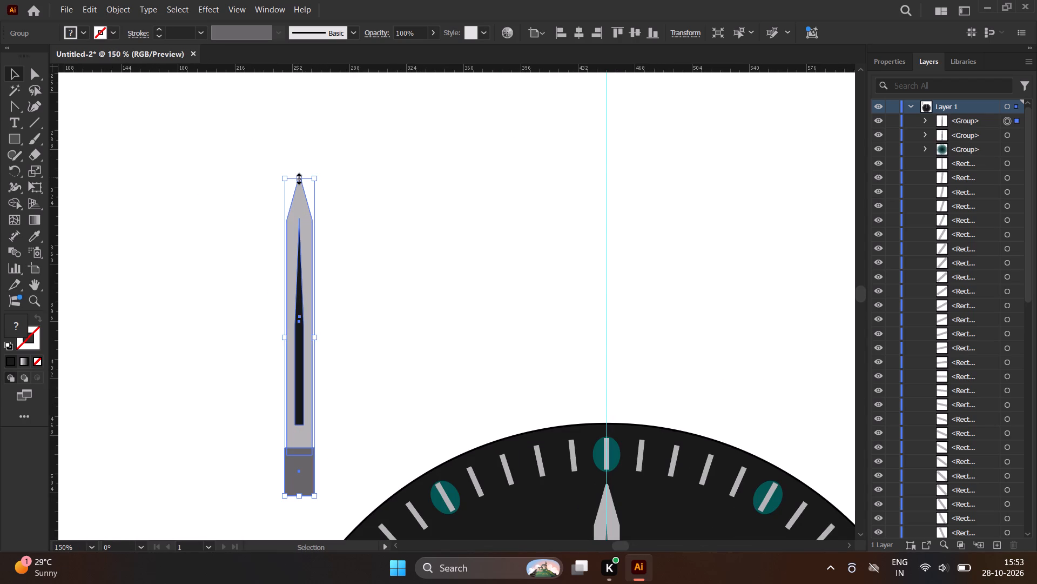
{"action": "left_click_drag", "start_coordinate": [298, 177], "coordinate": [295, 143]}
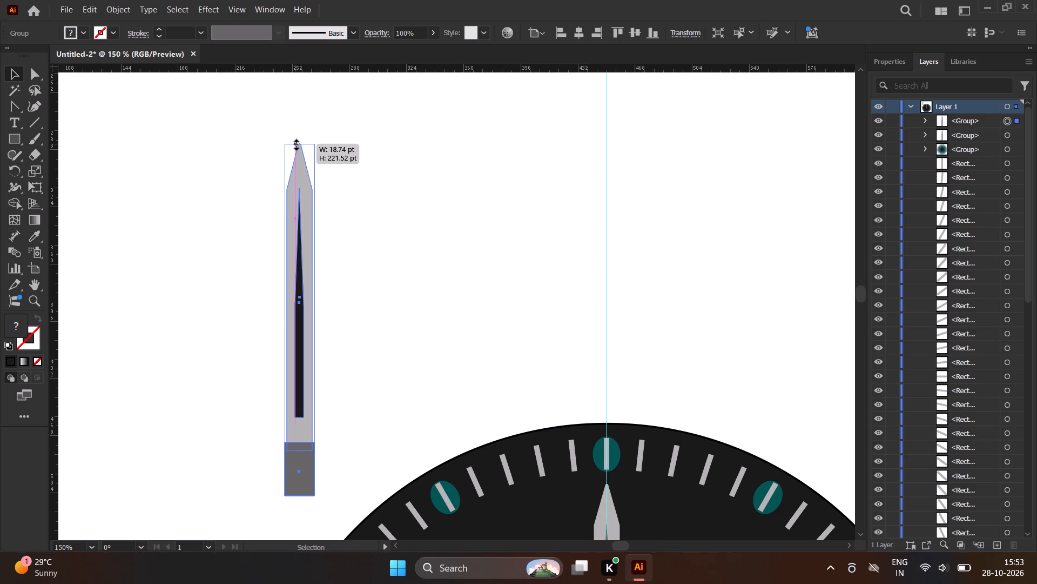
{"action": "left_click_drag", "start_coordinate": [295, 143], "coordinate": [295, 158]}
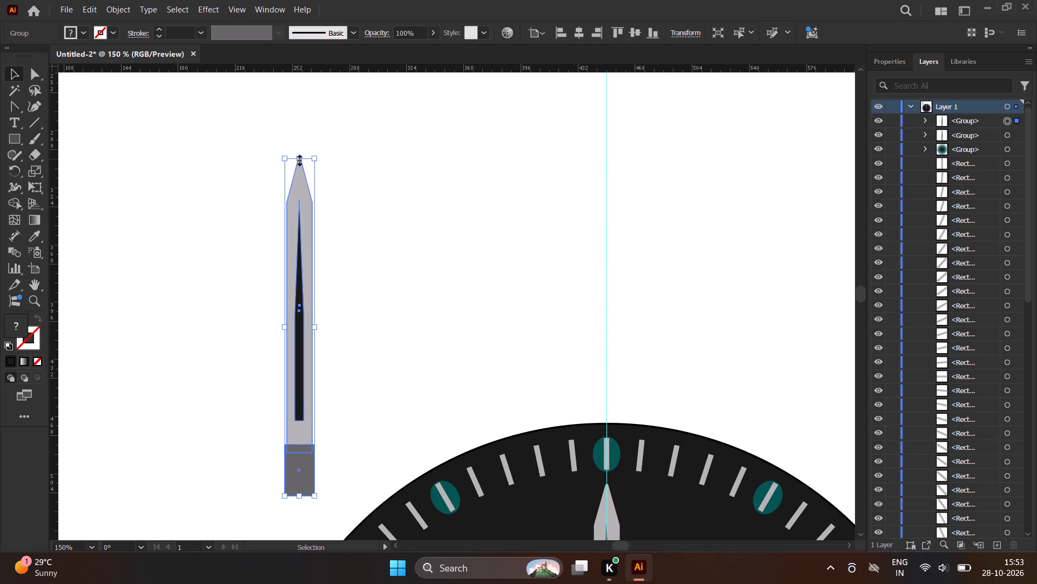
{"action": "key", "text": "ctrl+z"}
Lengthen the duplicated hand from its tip to about 211 pt and make it narrower than the original hand.
{"action": "left_click_drag", "start_coordinate": [299, 178], "coordinate": [298, 165]}
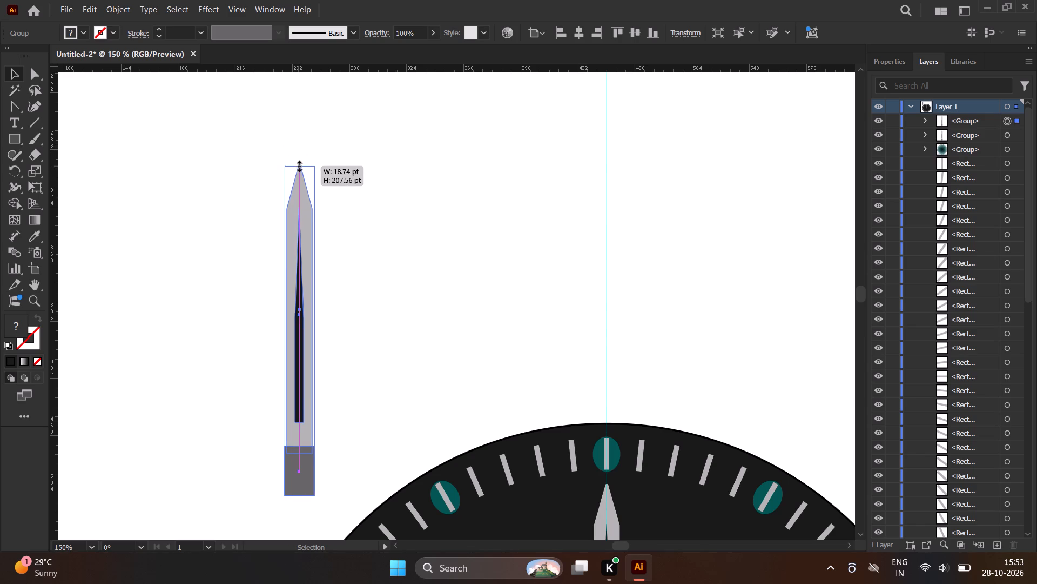
{"action": "left_click_drag", "start_coordinate": [298, 165], "coordinate": [298, 160]}
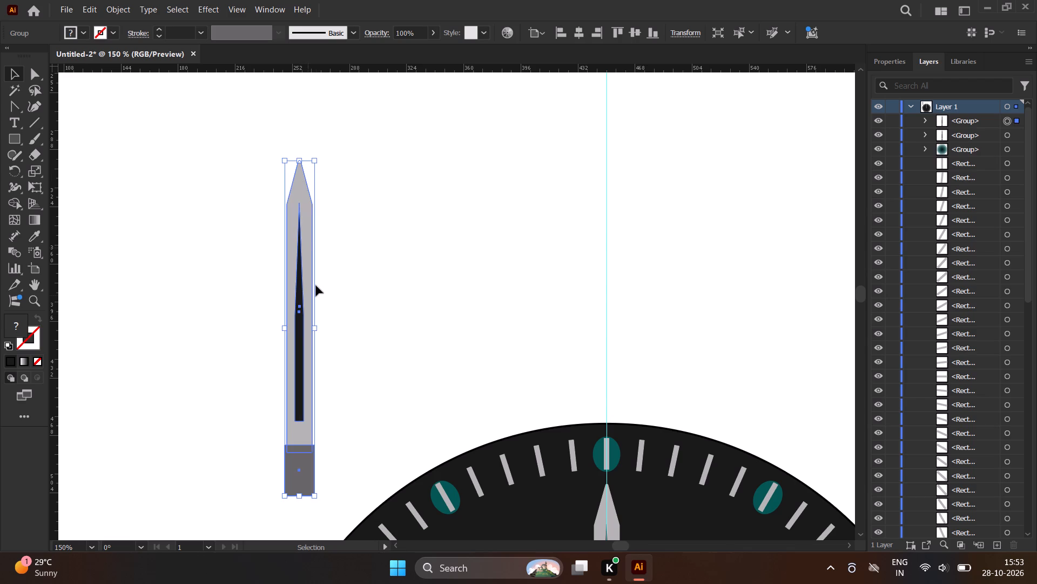
{"action": "scroll", "coordinate": [315, 326], "scroll_direction": "up", "scroll_amount": 3}
{"action": "left_click_drag", "start_coordinate": [309, 331], "coordinate": [307, 330]}
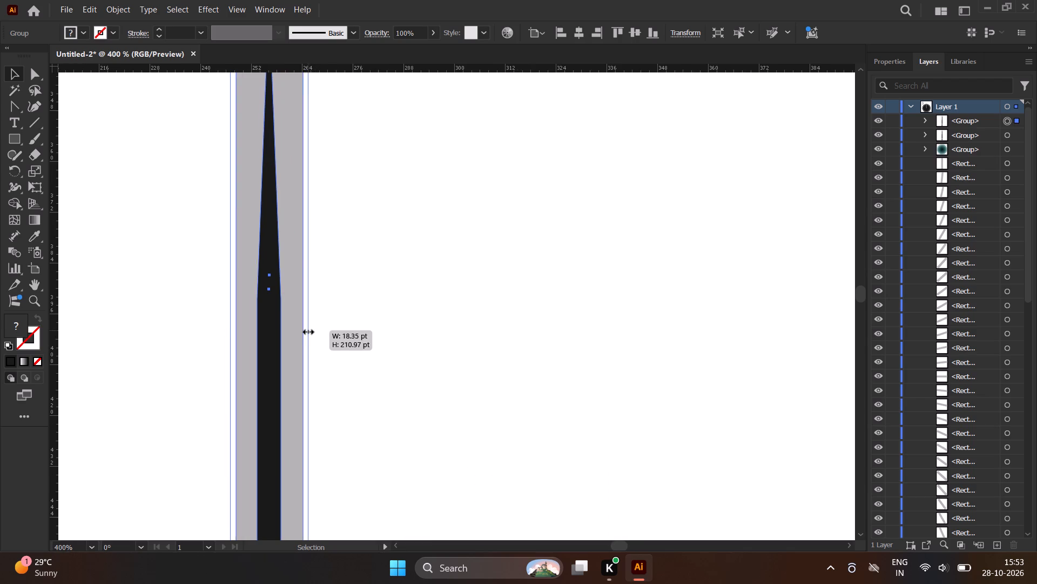
{"action": "left_click_drag", "start_coordinate": [307, 330], "coordinate": [297, 330]}
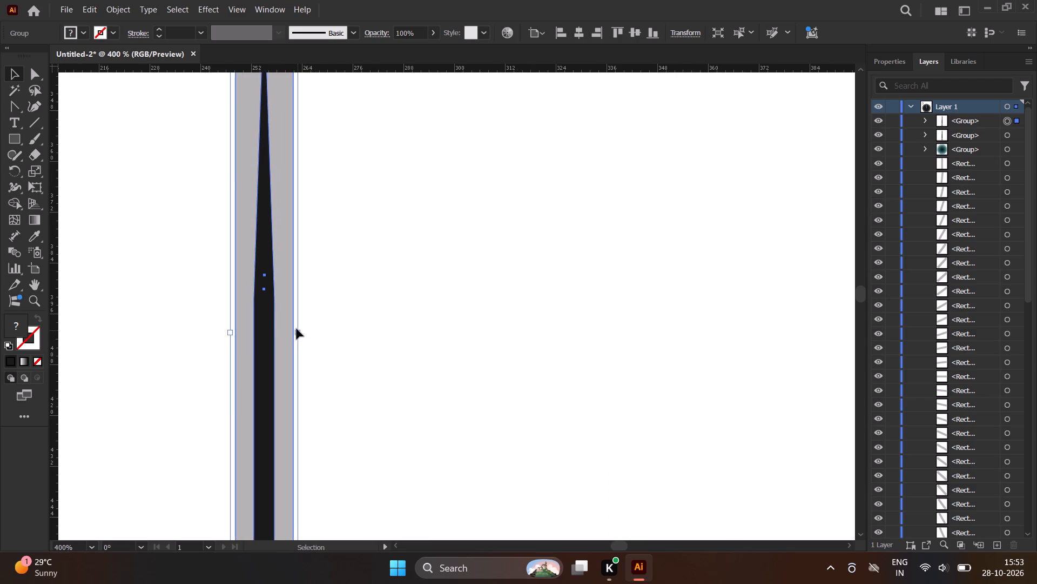
{"action": "scroll", "coordinate": [252, 318], "scroll_direction": "down", "scroll_amount": 2}
{"action": "left_click", "coordinate": [345, 225]}
Move the narrower hand onto the dial and rotate it clockwise to point a little past the 3 o'clock direction.
{"action": "scroll", "coordinate": [327, 231], "scroll_direction": "down", "scroll_amount": 1}
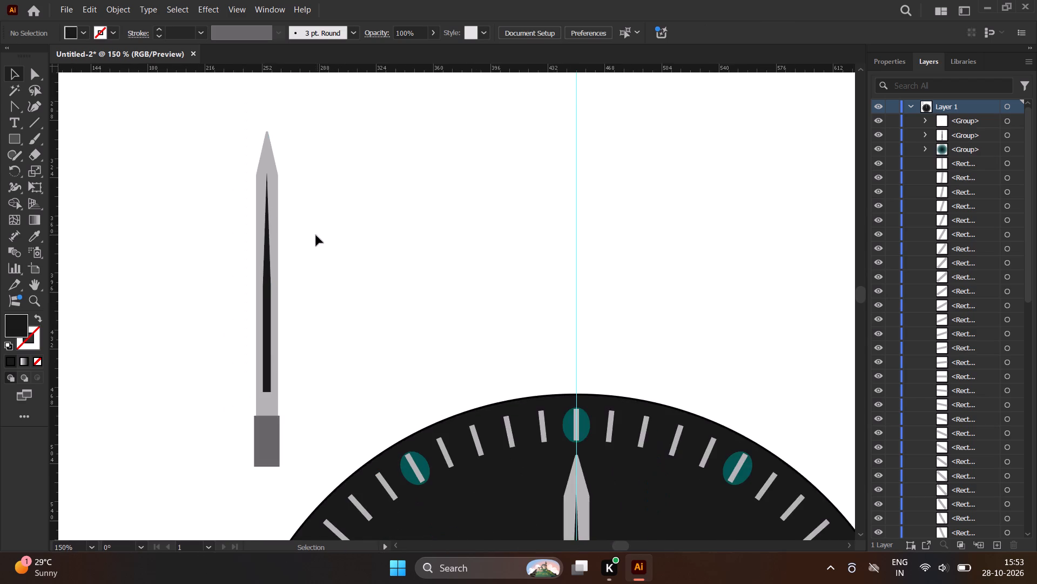
{"action": "scroll", "coordinate": [309, 235], "scroll_direction": "down", "scroll_amount": 2}
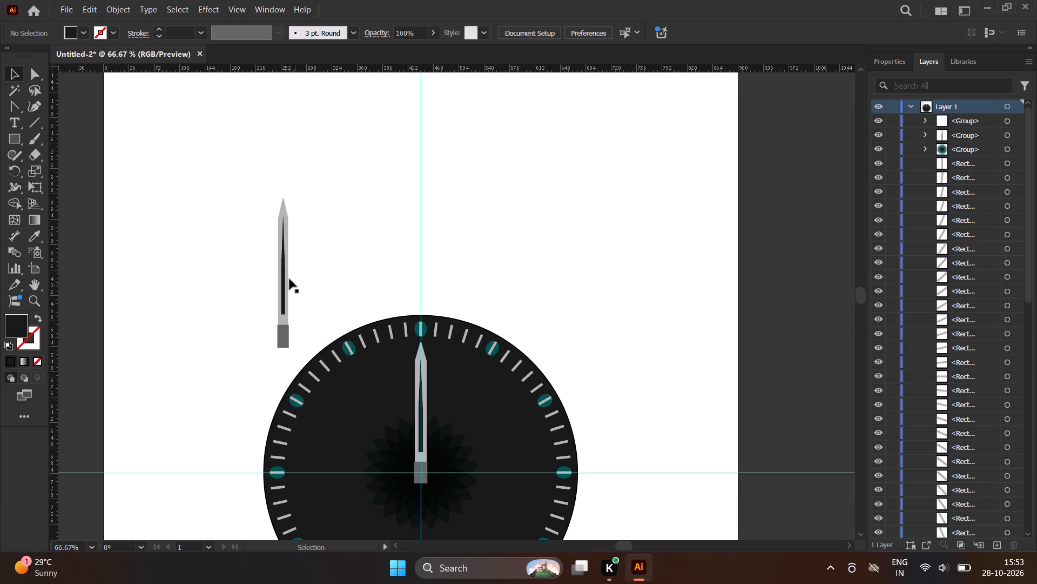
{"action": "left_click_drag", "start_coordinate": [287, 244], "coordinate": [441, 311]}
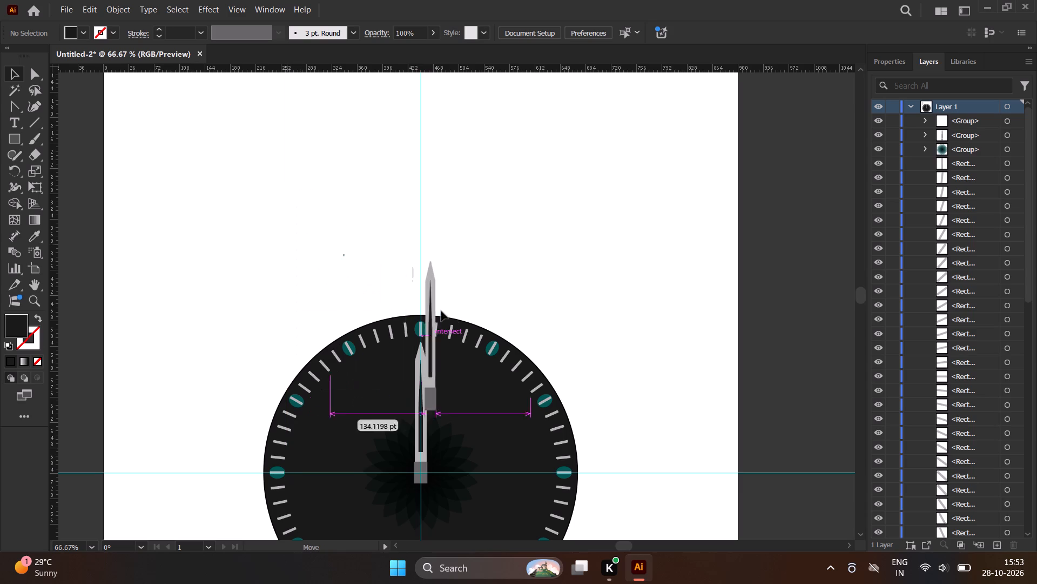
{"action": "left_click_drag", "start_coordinate": [441, 311], "coordinate": [495, 374]}
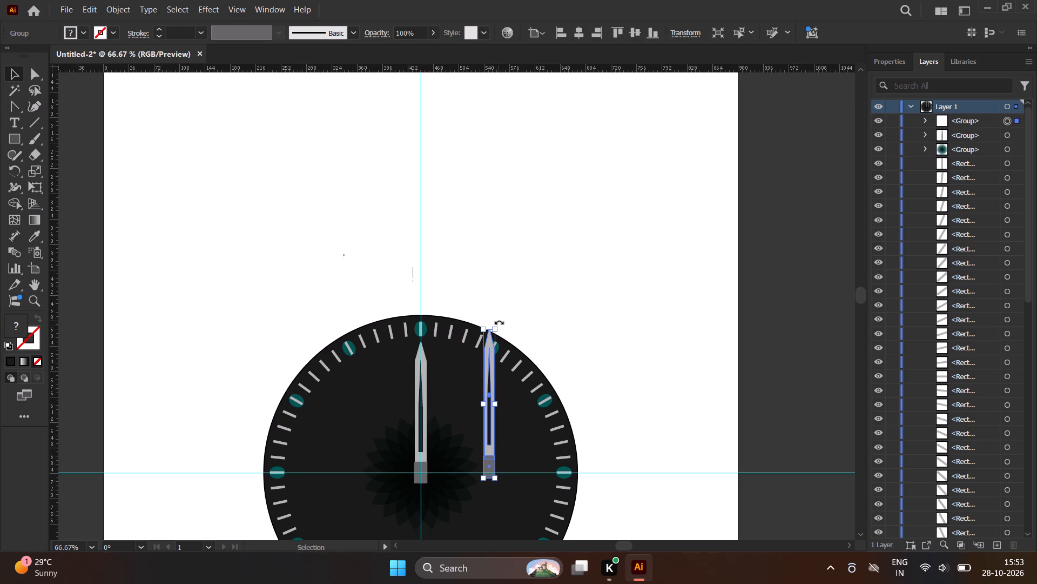
{"action": "left_click_drag", "start_coordinate": [499, 322], "coordinate": [529, 419]}
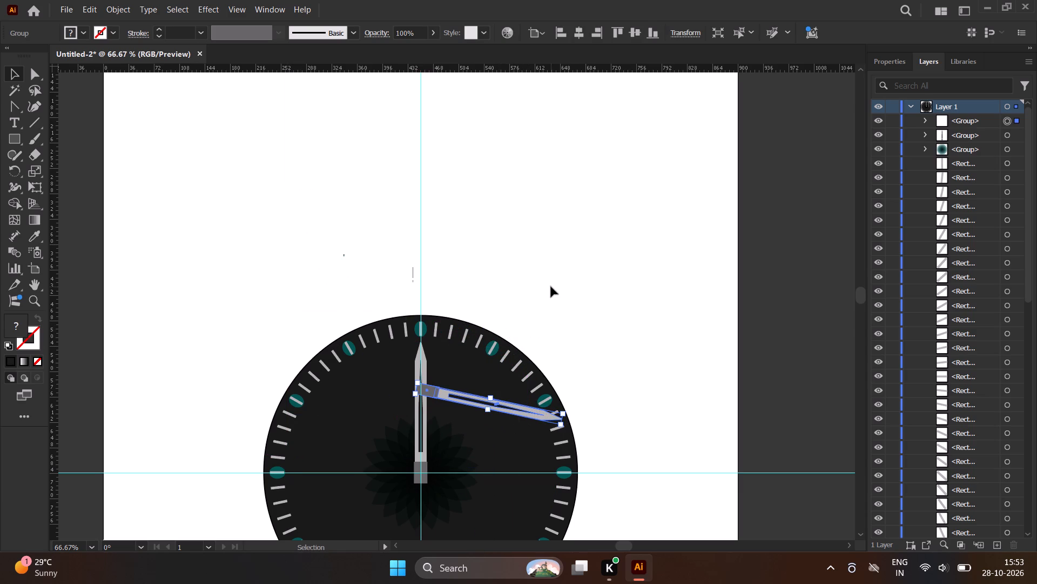
Move the rotated hand so the centre of its base block sits on the intersection of the guides.
{"action": "left_click_drag", "start_coordinate": [455, 396], "coordinate": [471, 452]}
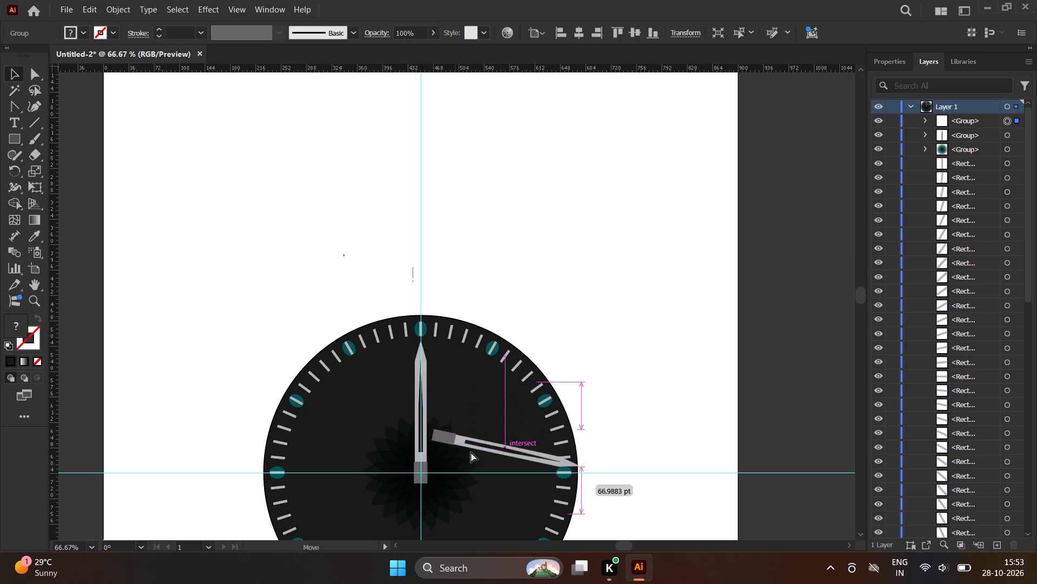
{"action": "left_click_drag", "start_coordinate": [471, 452], "coordinate": [450, 477]}
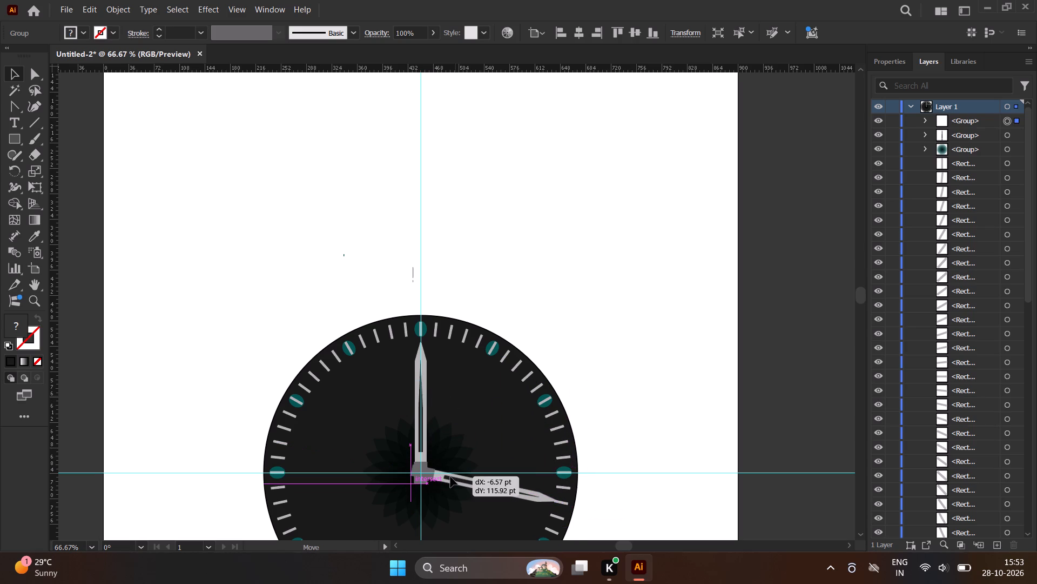
{"action": "left_click_drag", "start_coordinate": [450, 477], "coordinate": [449, 479]}
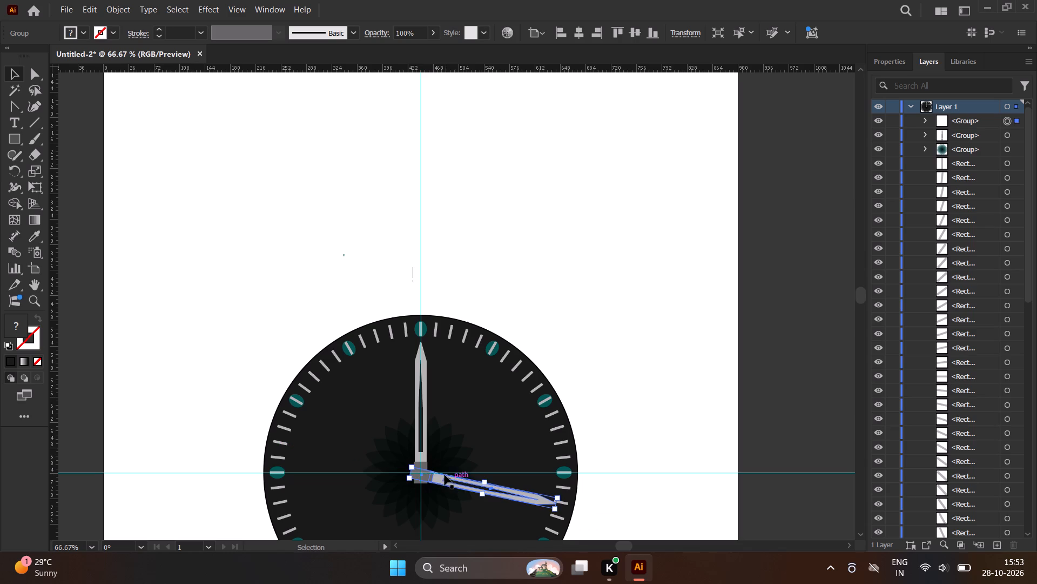
{"action": "scroll", "coordinate": [429, 477], "scroll_direction": "up", "scroll_amount": 8}
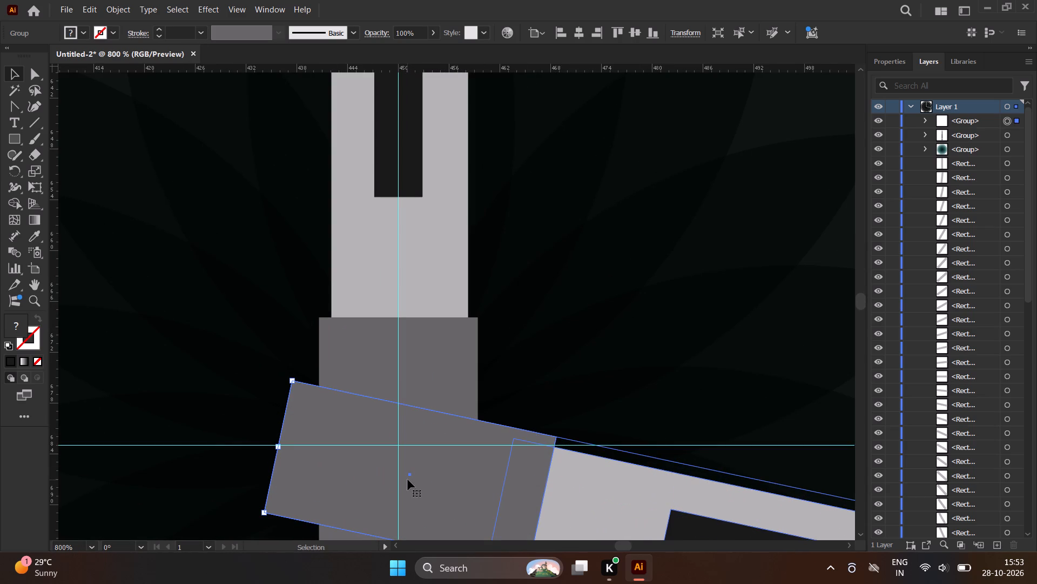
{"action": "left_click_drag", "start_coordinate": [412, 476], "coordinate": [399, 454]}
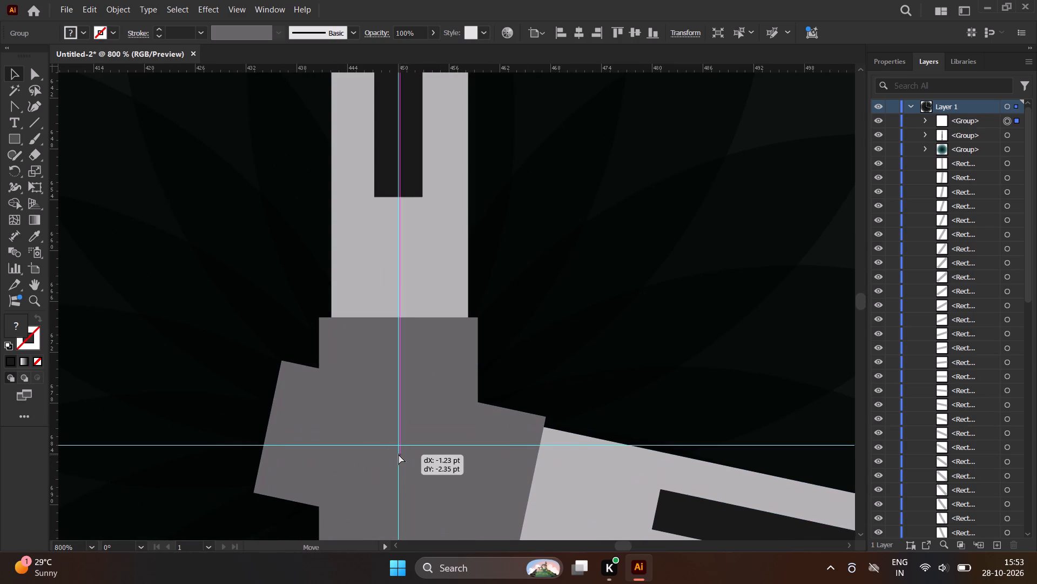
{"action": "left_click_drag", "start_coordinate": [399, 454], "coordinate": [398, 446]}
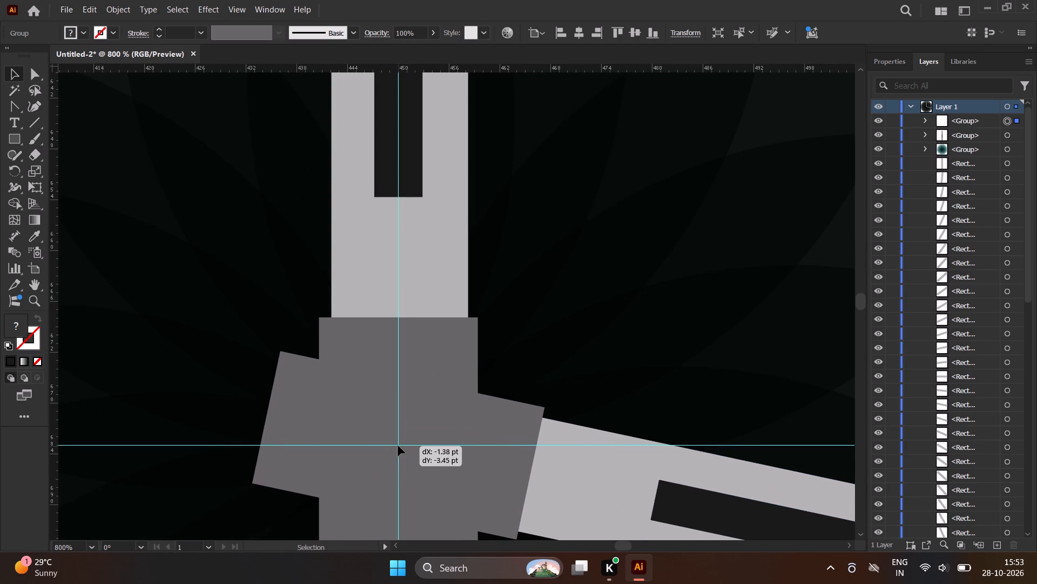
Rotate the narrower hand slightly further clockwise so its tip points just past the second tick after the 3 o'clock marker.
{"action": "scroll", "coordinate": [274, 445], "scroll_direction": "down", "scroll_amount": 6}
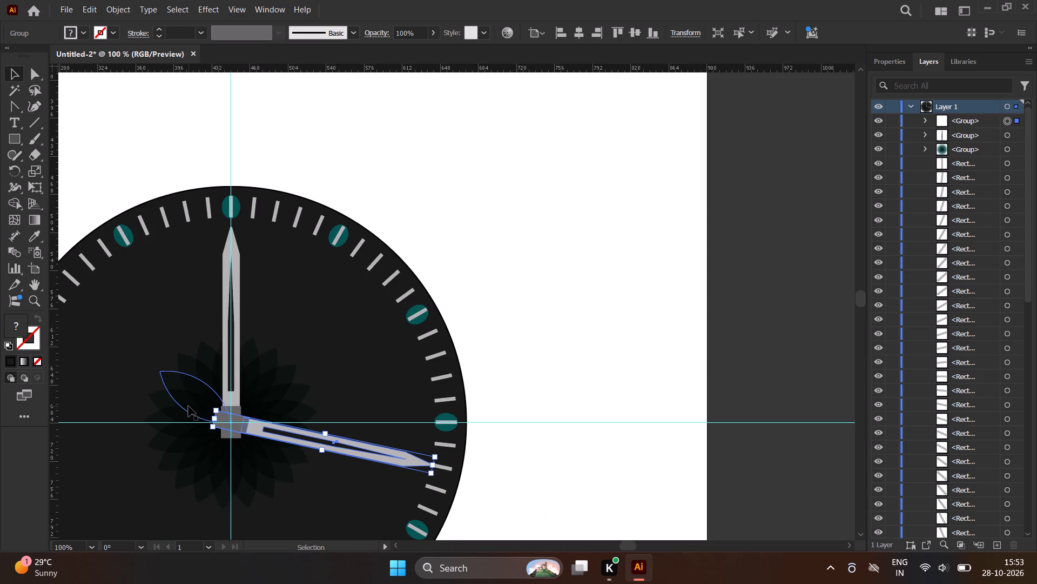
{"action": "scroll", "coordinate": [472, 474], "scroll_direction": "up", "scroll_amount": 3}
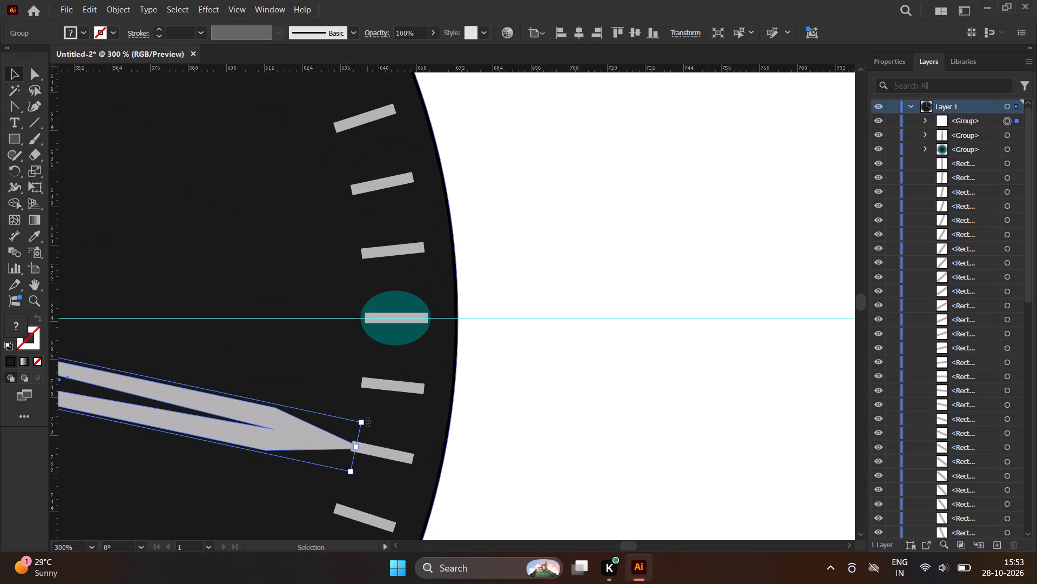
{"action": "left_click_drag", "start_coordinate": [367, 422], "coordinate": [363, 435]}
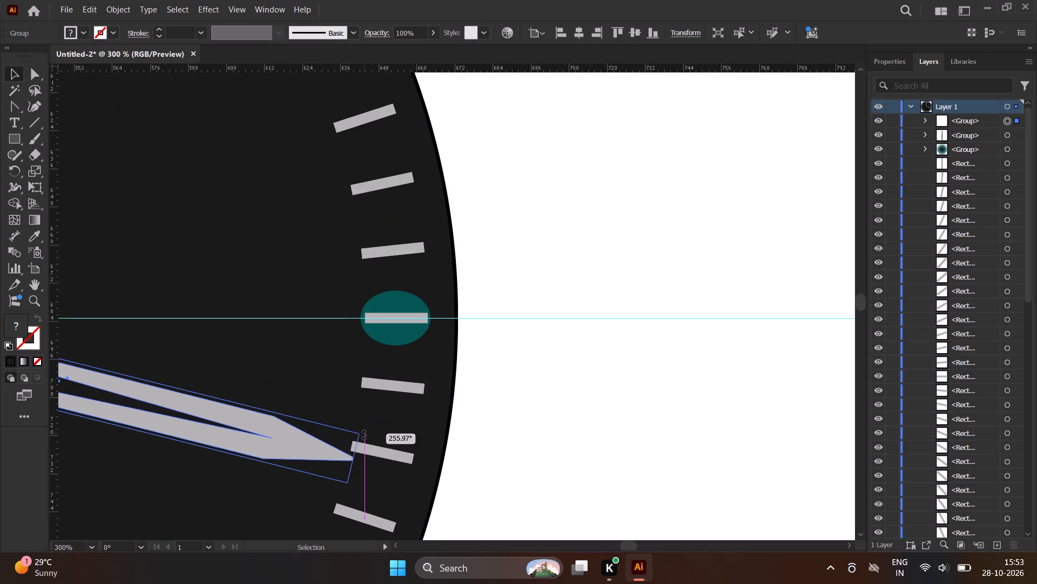
{"action": "left_click_drag", "start_coordinate": [363, 435], "coordinate": [362, 440]}
{"action": "scroll", "coordinate": [504, 410], "scroll_direction": "up", "scroll_amount": 1}
{"action": "scroll", "coordinate": [524, 411], "scroll_direction": "down", "scroll_amount": 1}
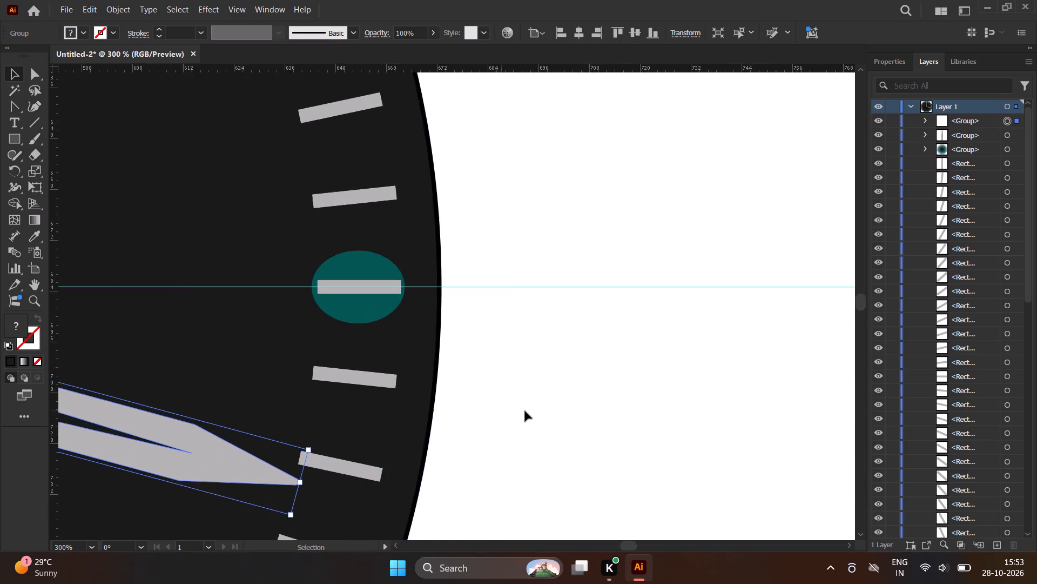
Realign the rotated hand so the centre of its base block is back on the guide intersection, and deselect it.
{"action": "scroll", "coordinate": [525, 411], "scroll_direction": "down", "scroll_amount": 3}
{"action": "scroll", "coordinate": [265, 370], "scroll_direction": "up", "scroll_amount": 2}
{"action": "scroll", "coordinate": [265, 370], "scroll_direction": "down", "scroll_amount": 1}
{"action": "scroll", "coordinate": [265, 374], "scroll_direction": "up", "scroll_amount": 2}
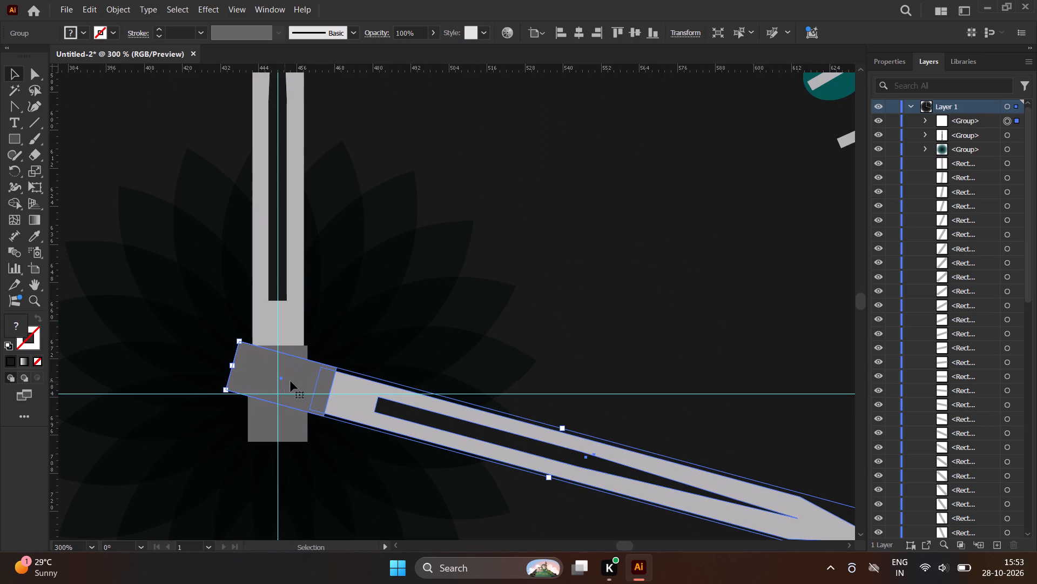
{"action": "scroll", "coordinate": [271, 391], "scroll_direction": "up", "scroll_amount": 3}
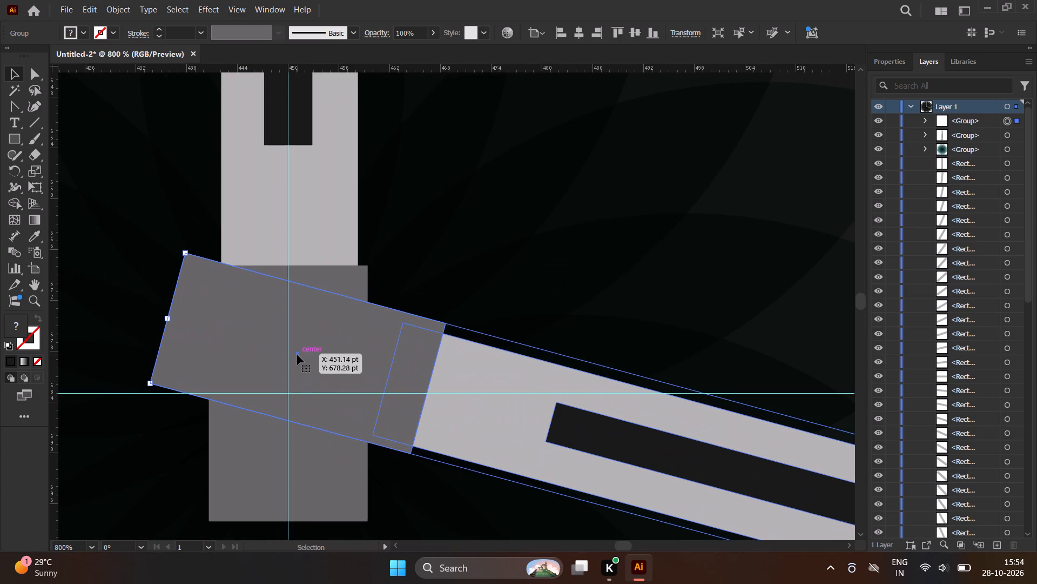
{"action": "left_click_drag", "start_coordinate": [297, 355], "coordinate": [287, 394]}
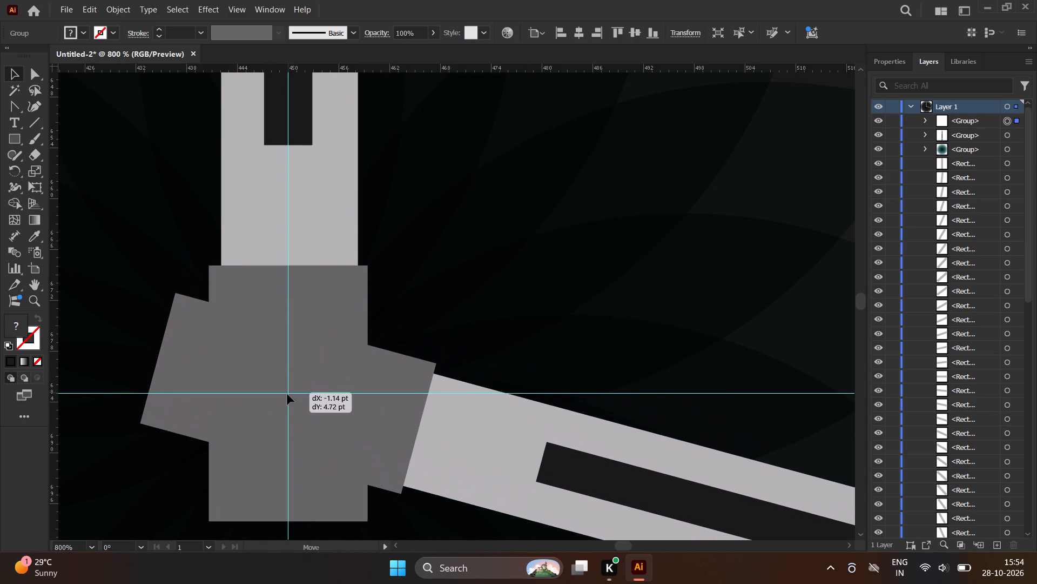
{"action": "left_click_drag", "start_coordinate": [287, 394], "coordinate": [288, 392]}
{"action": "scroll", "coordinate": [297, 409], "scroll_direction": "down", "scroll_amount": 1}
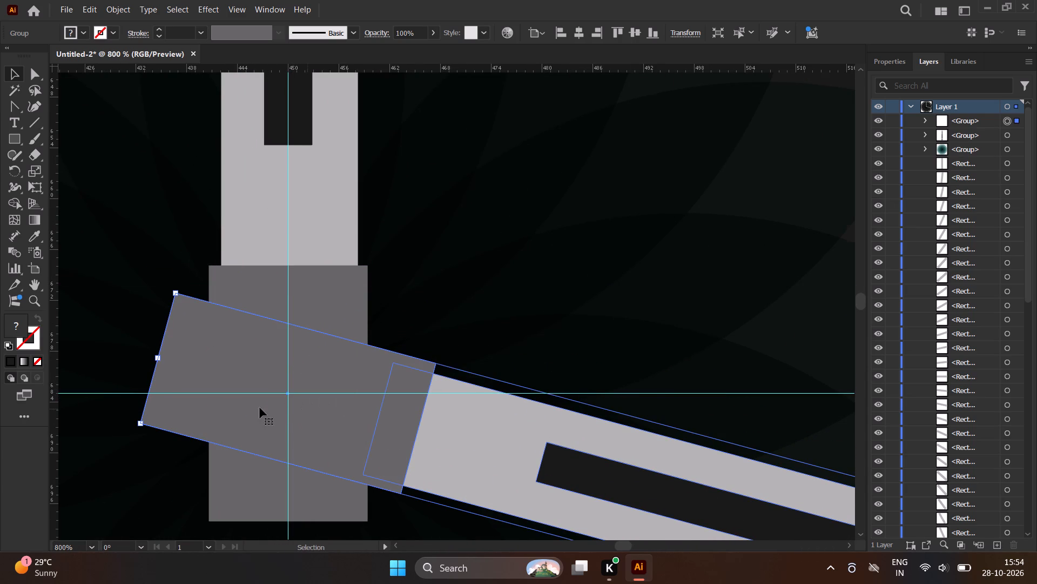
{"action": "scroll", "coordinate": [260, 408], "scroll_direction": "down", "scroll_amount": 2}
{"action": "scroll", "coordinate": [222, 399], "scroll_direction": "up", "scroll_amount": 1}
{"action": "scroll", "coordinate": [217, 395], "scroll_direction": "down", "scroll_amount": 2}
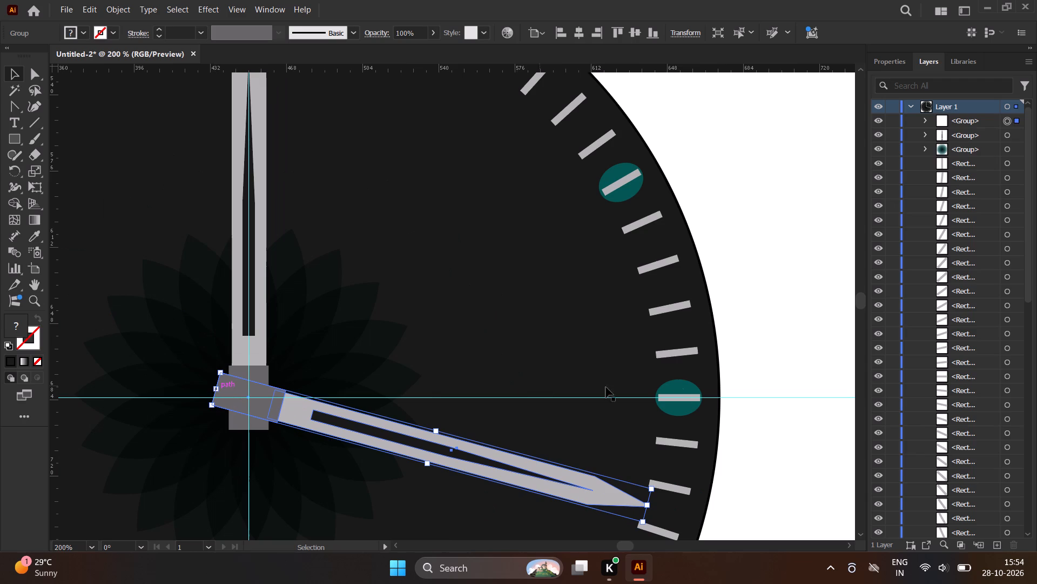
{"action": "left_click", "coordinate": [808, 353]}
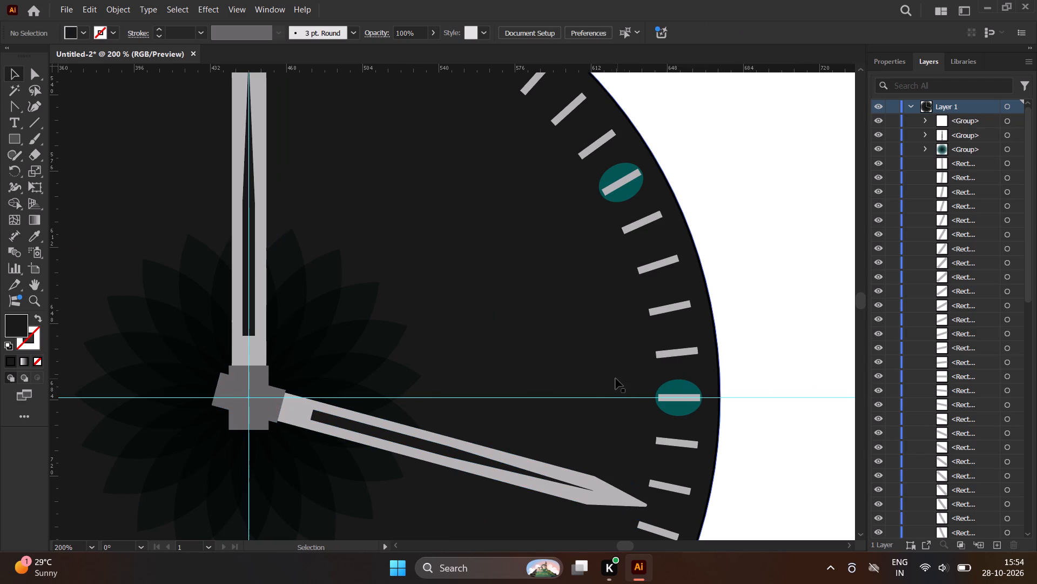
Draw a small dark circle about 1.5 pt in diameter, centred on the guide intersection over the hands' base blocks.
{"action": "scroll", "coordinate": [237, 399], "scroll_direction": "up", "scroll_amount": 3}
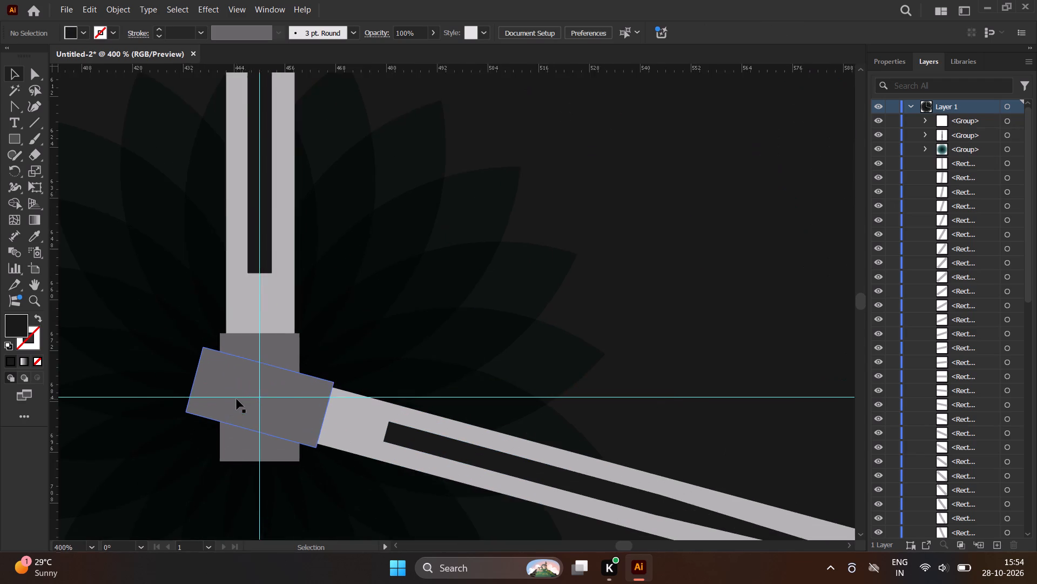
{"action": "scroll", "coordinate": [268, 393], "scroll_direction": "up", "scroll_amount": 7}
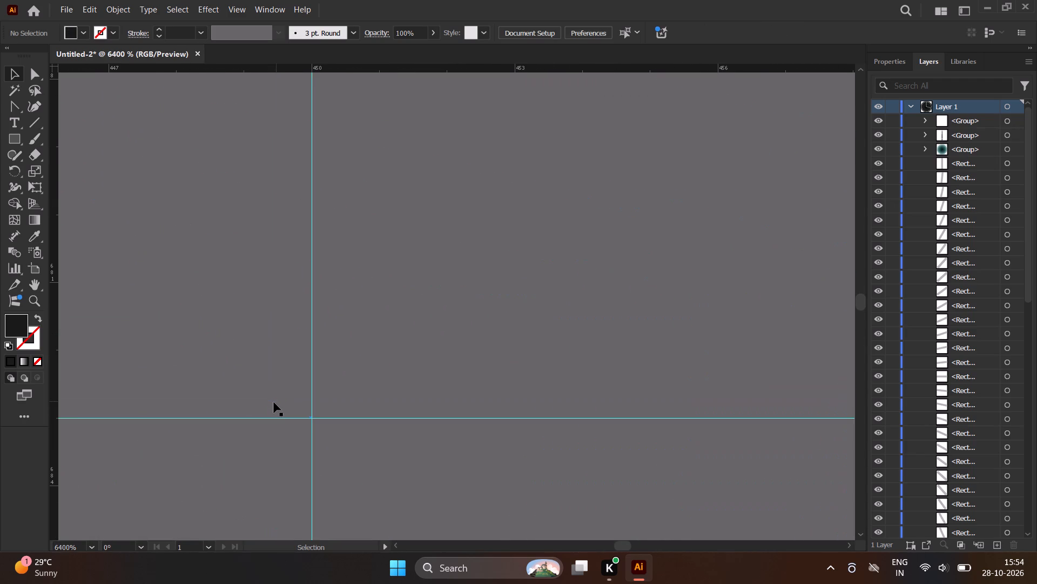
{"action": "right_click", "coordinate": [9, 138]}
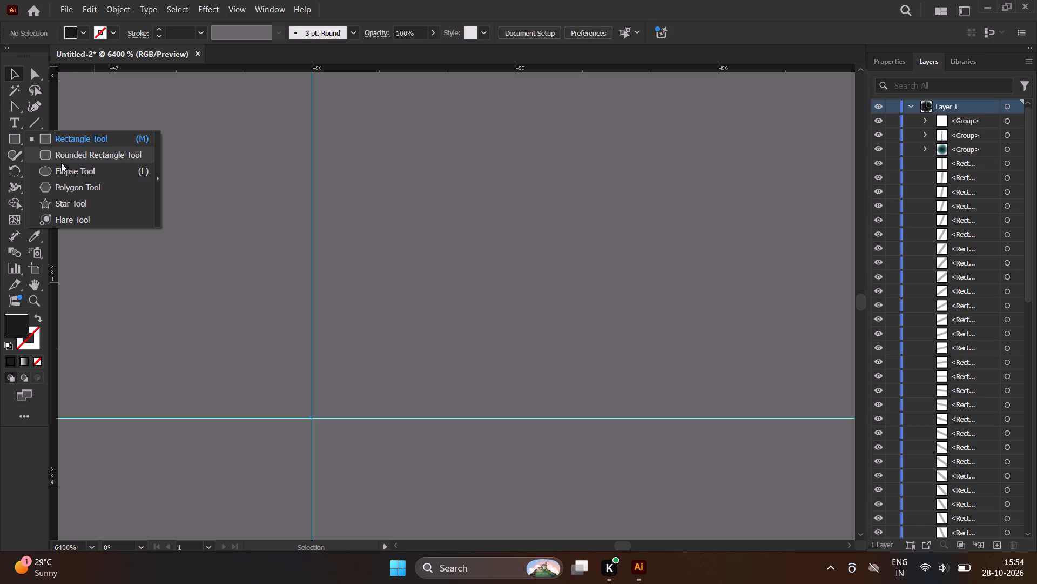
{"action": "left_click", "coordinate": [63, 170]}
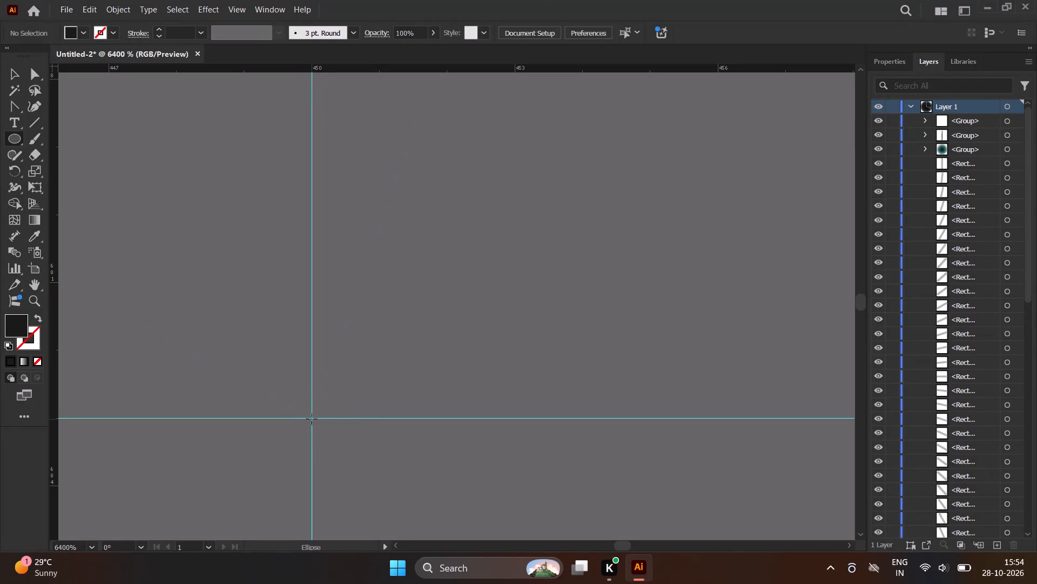
{"action": "left_click_drag", "start_coordinate": [312, 419], "coordinate": [330, 433], "text": "alt+shift"}
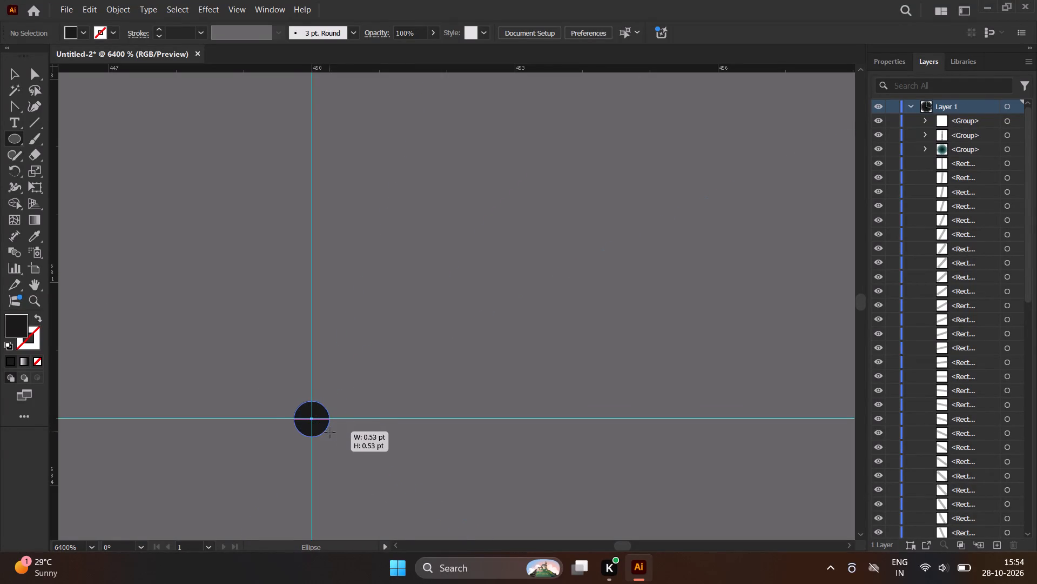
{"action": "left_click_drag", "start_coordinate": [330, 433], "coordinate": [349, 440], "text": "alt+shift"}
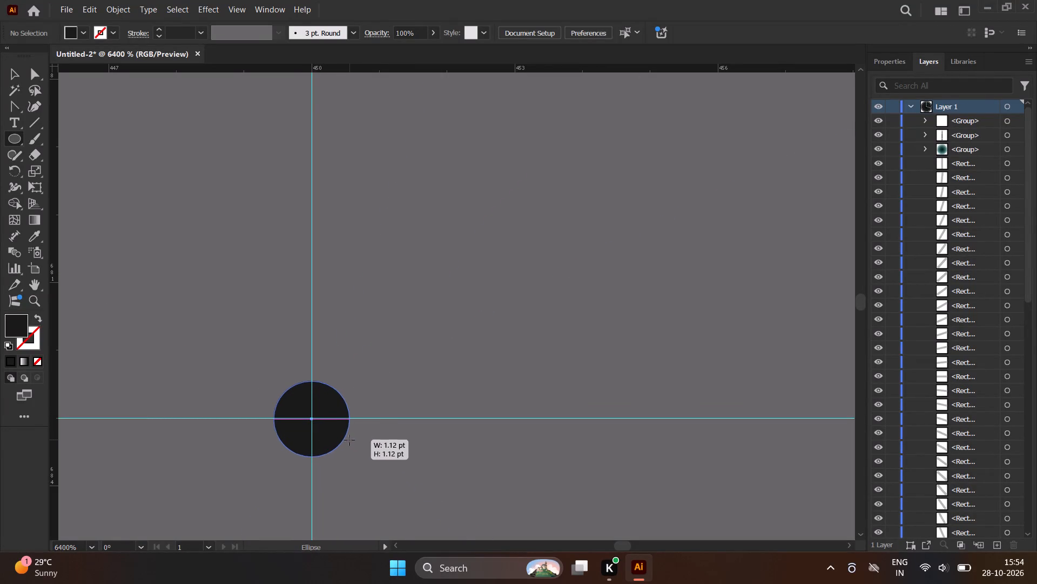
{"action": "left_click_drag", "start_coordinate": [349, 440], "coordinate": [361, 446], "text": "alt+shift"}
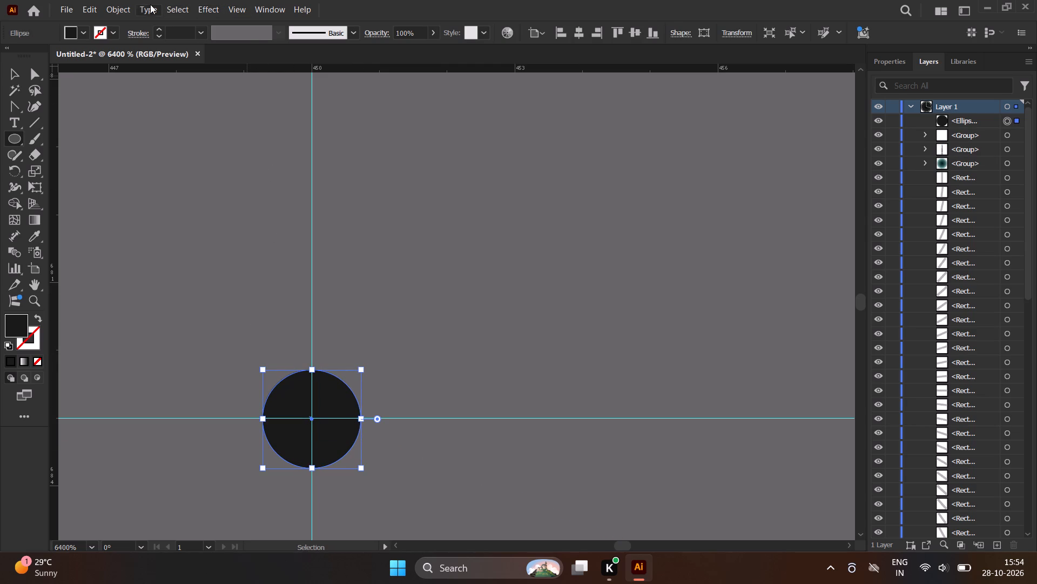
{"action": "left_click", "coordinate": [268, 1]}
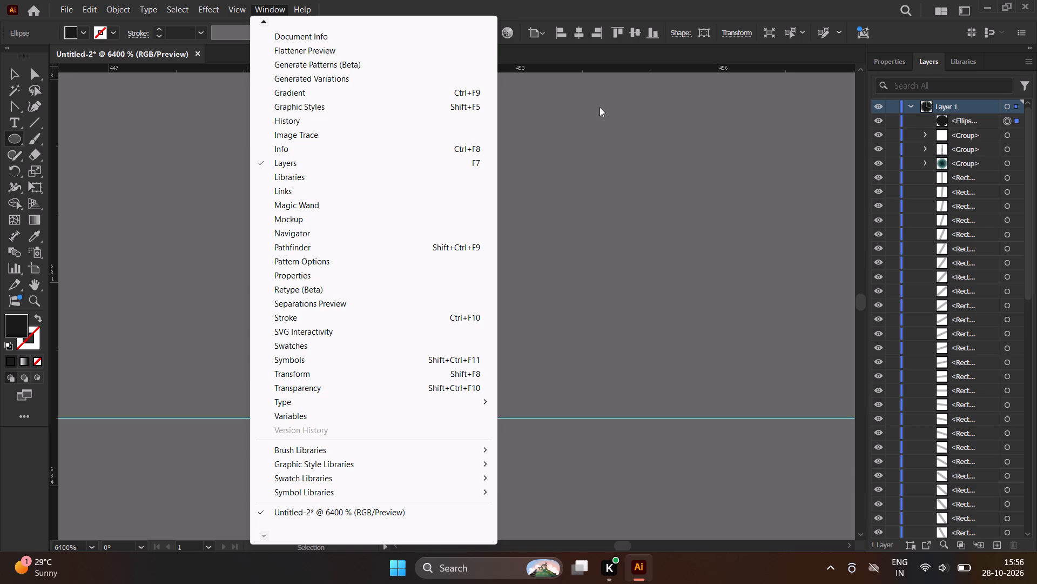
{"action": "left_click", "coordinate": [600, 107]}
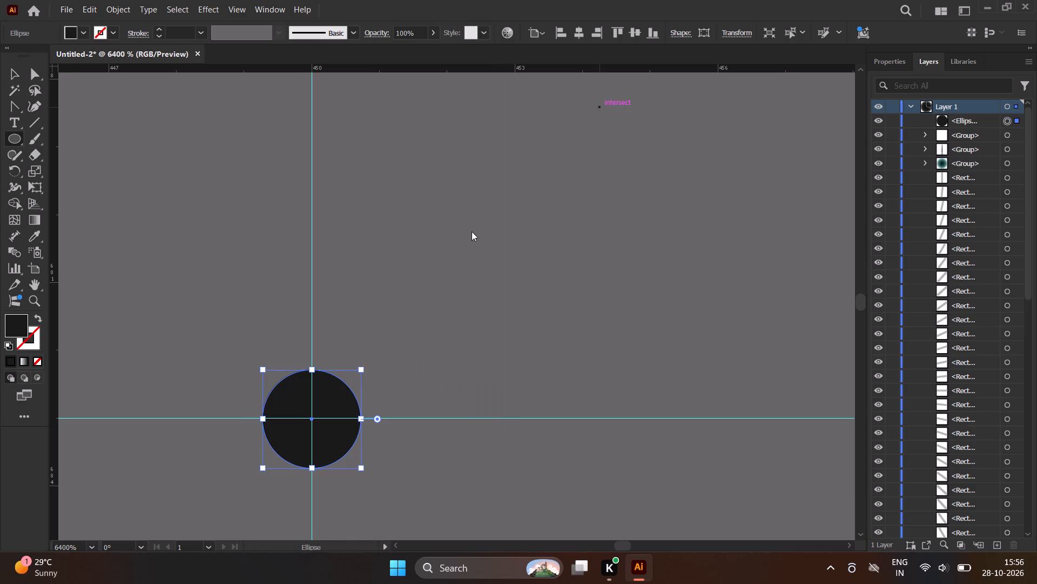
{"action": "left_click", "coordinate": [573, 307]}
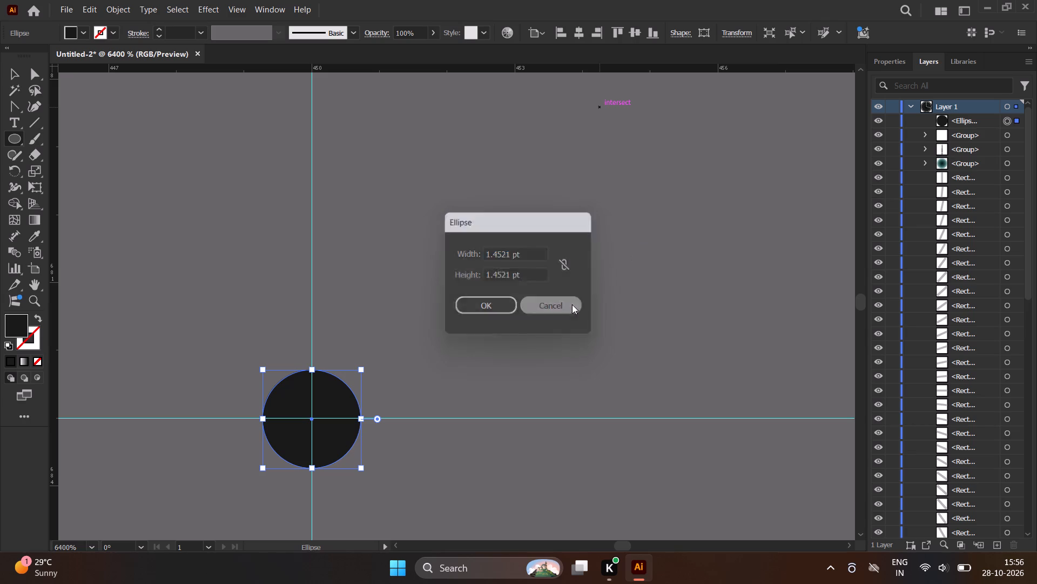
Apply a Drop Shadow effect to the circle with Multiply mode, 100% opacity, X offset 31 pt, Y offset 25 pt and blur 22 pt.
{"action": "left_click", "coordinate": [205, 3]}
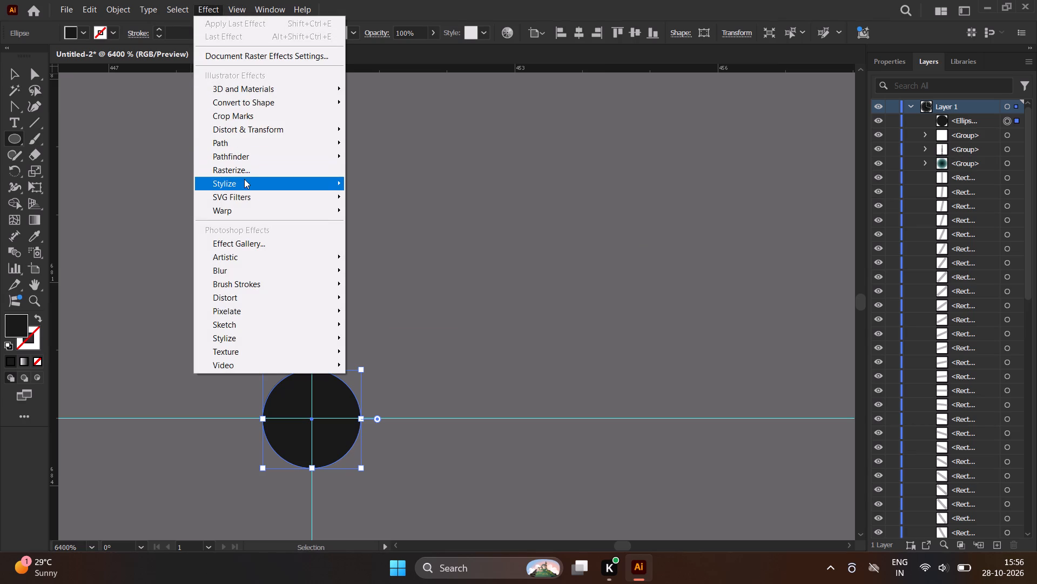
{"action": "left_click", "coordinate": [392, 186]}
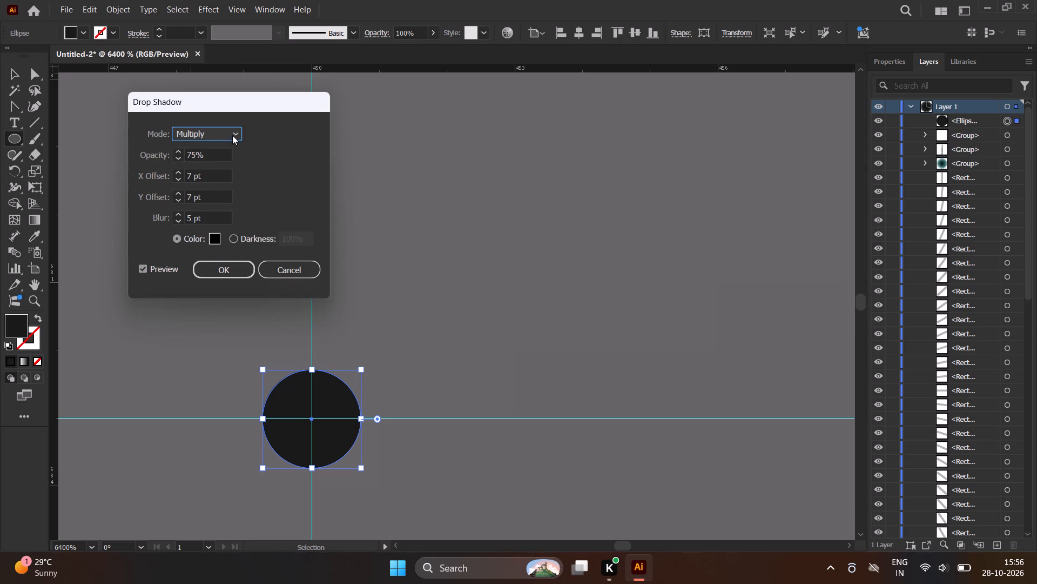
{"action": "left_click", "coordinate": [177, 152]}
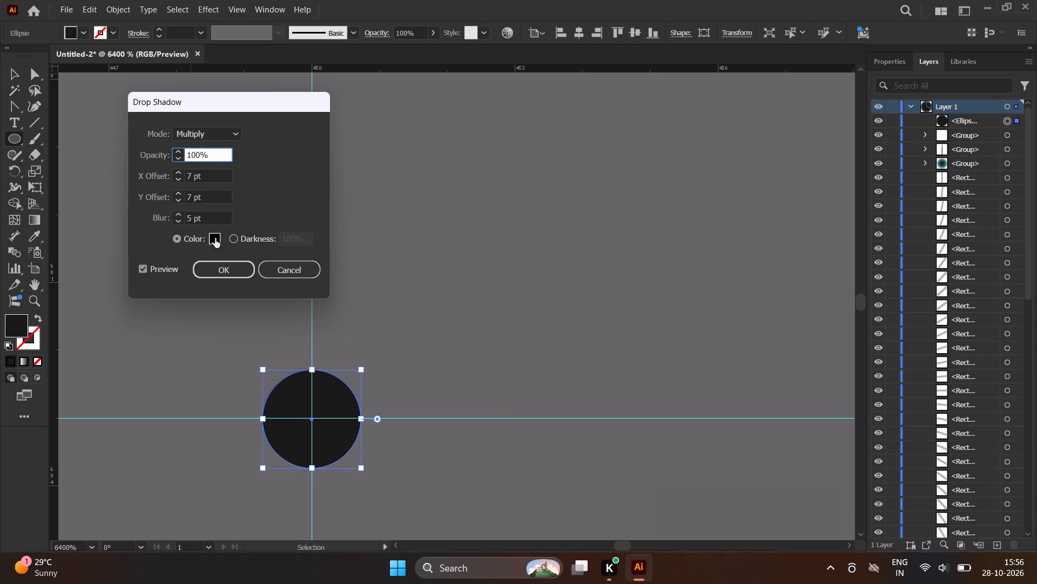
{"action": "left_click", "coordinate": [183, 217]}
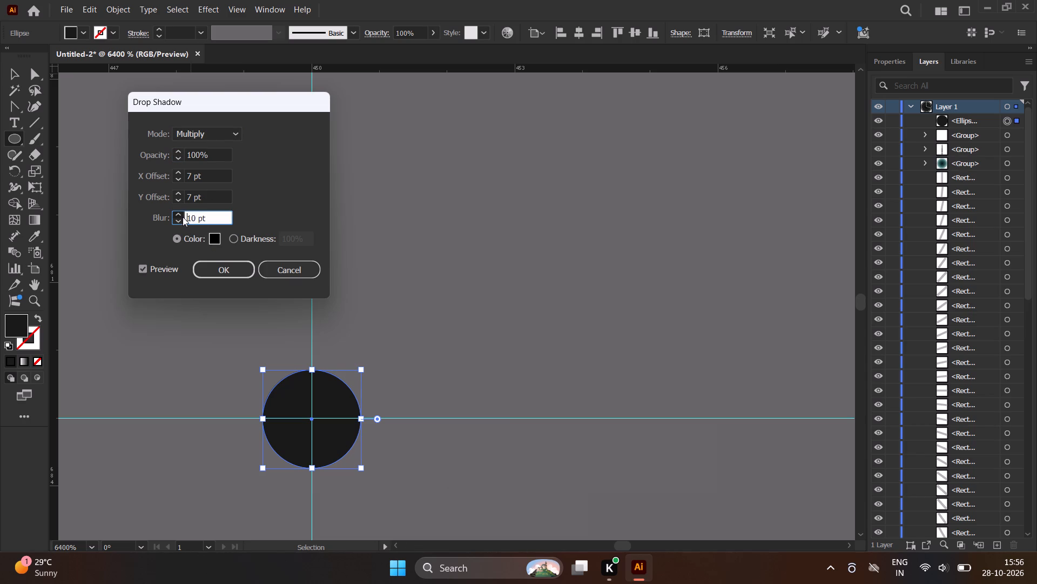
{"action": "left_click", "coordinate": [179, 192]}
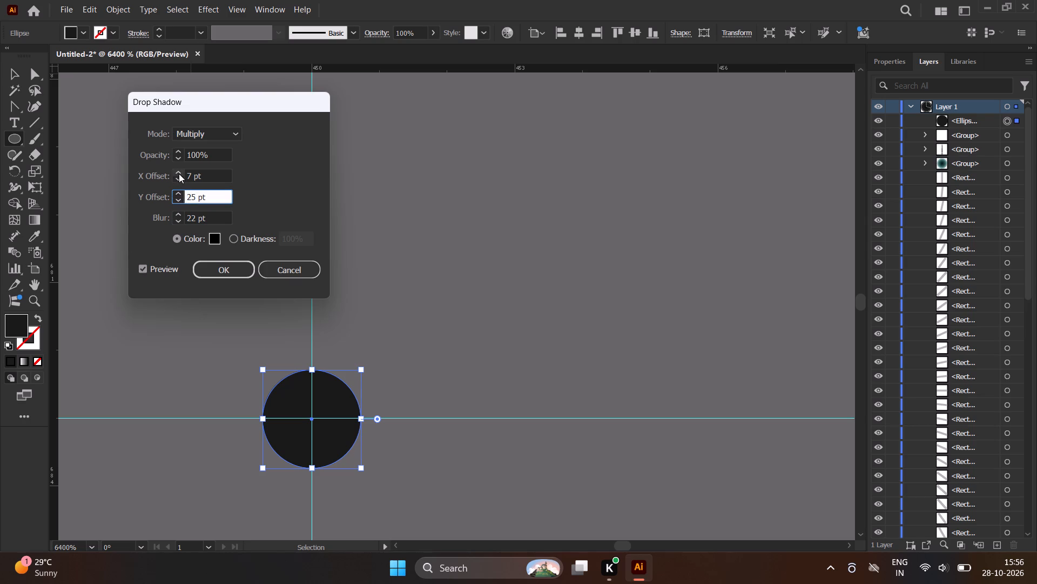
{"action": "left_click", "coordinate": [179, 174]}
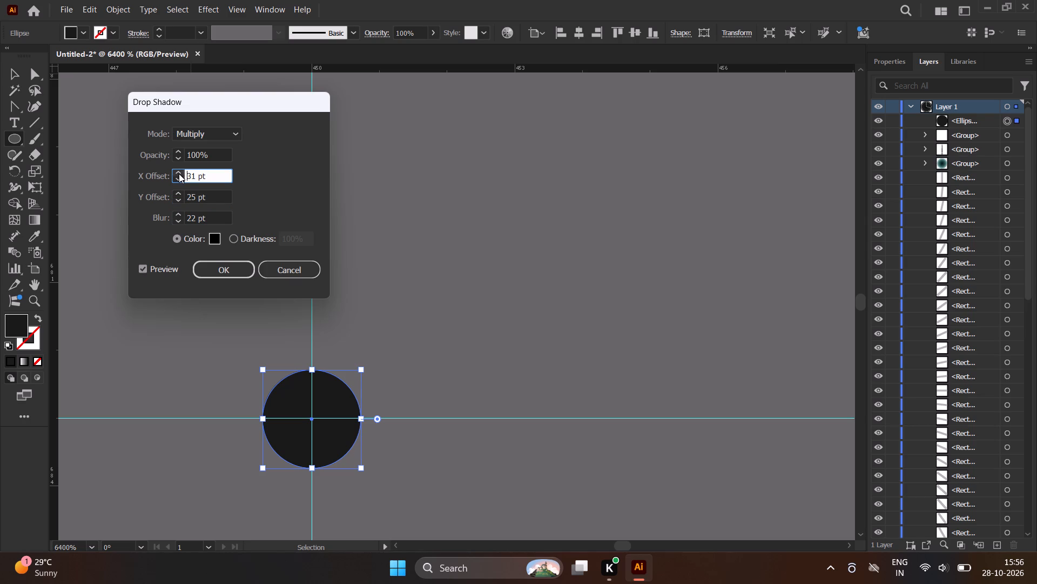
{"action": "left_click", "coordinate": [180, 154]}
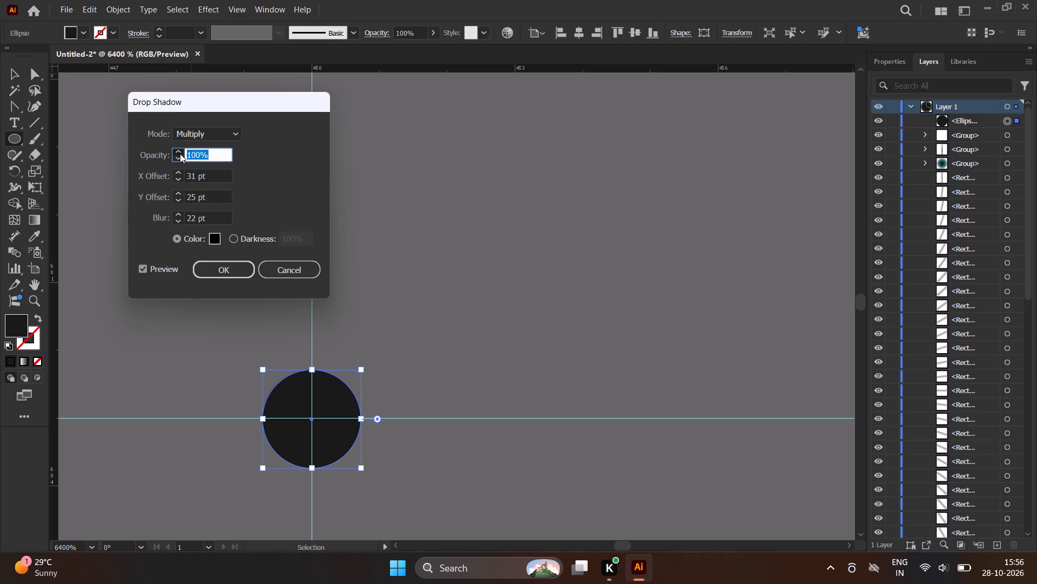
{"action": "left_click", "coordinate": [176, 178]}
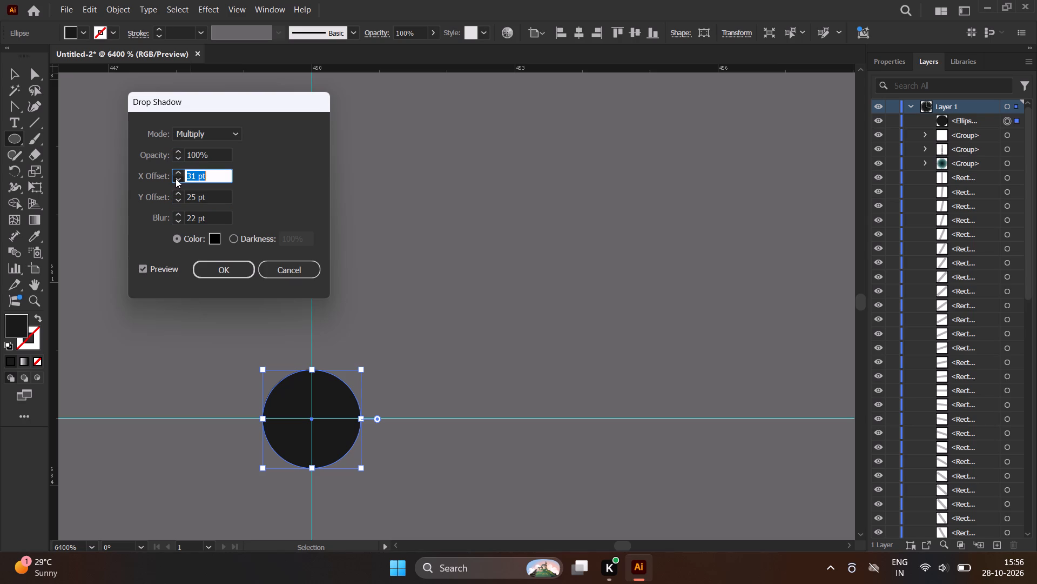
{"action": "left_click", "coordinate": [225, 274]}
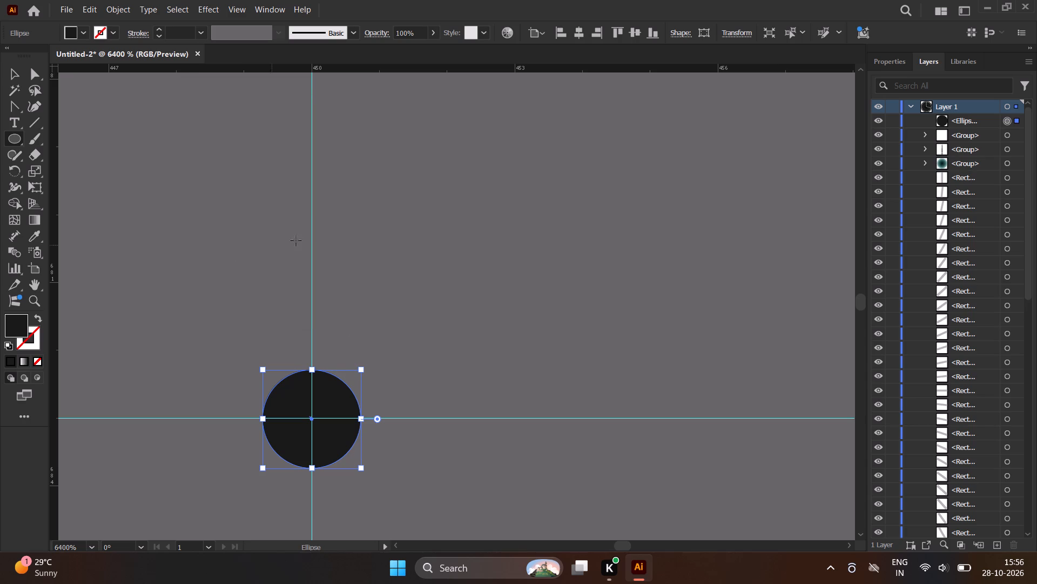
Examine the small centre circle and its shadow against the hands' base blocks and the whole dial, leaving nothing selected.
{"action": "scroll", "coordinate": [254, 310], "scroll_direction": "down", "scroll_amount": 1}
{"action": "scroll", "coordinate": [257, 303], "scroll_direction": "up", "scroll_amount": 1}
{"action": "scroll", "coordinate": [277, 295], "scroll_direction": "down", "scroll_amount": 2}
{"action": "scroll", "coordinate": [337, 283], "scroll_direction": "down", "scroll_amount": 4}
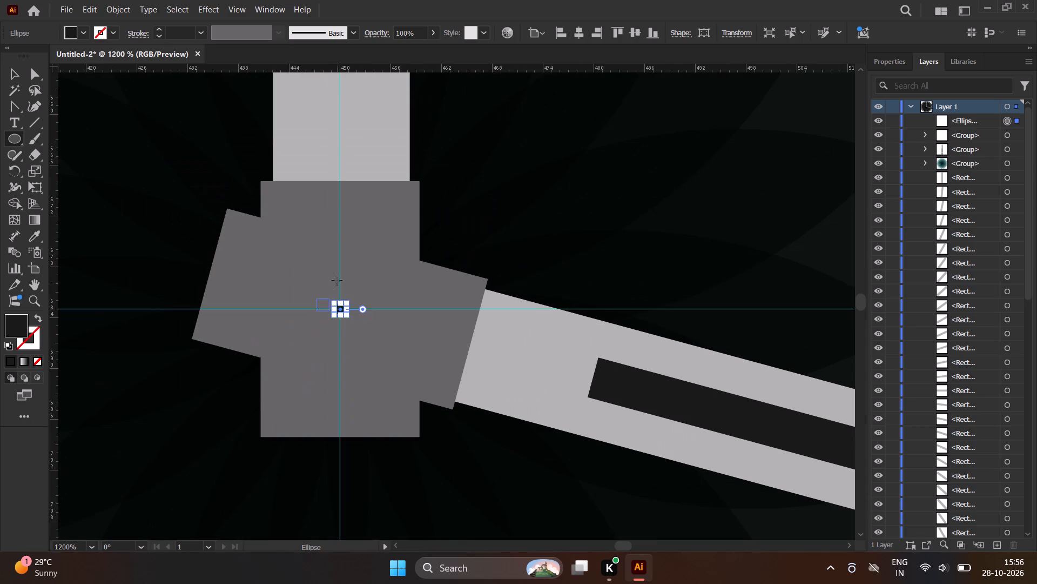
{"action": "key", "text": "v"}
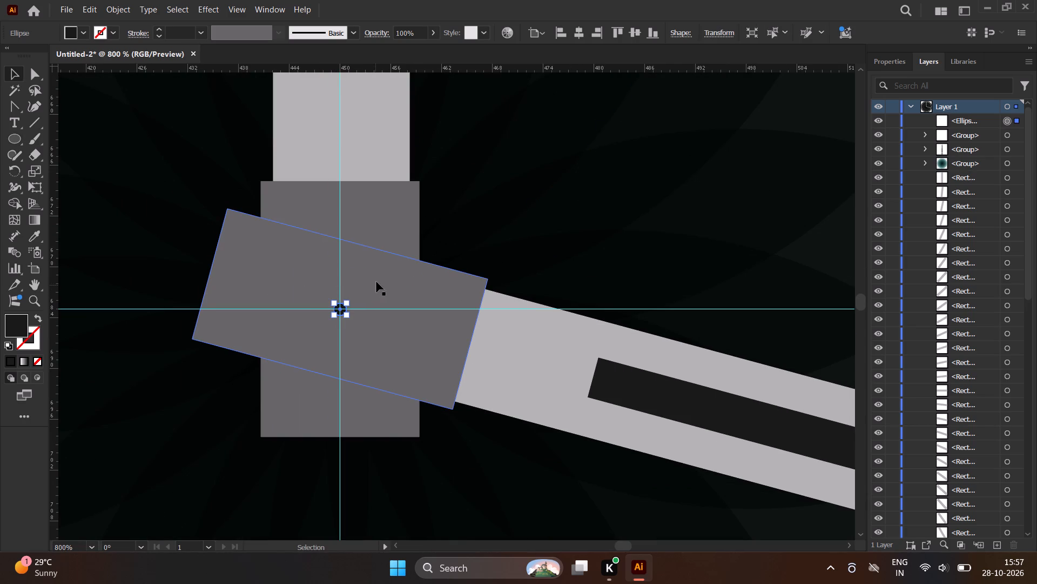
{"action": "left_click", "coordinate": [376, 269]}
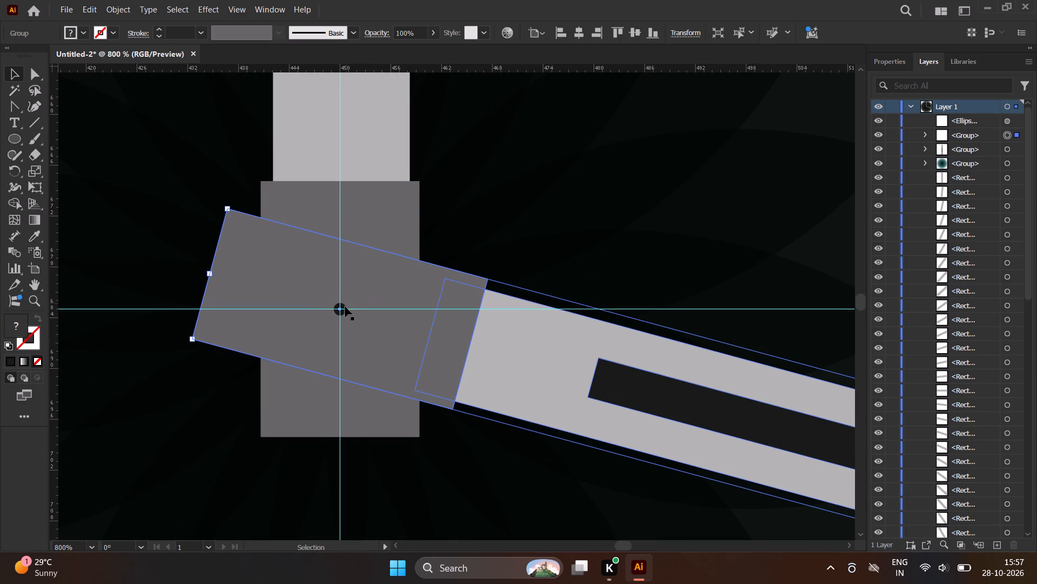
{"action": "scroll", "coordinate": [348, 324], "scroll_direction": "up", "scroll_amount": 2}
{"action": "scroll", "coordinate": [348, 324], "scroll_direction": "down", "scroll_amount": 1}
{"action": "scroll", "coordinate": [349, 318], "scroll_direction": "up", "scroll_amount": 5}
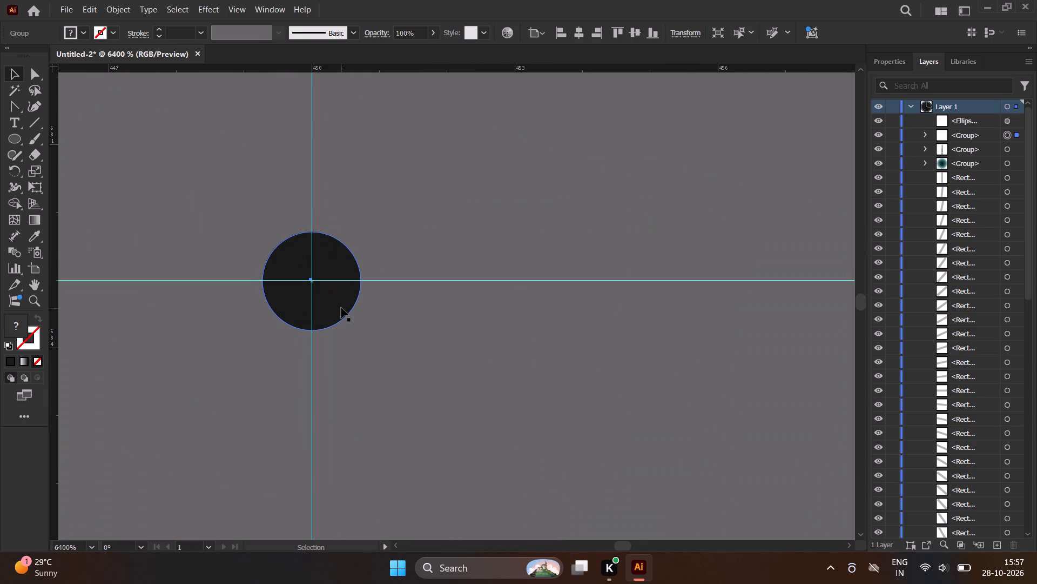
{"action": "scroll", "coordinate": [341, 308], "scroll_direction": "down", "scroll_amount": 8}
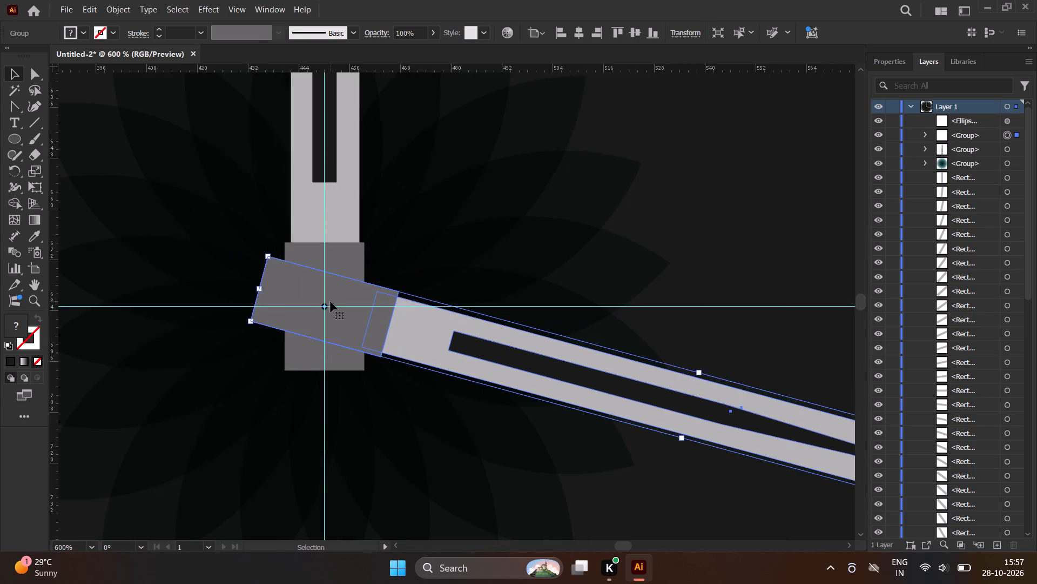
{"action": "scroll", "coordinate": [331, 302], "scroll_direction": "down", "scroll_amount": 2}
{"action": "left_click", "coordinate": [550, 223]}
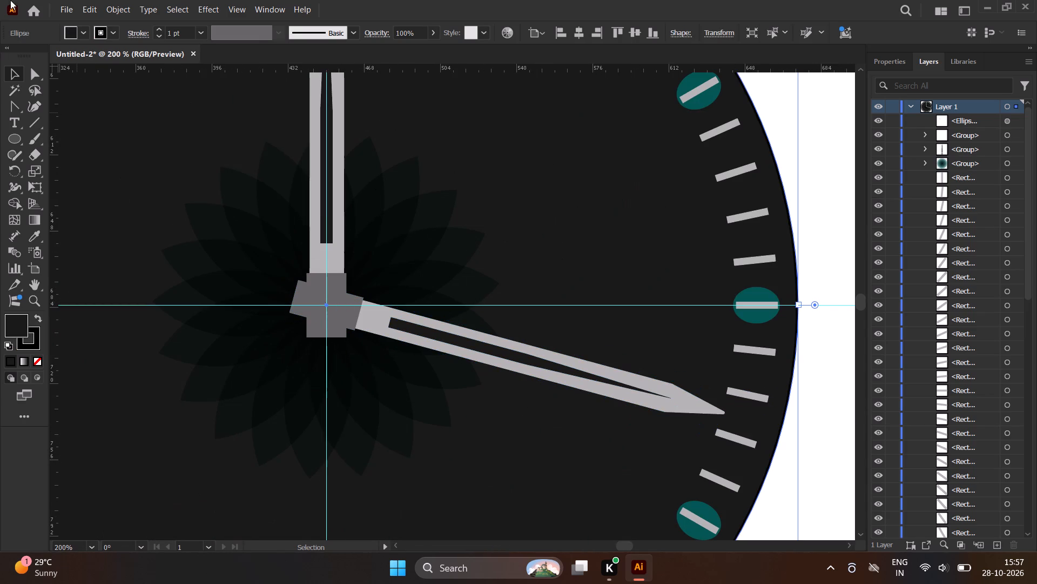
{"action": "scroll", "coordinate": [318, 268], "scroll_direction": "down", "scroll_amount": 3}
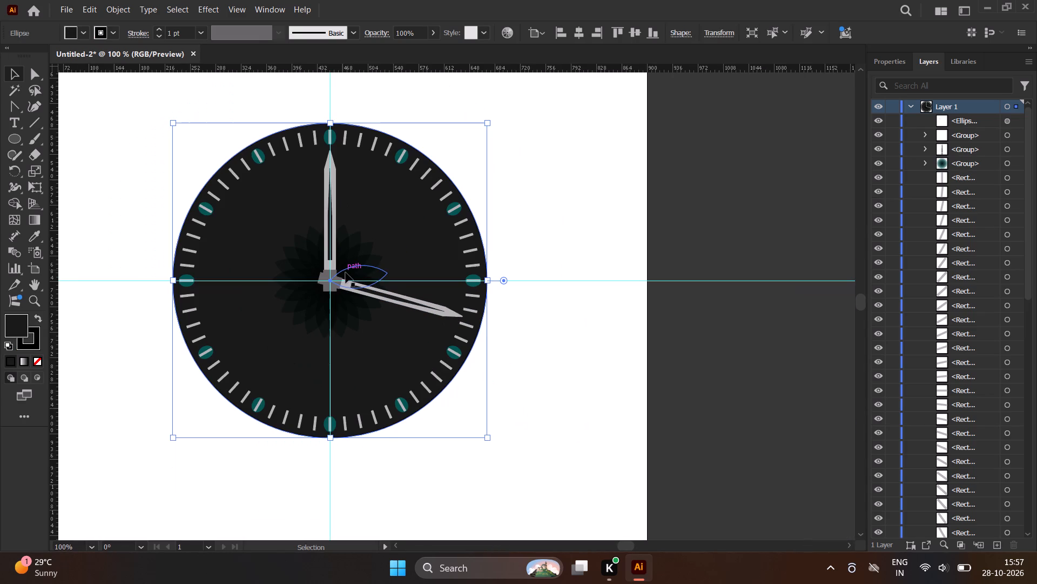
{"action": "left_click", "coordinate": [583, 233]}
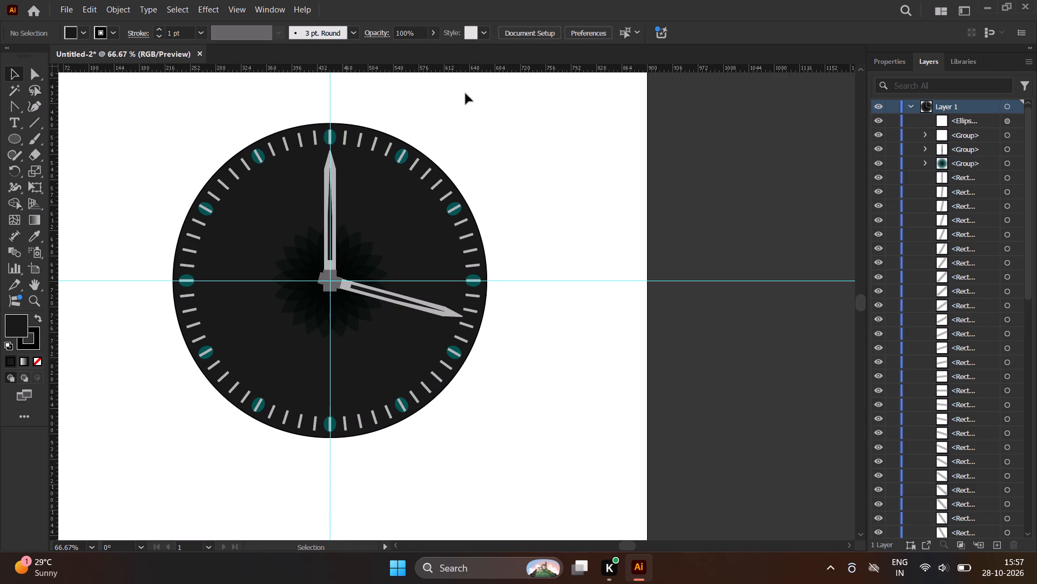
Draw a thin vertical rectangle about 13 pt wide and 285 pt tall on the white area beside the clock's upper-left edge.
{"action": "scroll", "coordinate": [421, 298], "scroll_direction": "down", "scroll_amount": 1}
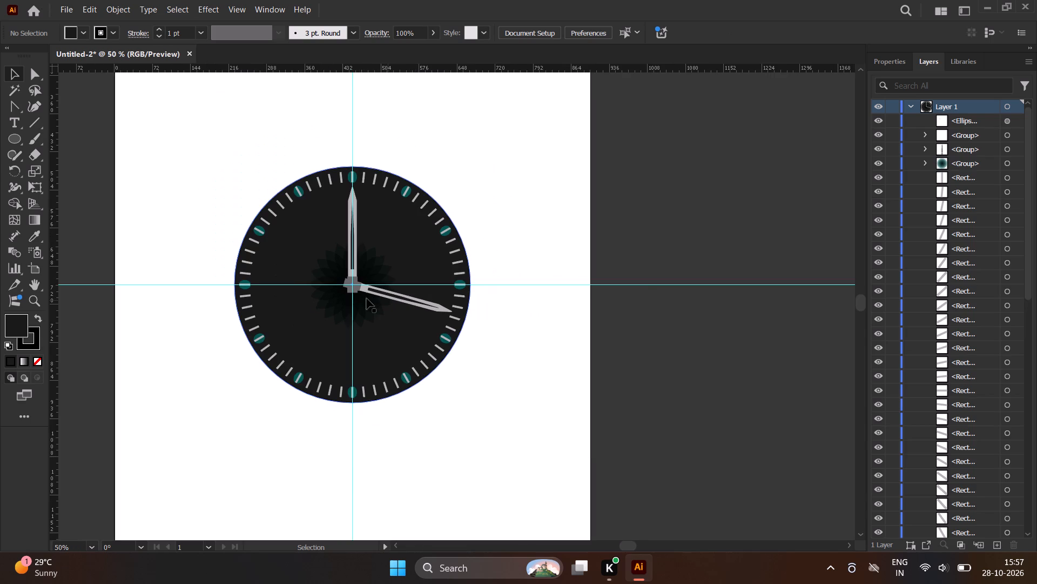
{"action": "scroll", "coordinate": [318, 293], "scroll_direction": "down", "scroll_amount": 1}
{"action": "scroll", "coordinate": [244, 194], "scroll_direction": "up", "scroll_amount": 2}
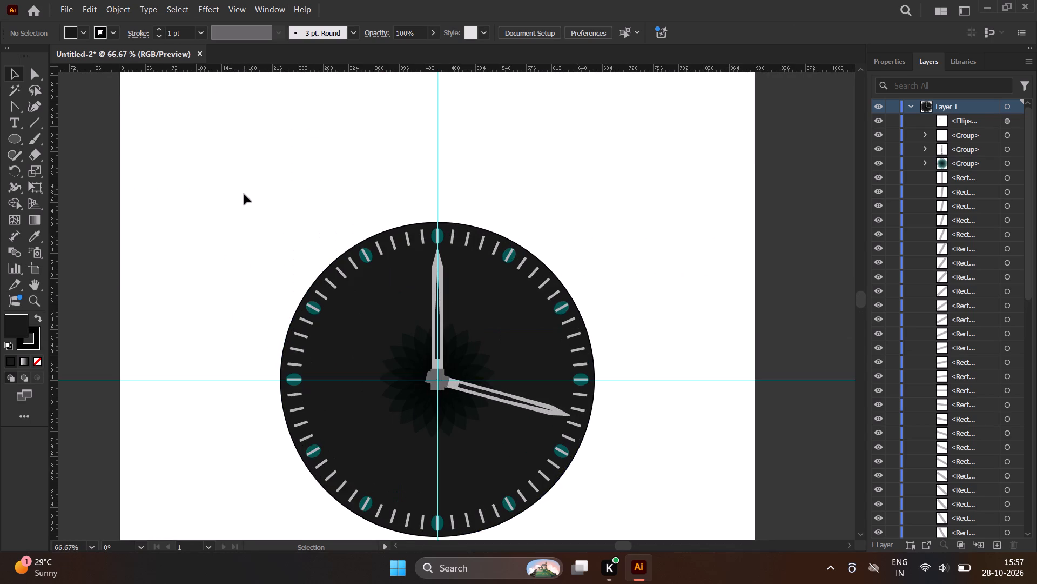
{"action": "scroll", "coordinate": [244, 194], "scroll_direction": "up", "scroll_amount": 1}
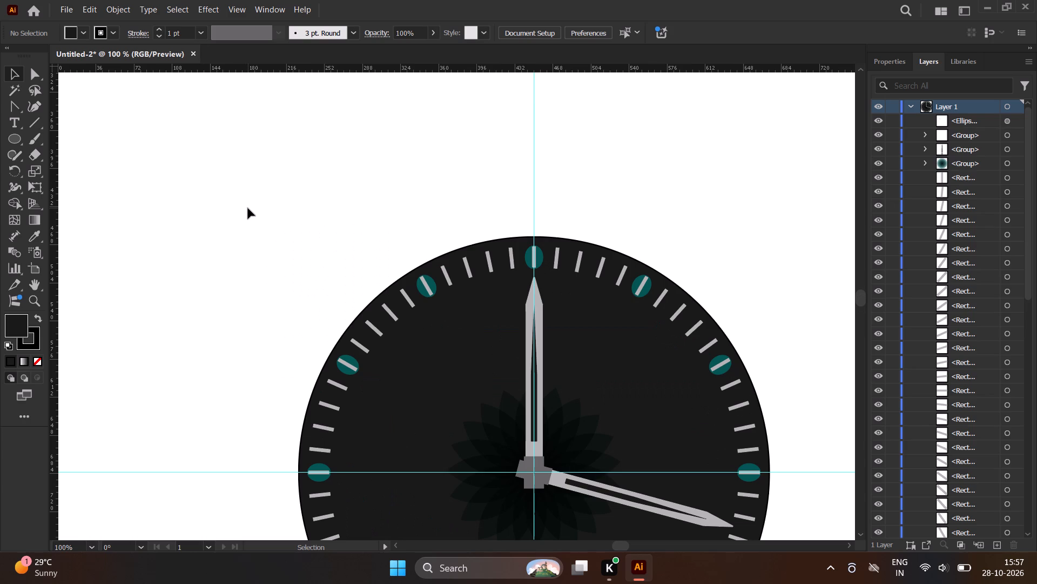
{"action": "right_click", "coordinate": [9, 142]}
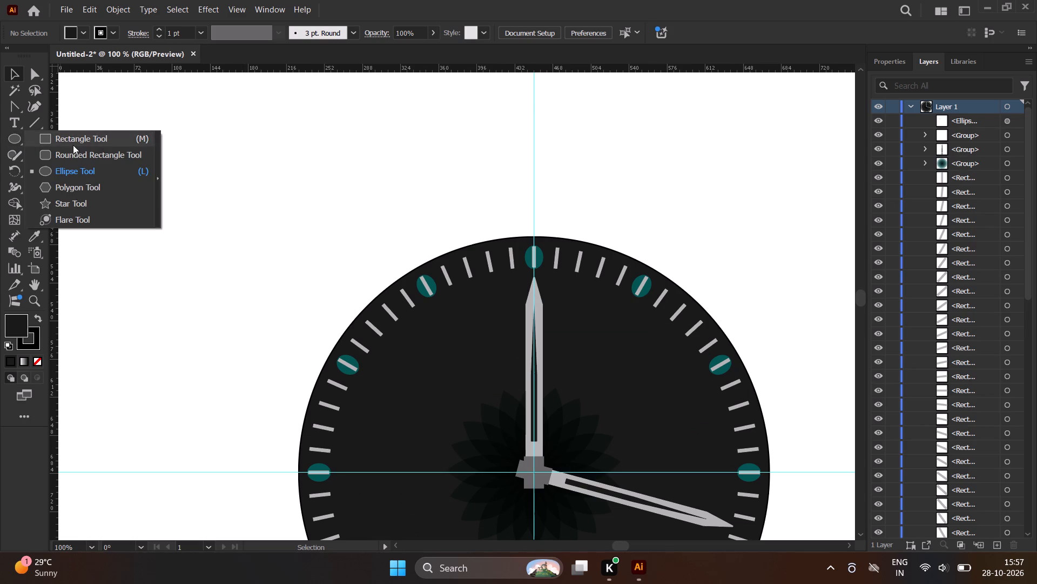
{"action": "left_click", "coordinate": [75, 144]}
{"action": "left_click_drag", "start_coordinate": [182, 118], "coordinate": [204, 349]}
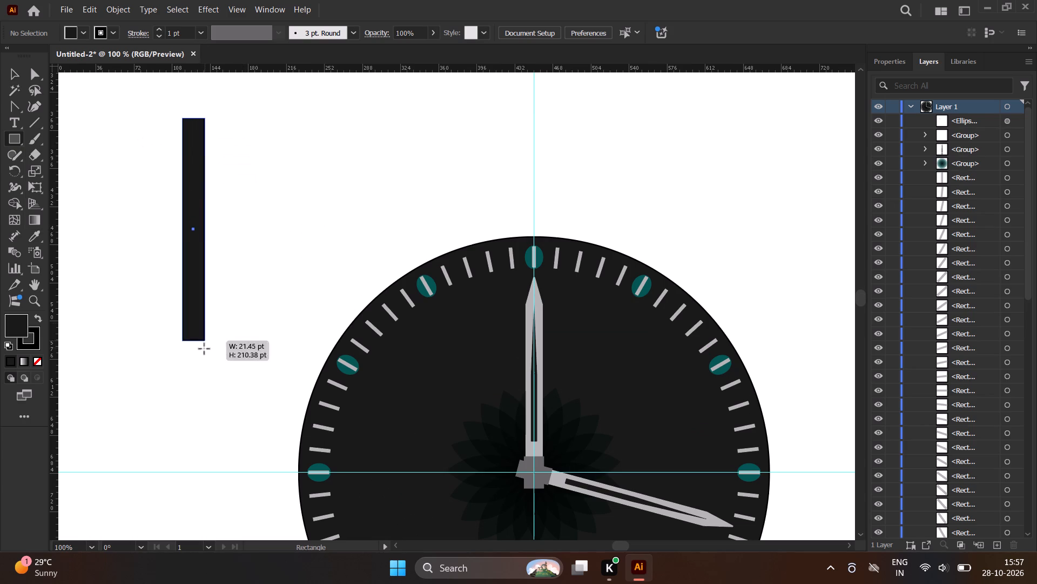
{"action": "left_click_drag", "start_coordinate": [204, 349], "coordinate": [196, 413]}
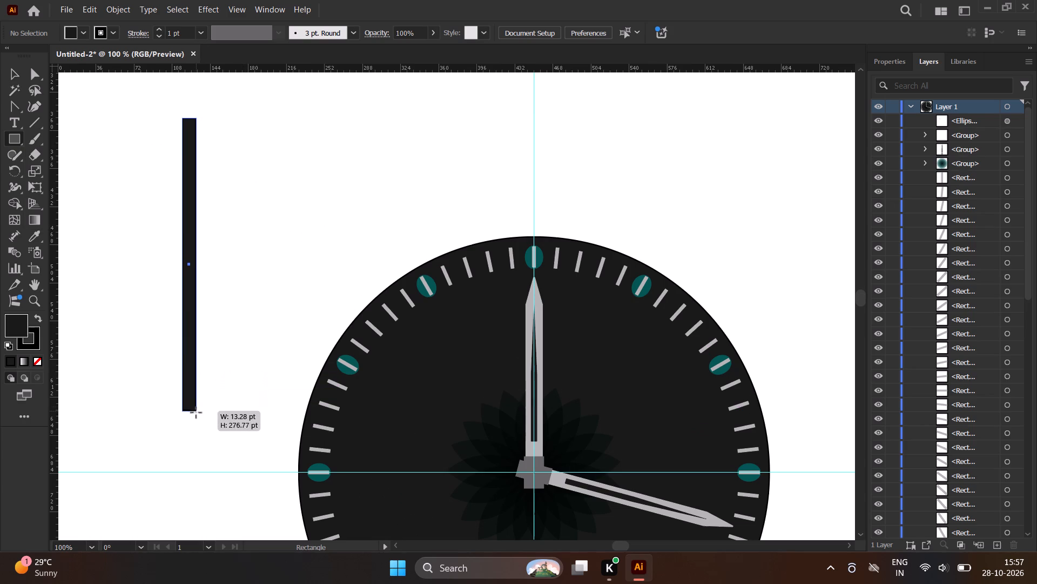
{"action": "left_click_drag", "start_coordinate": [196, 413], "coordinate": [196, 423]}
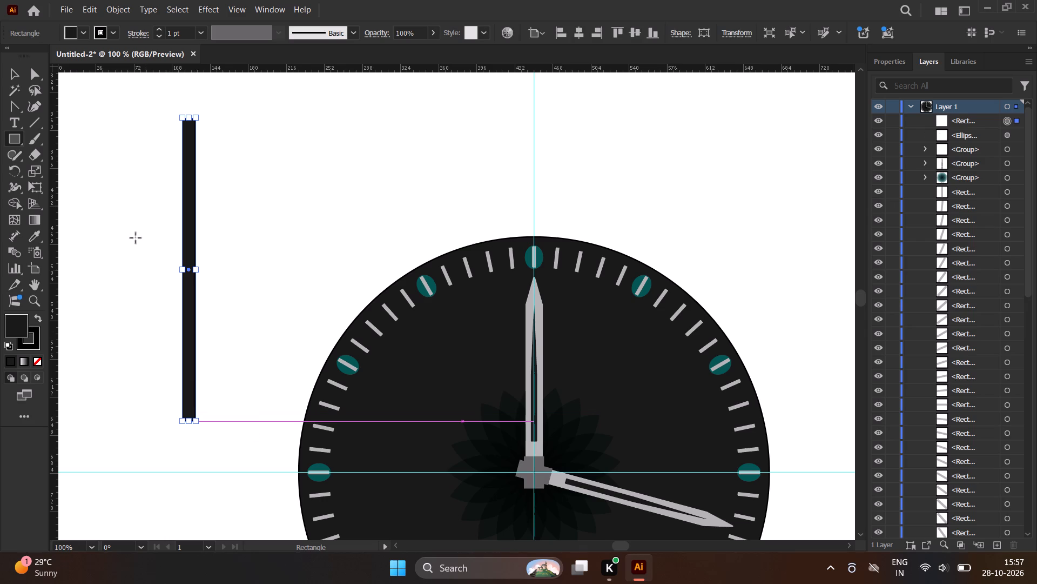
Copy the light-grey, no-stroke appearance of the clock's vertical hand onto the thin dark rectangle with the Eyedropper.
{"action": "left_click", "coordinate": [37, 238]}
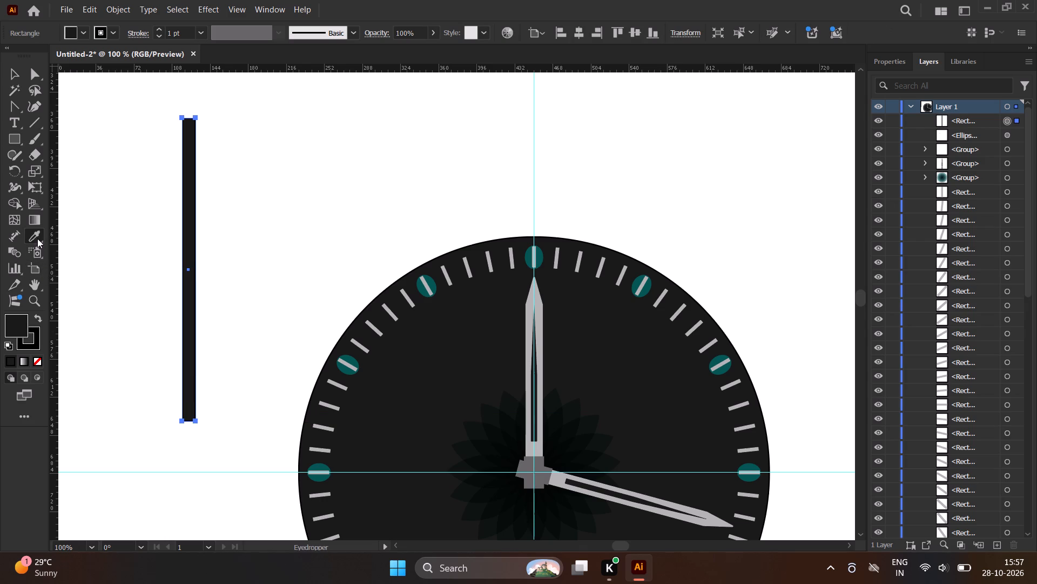
{"action": "left_click", "coordinate": [529, 307]}
Shorten the grey rectangle from its top end to about 221 pt tall.
{"action": "left_click", "coordinate": [17, 70]}
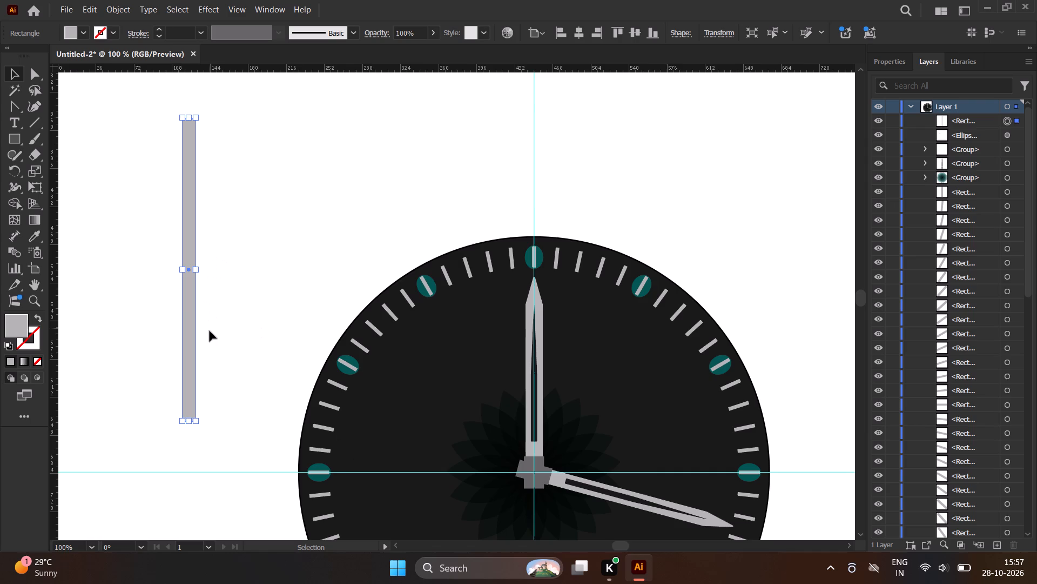
{"action": "scroll", "coordinate": [210, 350], "scroll_direction": "down", "scroll_amount": 1}
{"action": "scroll", "coordinate": [193, 200], "scroll_direction": "up", "scroll_amount": 5}
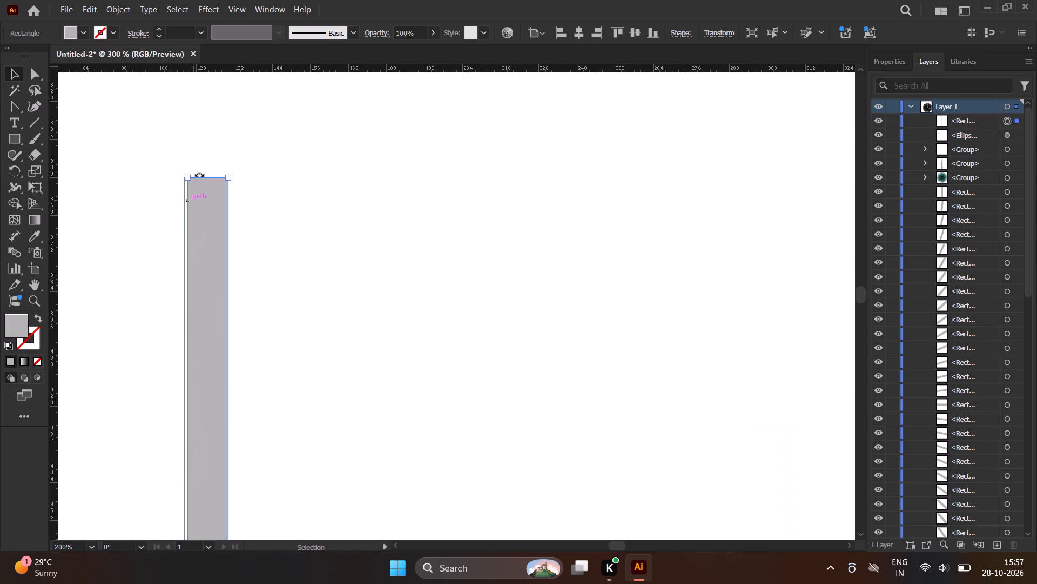
{"action": "left_click_drag", "start_coordinate": [207, 177], "coordinate": [214, 386]}
{"action": "scroll", "coordinate": [212, 243], "scroll_direction": "down", "scroll_amount": 2}
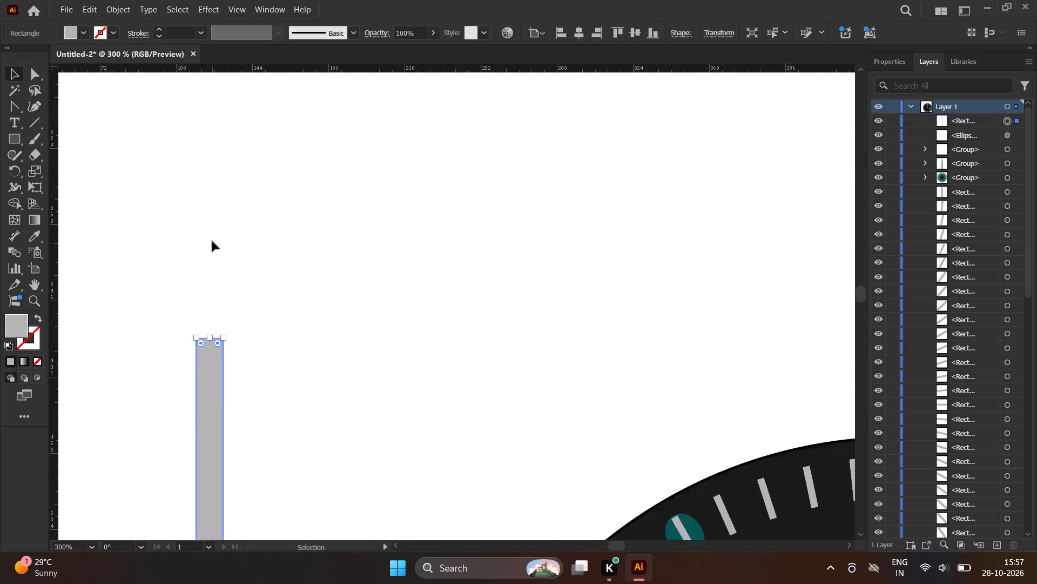
{"action": "scroll", "coordinate": [212, 241], "scroll_direction": "down", "scroll_amount": 2}
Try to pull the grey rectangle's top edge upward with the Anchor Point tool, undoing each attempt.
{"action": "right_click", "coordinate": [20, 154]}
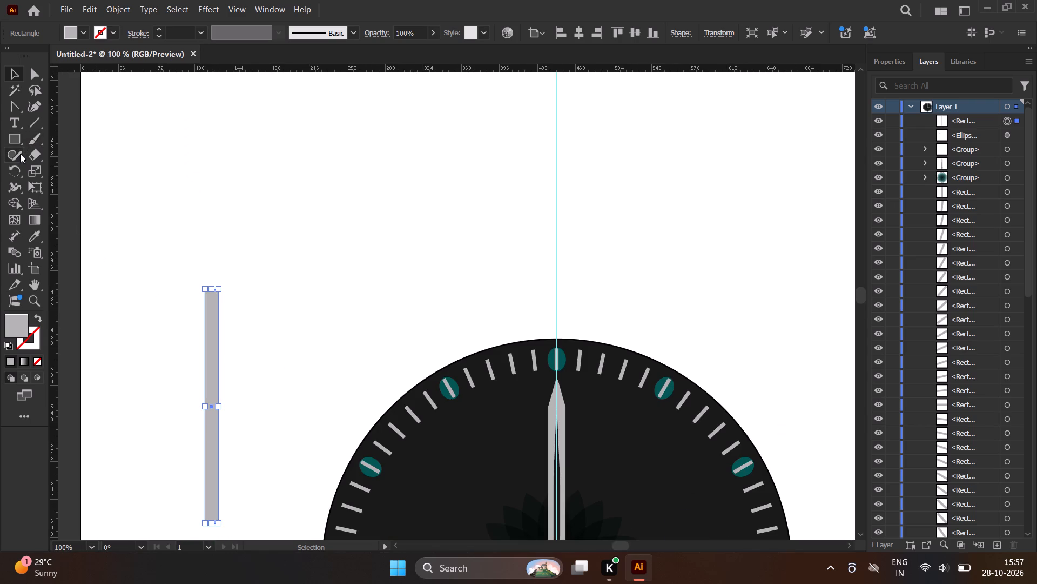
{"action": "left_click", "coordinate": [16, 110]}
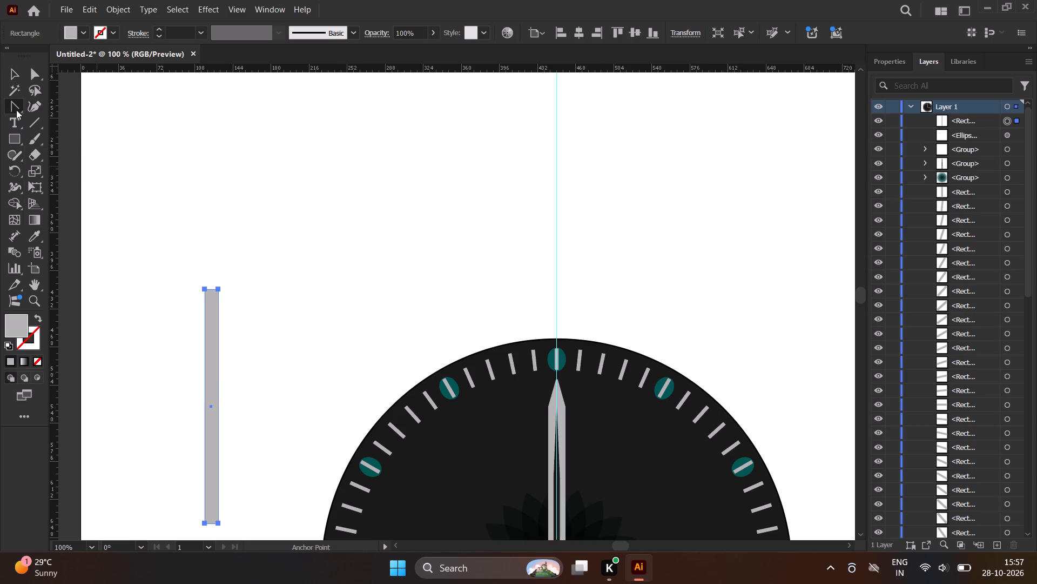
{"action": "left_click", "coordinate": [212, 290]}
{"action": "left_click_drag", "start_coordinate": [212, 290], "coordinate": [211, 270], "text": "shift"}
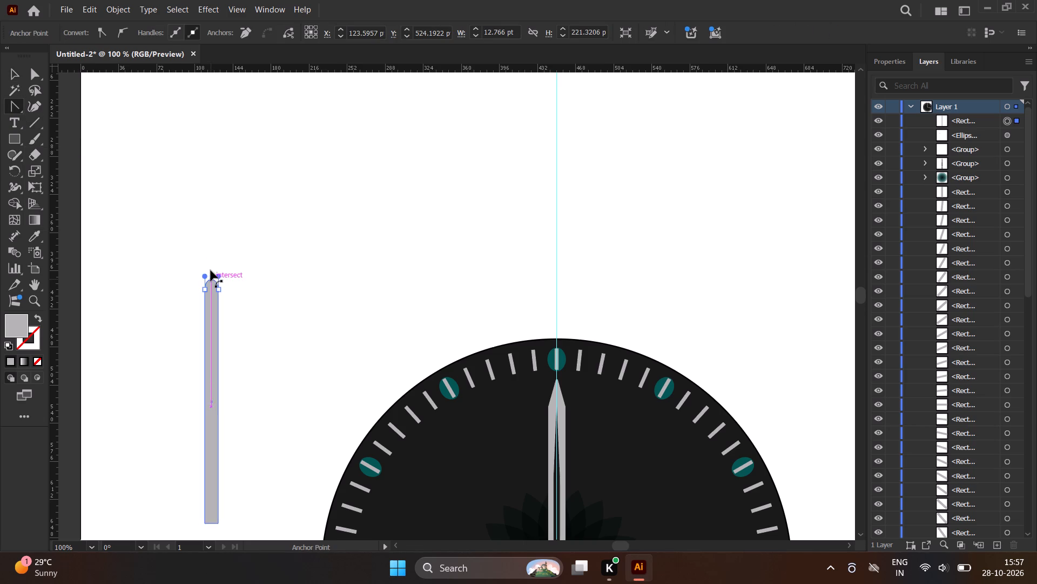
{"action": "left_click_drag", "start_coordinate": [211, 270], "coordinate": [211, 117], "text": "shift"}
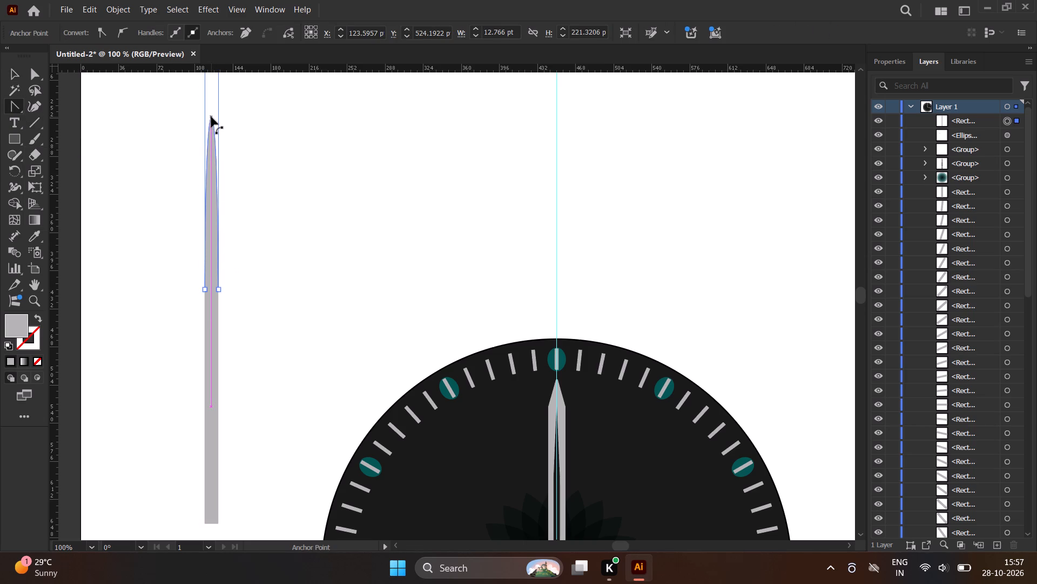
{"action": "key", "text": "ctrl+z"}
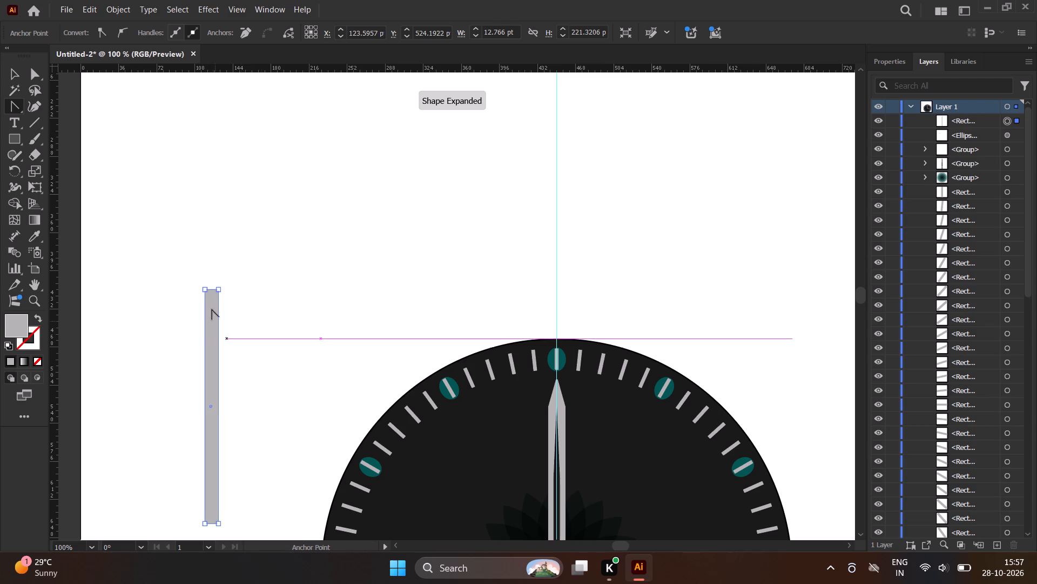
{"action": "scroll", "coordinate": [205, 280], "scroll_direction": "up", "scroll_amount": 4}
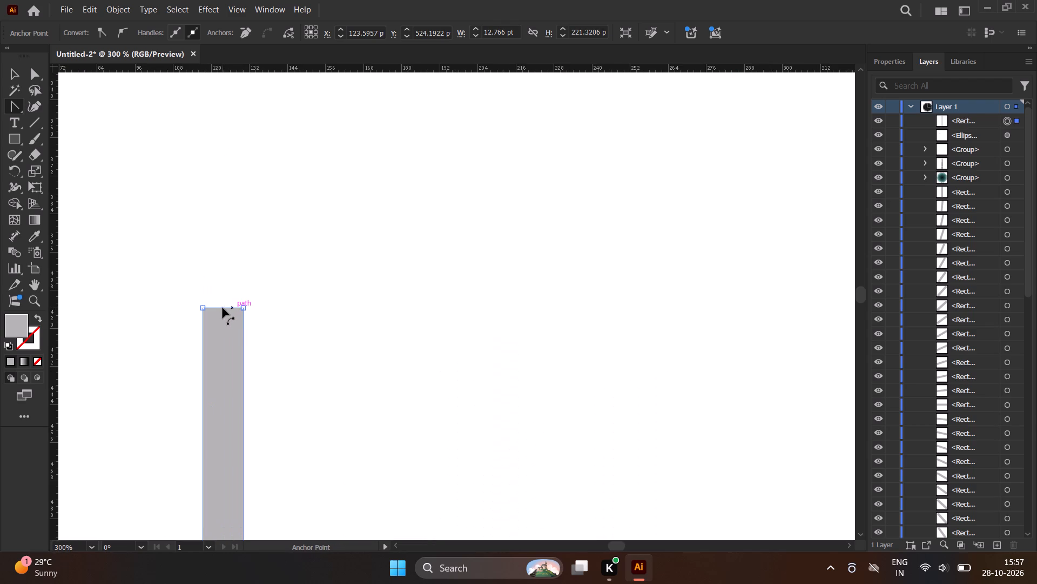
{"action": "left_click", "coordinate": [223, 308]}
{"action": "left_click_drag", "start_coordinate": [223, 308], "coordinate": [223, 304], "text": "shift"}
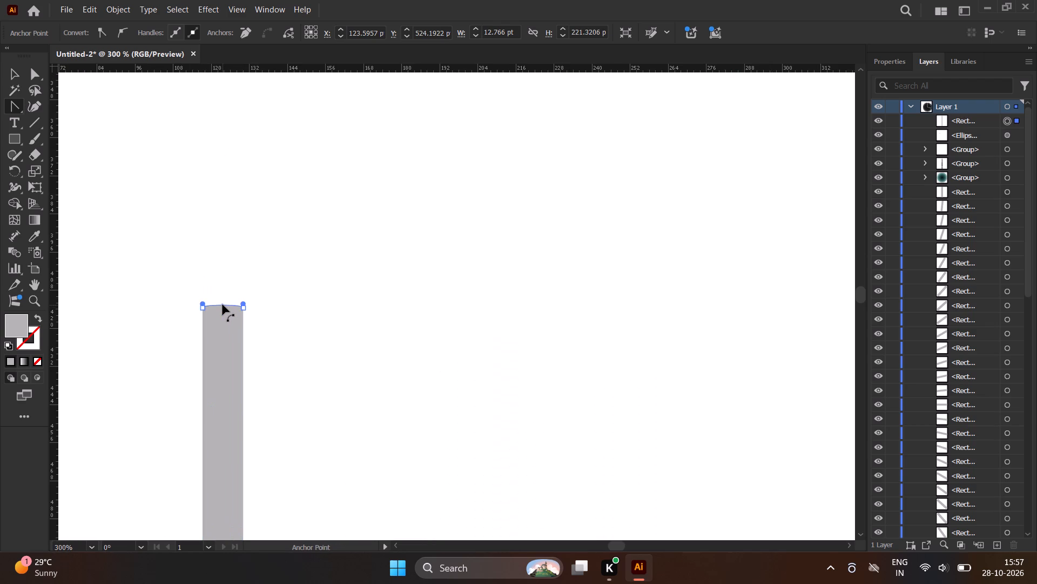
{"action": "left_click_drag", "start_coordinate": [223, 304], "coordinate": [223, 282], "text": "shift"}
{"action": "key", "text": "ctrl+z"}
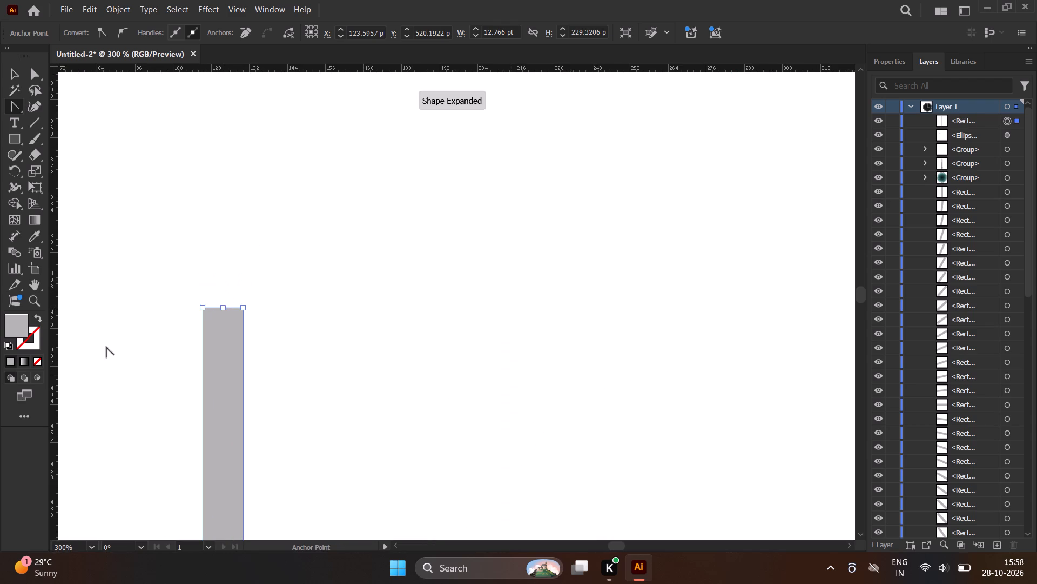
Add an anchor point at the middle of the rectangle's top edge and pull it up about 52 pt into a pointed tip.
{"action": "scroll", "coordinate": [14, 102], "scroll_direction": "up", "scroll_amount": 1}
{"action": "right_click", "coordinate": [14, 102]}
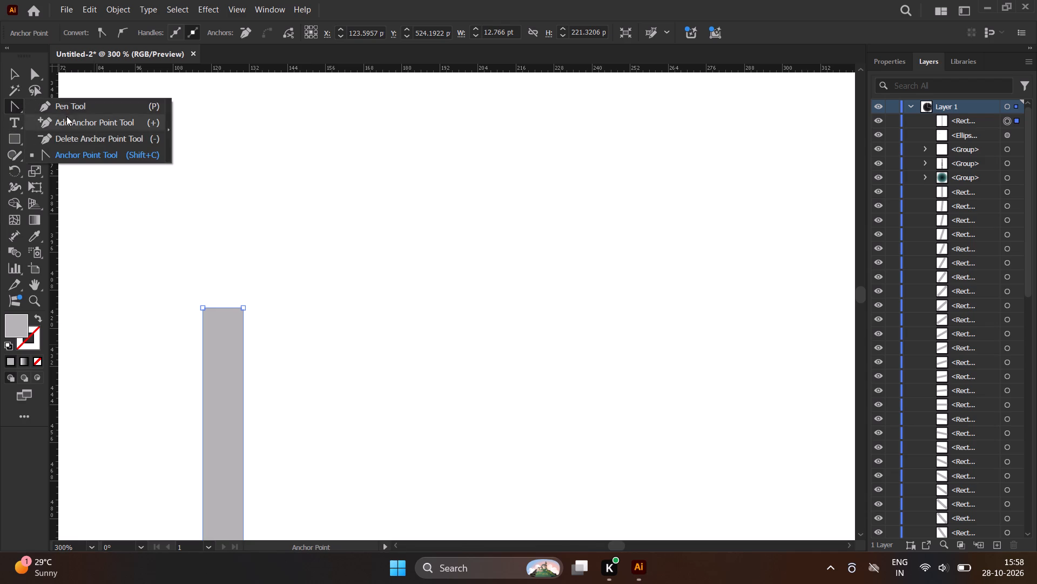
{"action": "left_click", "coordinate": [68, 117]}
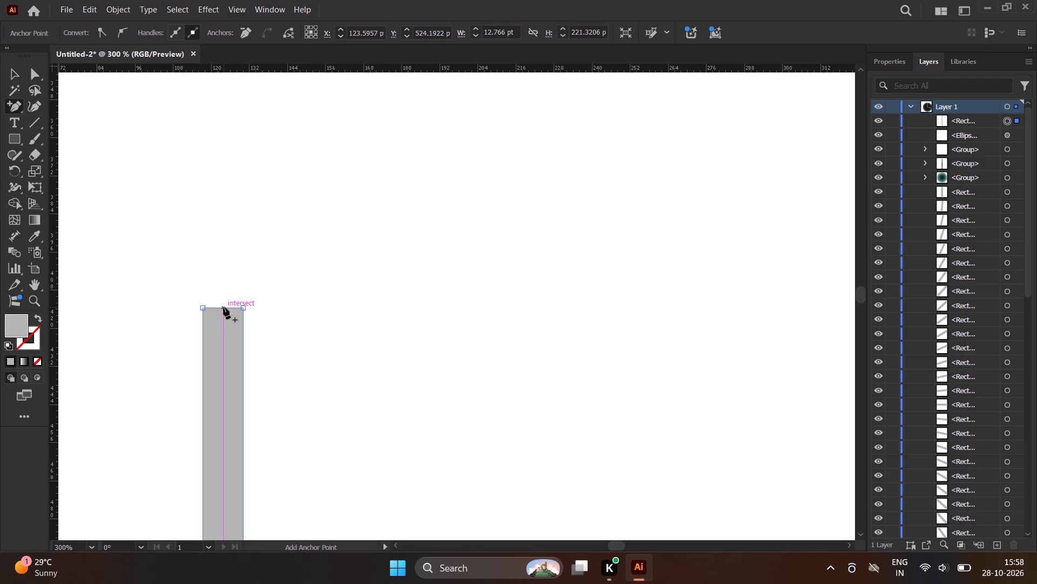
{"action": "left_click", "coordinate": [224, 307]}
{"action": "right_click", "coordinate": [9, 105]}
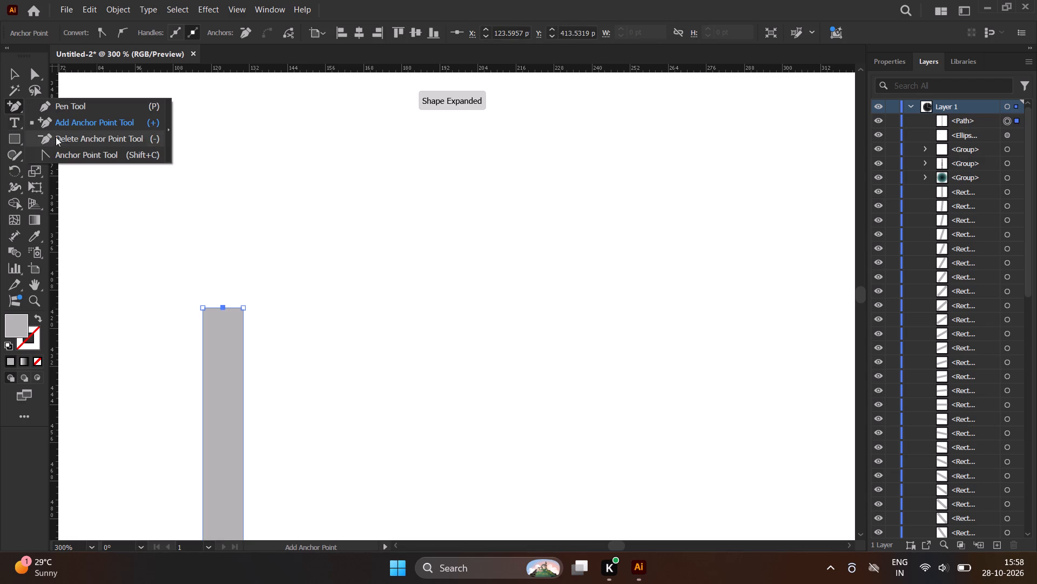
{"action": "left_click", "coordinate": [72, 152]}
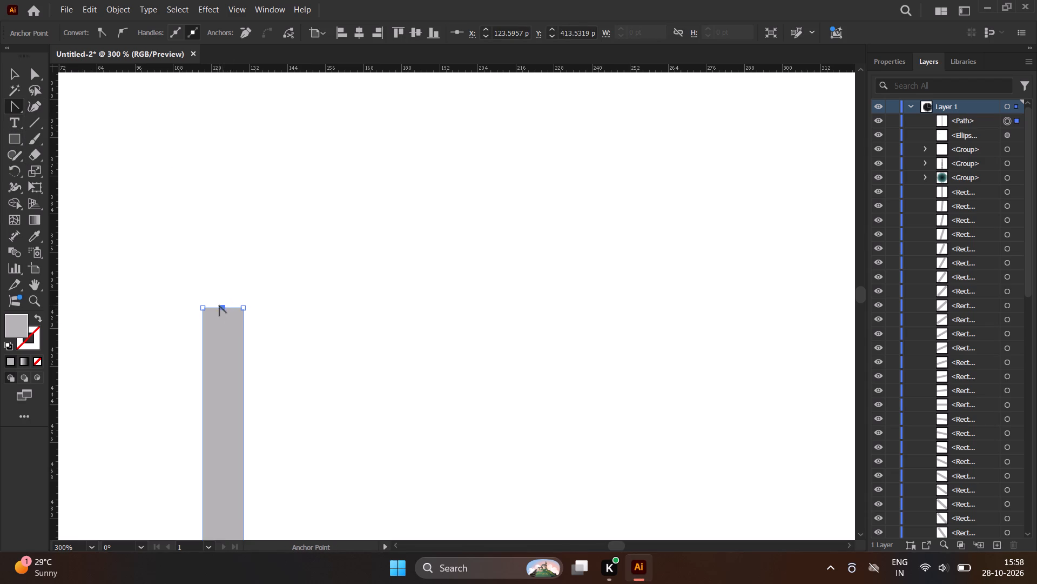
{"action": "left_click_drag", "start_coordinate": [225, 306], "coordinate": [224, 282], "text": "shift"}
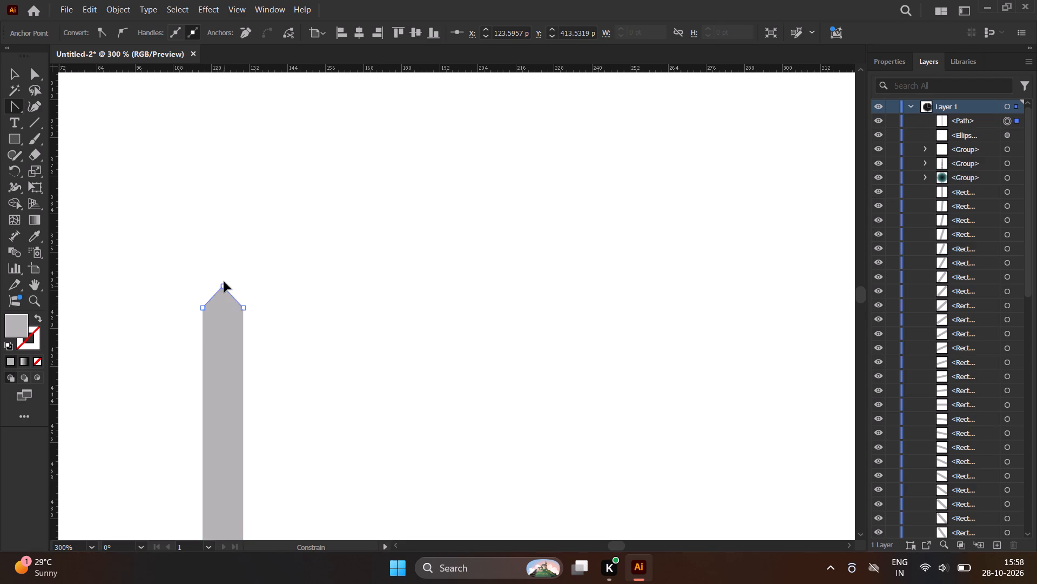
{"action": "left_click_drag", "start_coordinate": [224, 282], "coordinate": [220, 142], "text": "shift"}
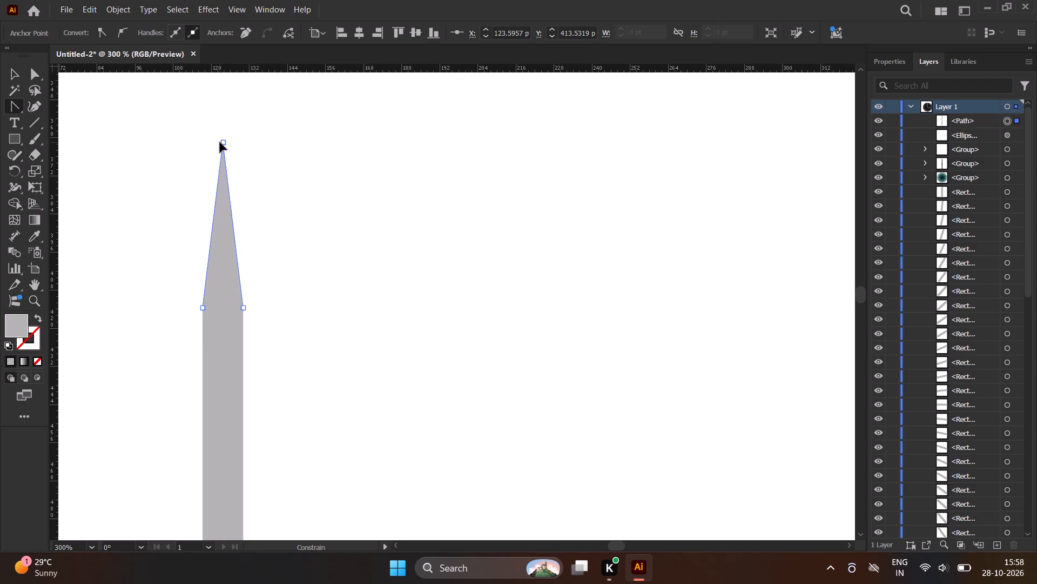
Stretch the tip anchor further up to a Y position of about 227 pt, forming a long taper.
{"action": "scroll", "coordinate": [228, 176], "scroll_direction": "down", "scroll_amount": 3}
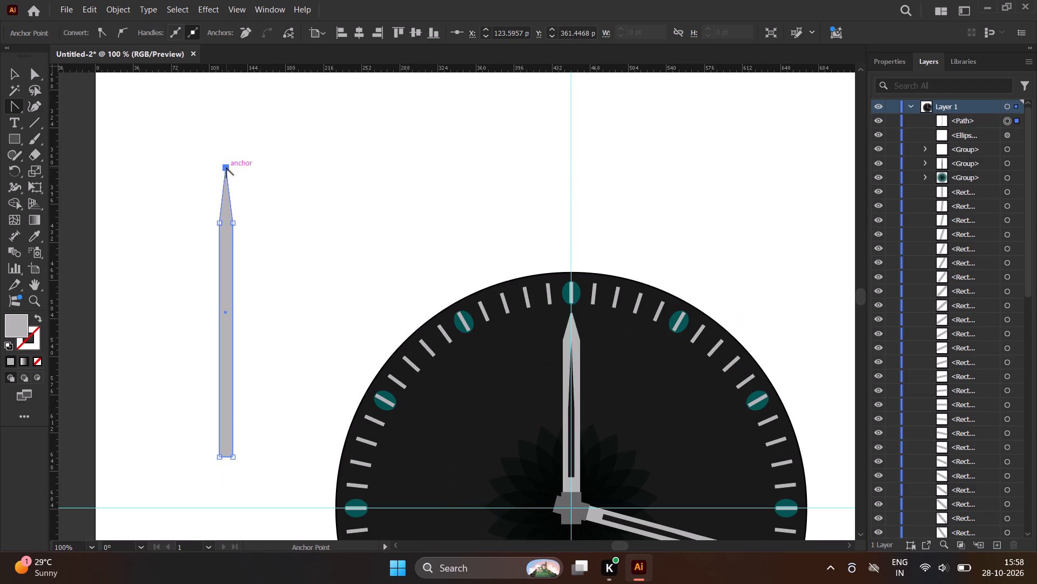
{"action": "left_click_drag", "start_coordinate": [226, 168], "coordinate": [226, 90], "text": "shift"}
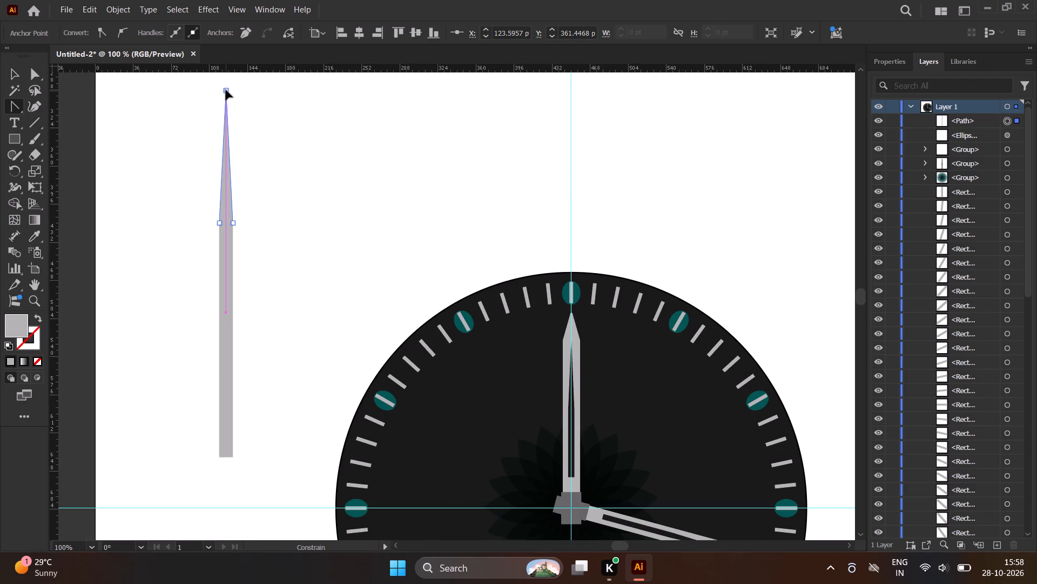
{"action": "left_click_drag", "start_coordinate": [226, 90], "coordinate": [221, 324], "text": "shift"}
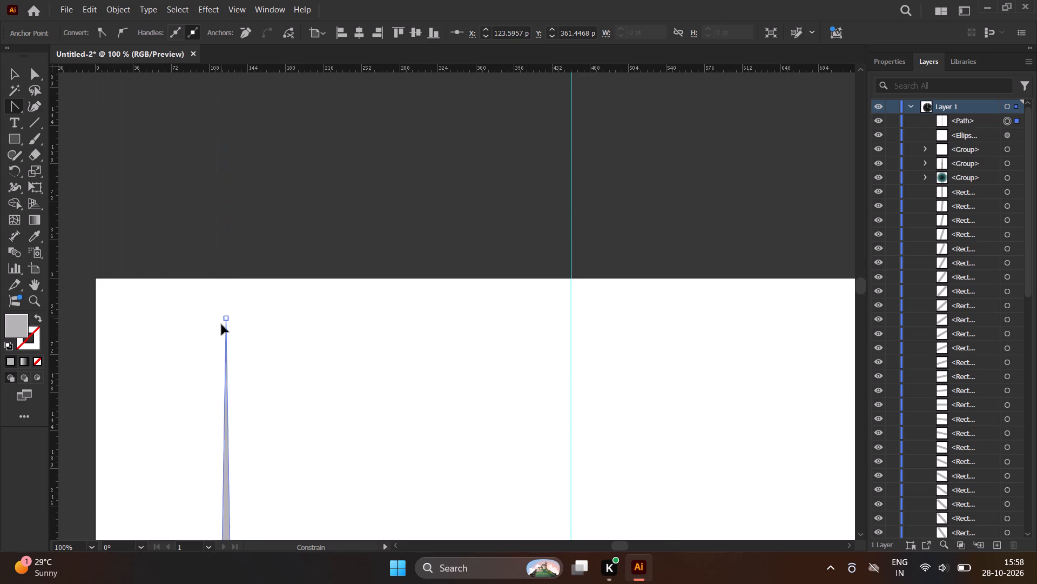
{"action": "left_click_drag", "start_coordinate": [221, 324], "coordinate": [232, 518], "text": "shift"}
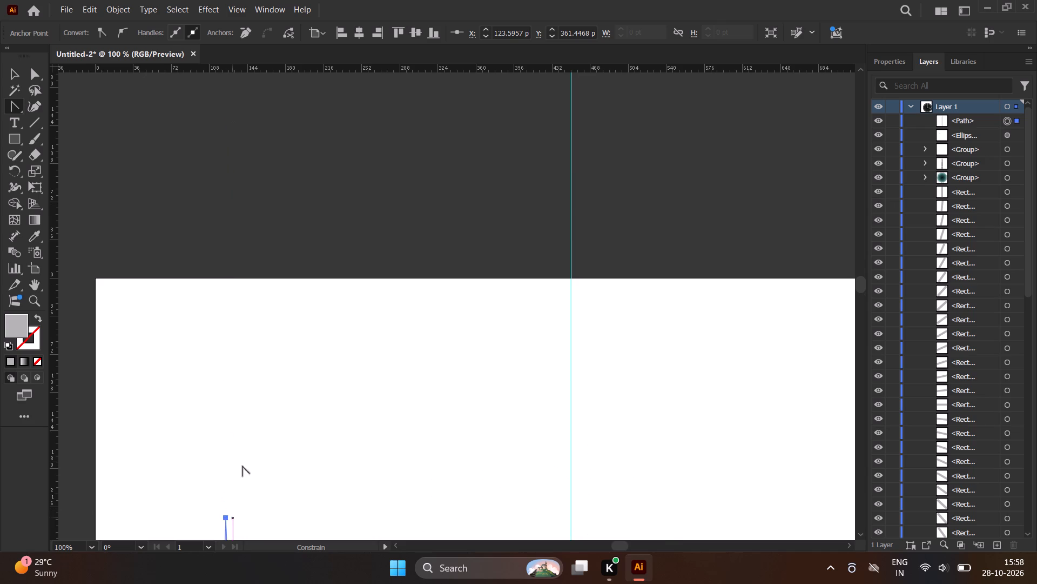
{"action": "scroll", "coordinate": [246, 388], "scroll_direction": "down", "scroll_amount": 5}
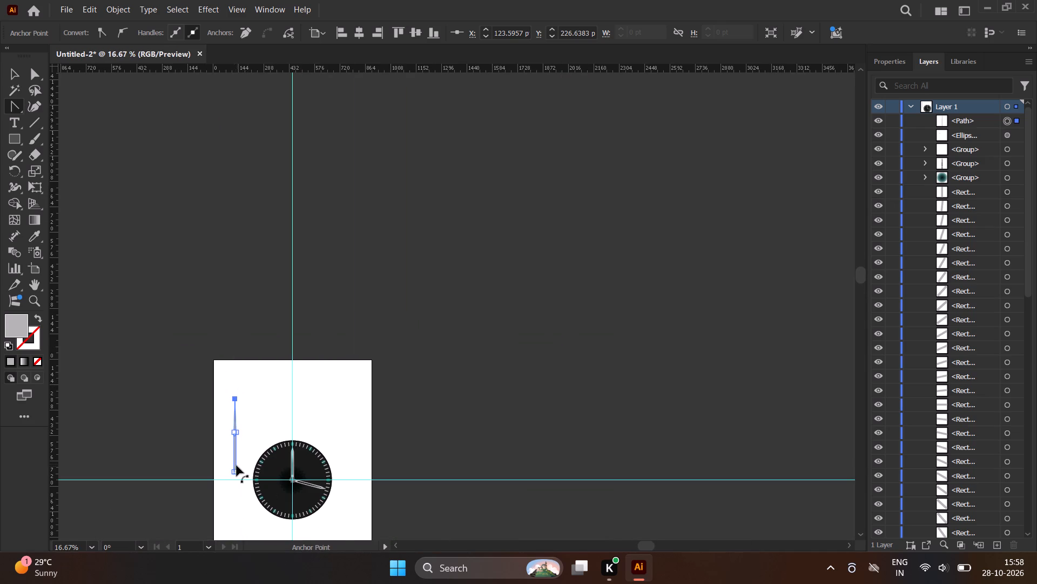
{"action": "scroll", "coordinate": [232, 473], "scroll_direction": "up", "scroll_amount": 4}
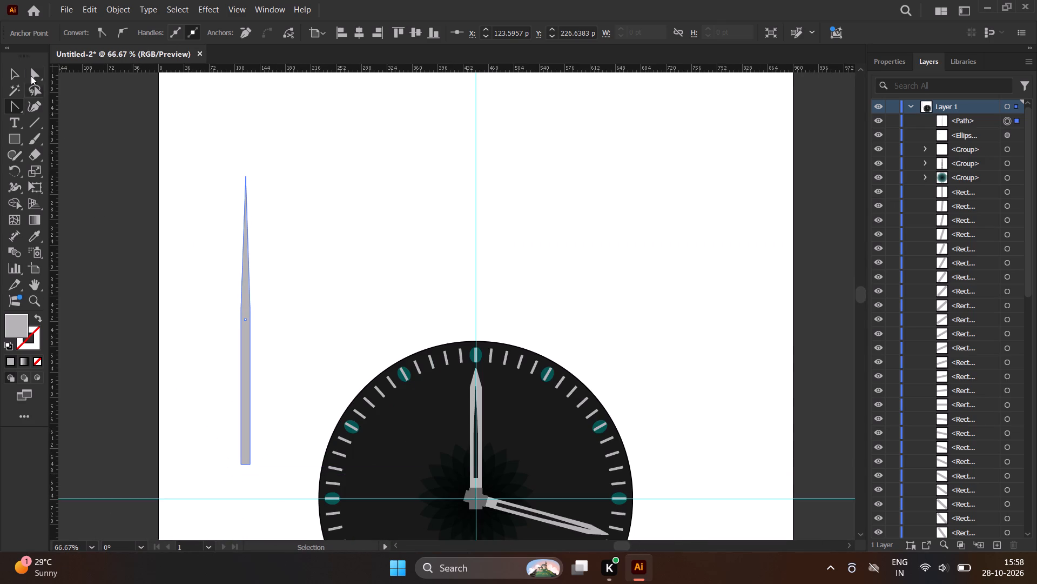
Move the whole pointed hand slightly up and to the right within the white area beside the clock.
{"action": "left_click", "coordinate": [10, 68]}
{"action": "left_click", "coordinate": [377, 226]}
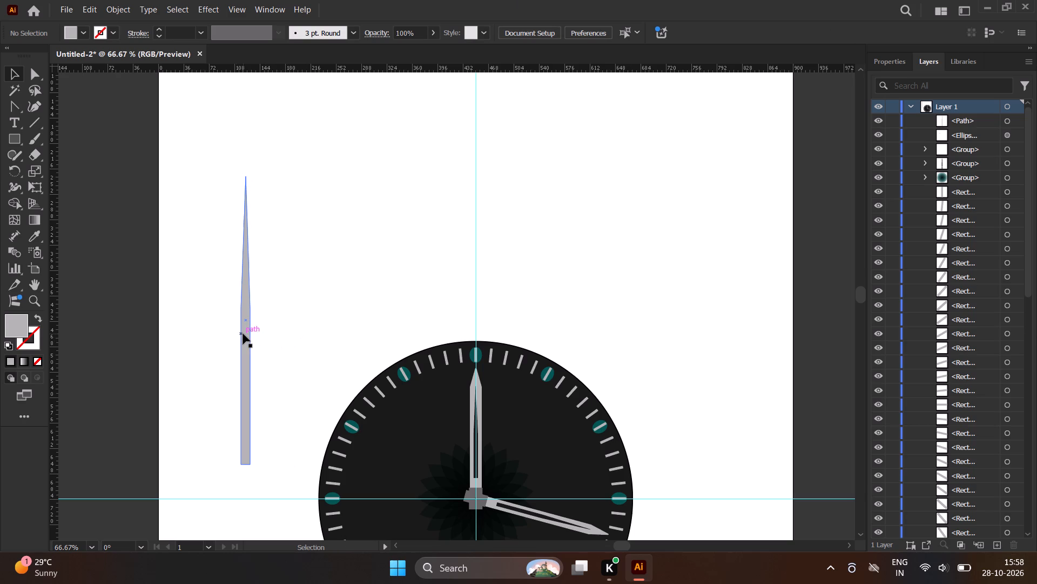
{"action": "left_click_drag", "start_coordinate": [246, 335], "coordinate": [319, 358]}
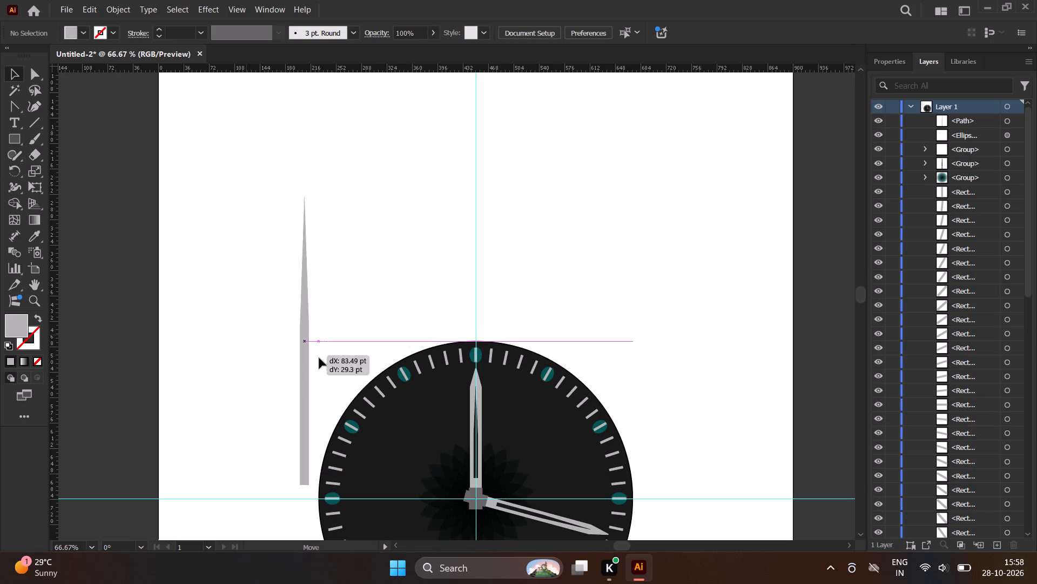
{"action": "left_click_drag", "start_coordinate": [319, 358], "coordinate": [288, 302]}
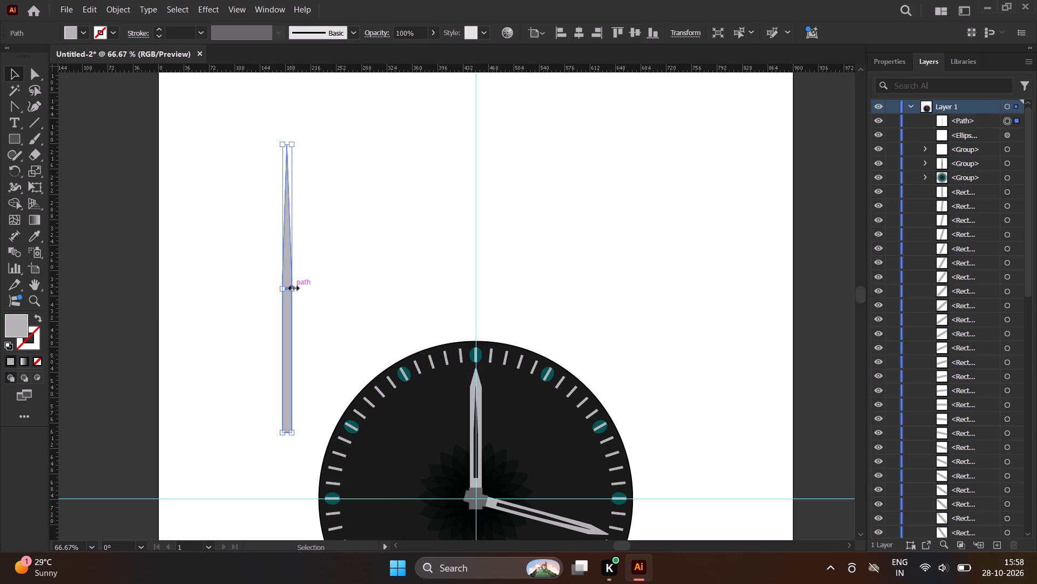
Scale the pointed hand down from its tip to about 325 pt tall, keeping its width at about 13 pt.
{"action": "left_click", "coordinate": [292, 287]}
{"action": "left_click_drag", "start_coordinate": [286, 143], "coordinate": [288, 201]}
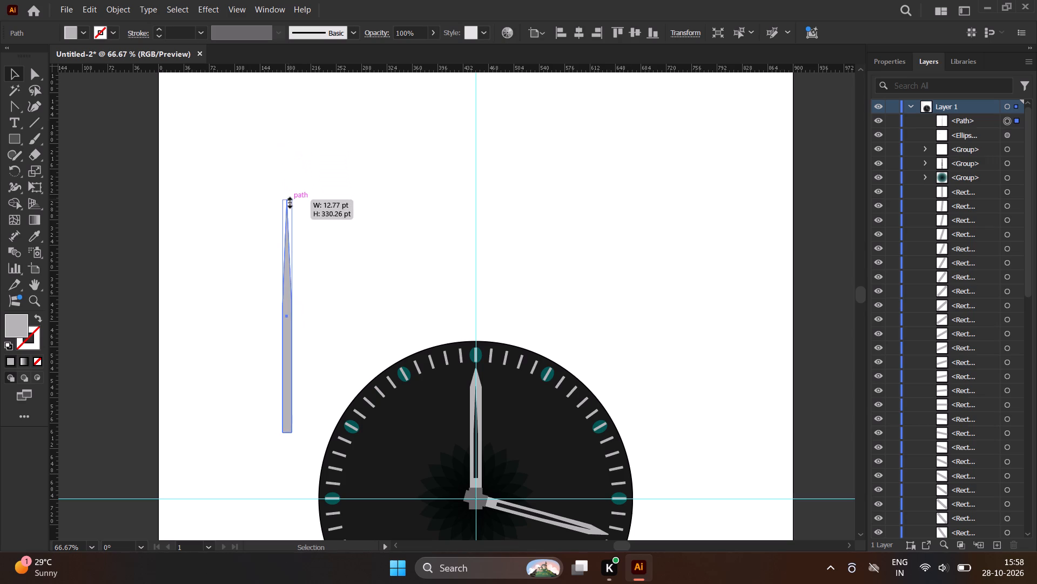
{"action": "left_click_drag", "start_coordinate": [288, 201], "coordinate": [288, 204]}
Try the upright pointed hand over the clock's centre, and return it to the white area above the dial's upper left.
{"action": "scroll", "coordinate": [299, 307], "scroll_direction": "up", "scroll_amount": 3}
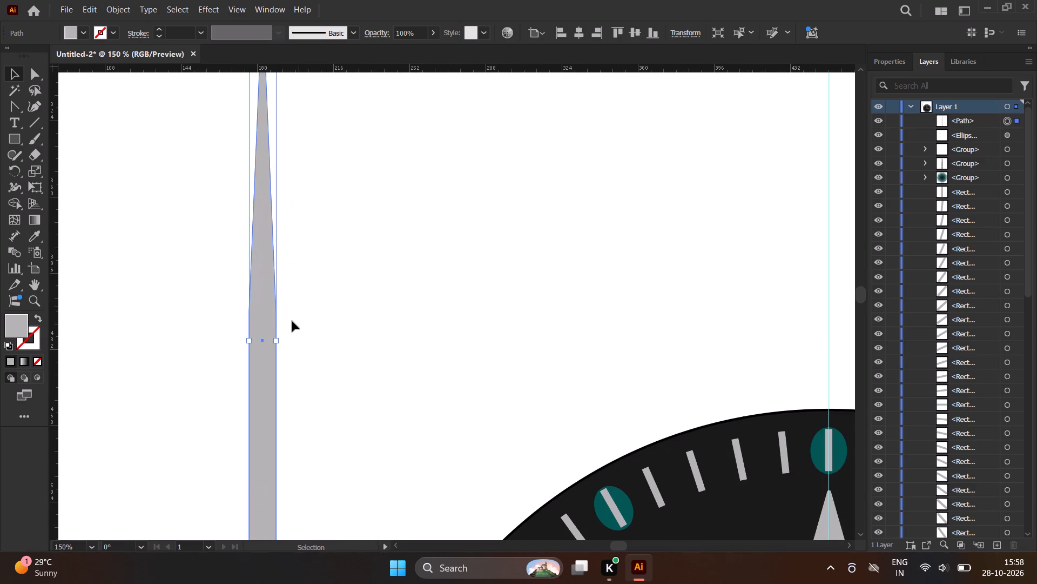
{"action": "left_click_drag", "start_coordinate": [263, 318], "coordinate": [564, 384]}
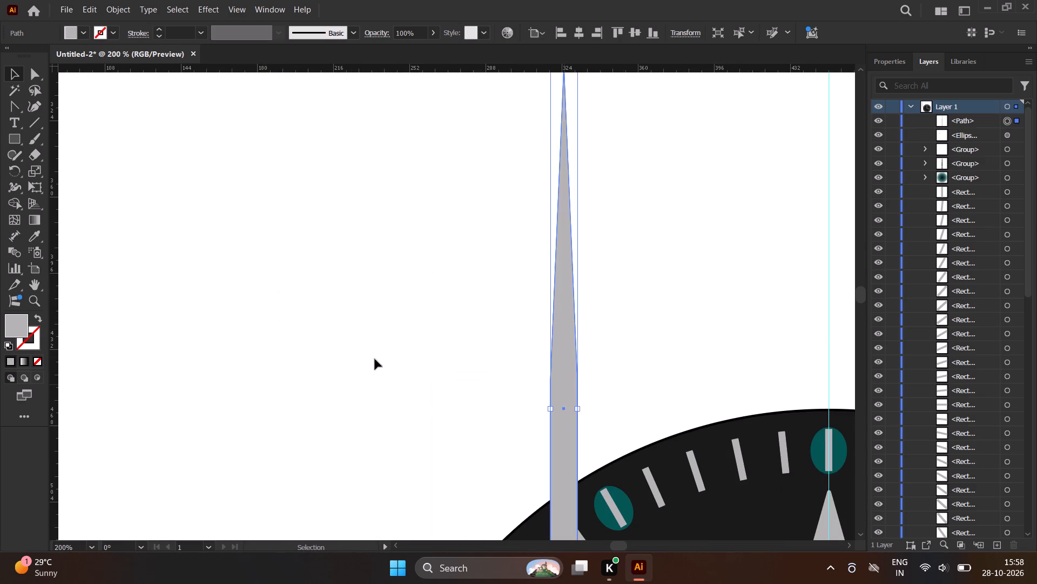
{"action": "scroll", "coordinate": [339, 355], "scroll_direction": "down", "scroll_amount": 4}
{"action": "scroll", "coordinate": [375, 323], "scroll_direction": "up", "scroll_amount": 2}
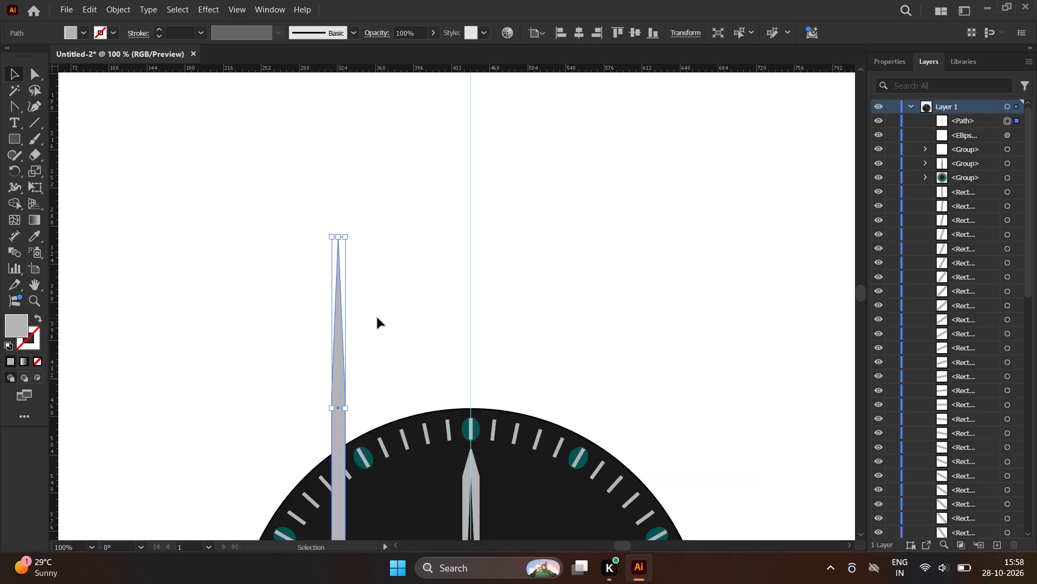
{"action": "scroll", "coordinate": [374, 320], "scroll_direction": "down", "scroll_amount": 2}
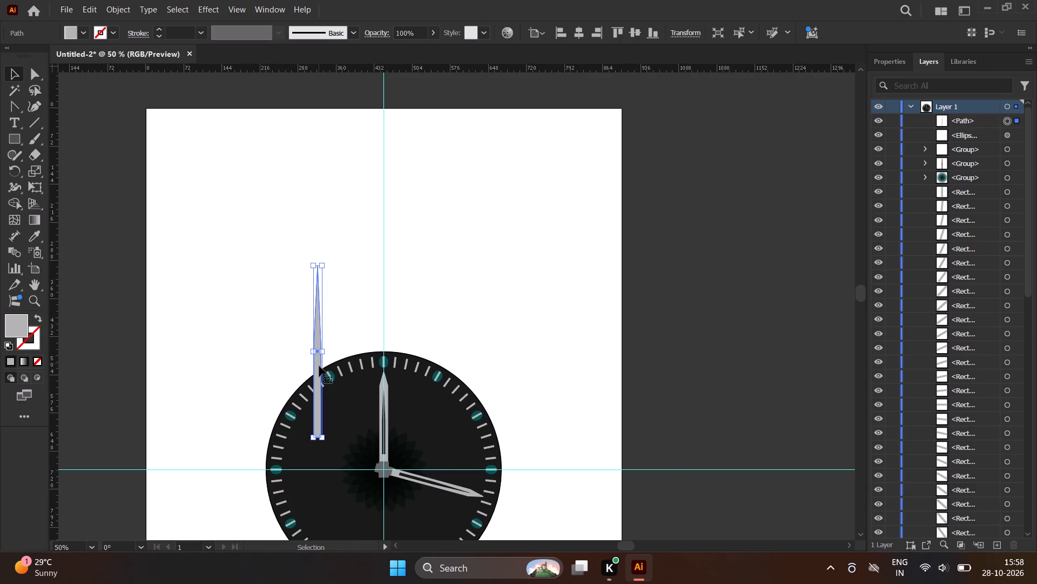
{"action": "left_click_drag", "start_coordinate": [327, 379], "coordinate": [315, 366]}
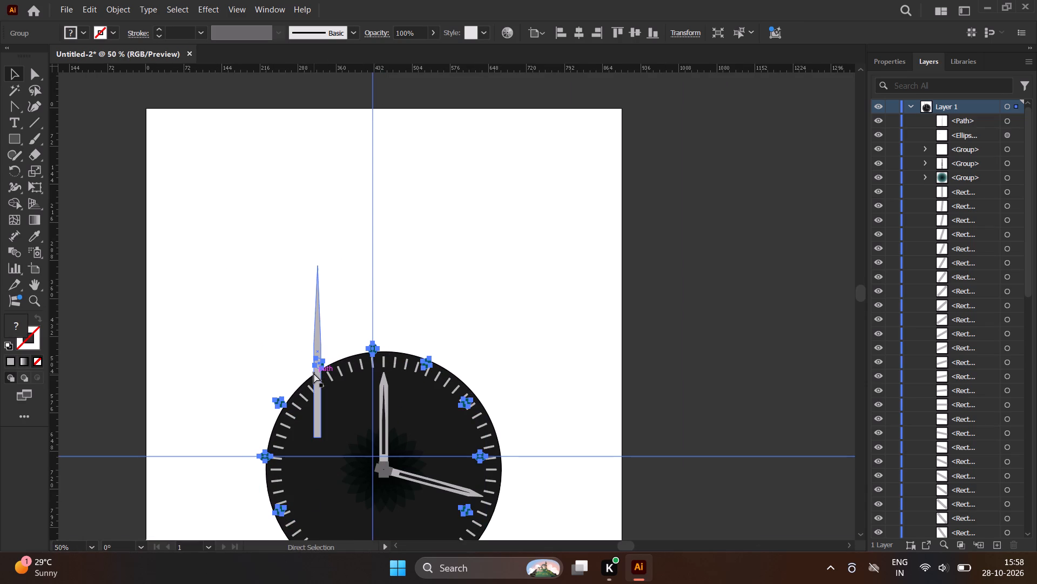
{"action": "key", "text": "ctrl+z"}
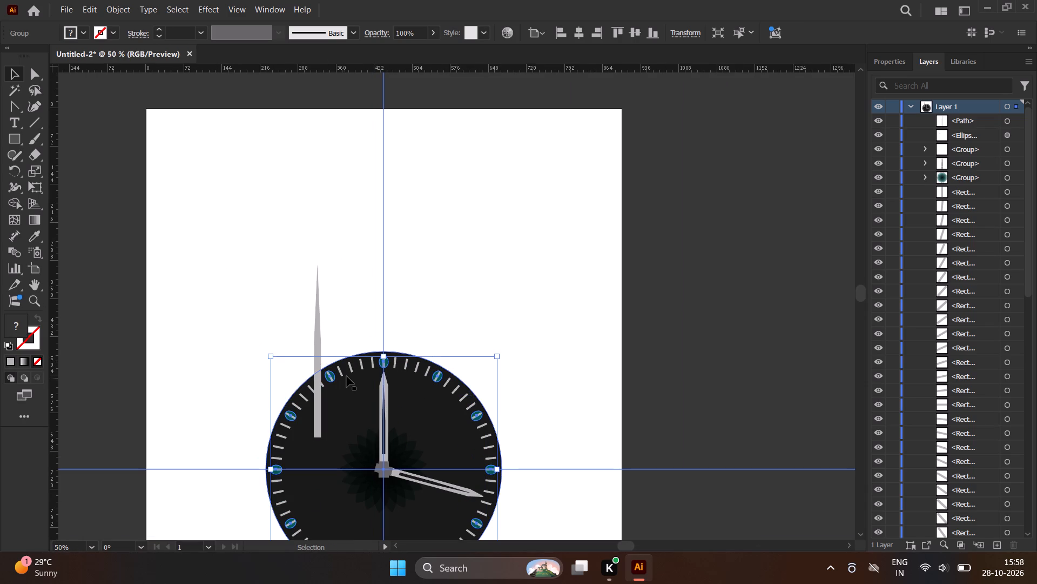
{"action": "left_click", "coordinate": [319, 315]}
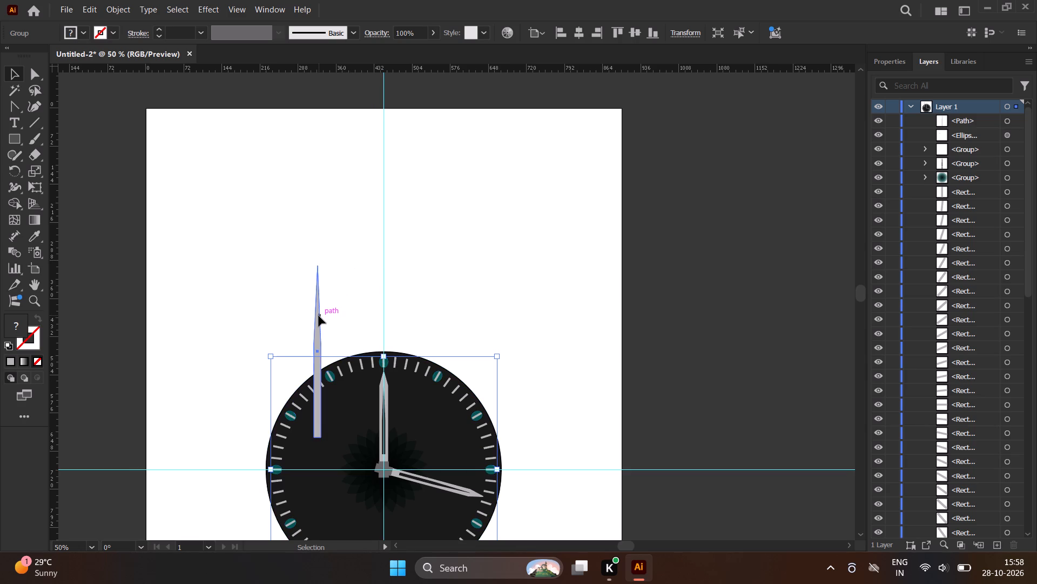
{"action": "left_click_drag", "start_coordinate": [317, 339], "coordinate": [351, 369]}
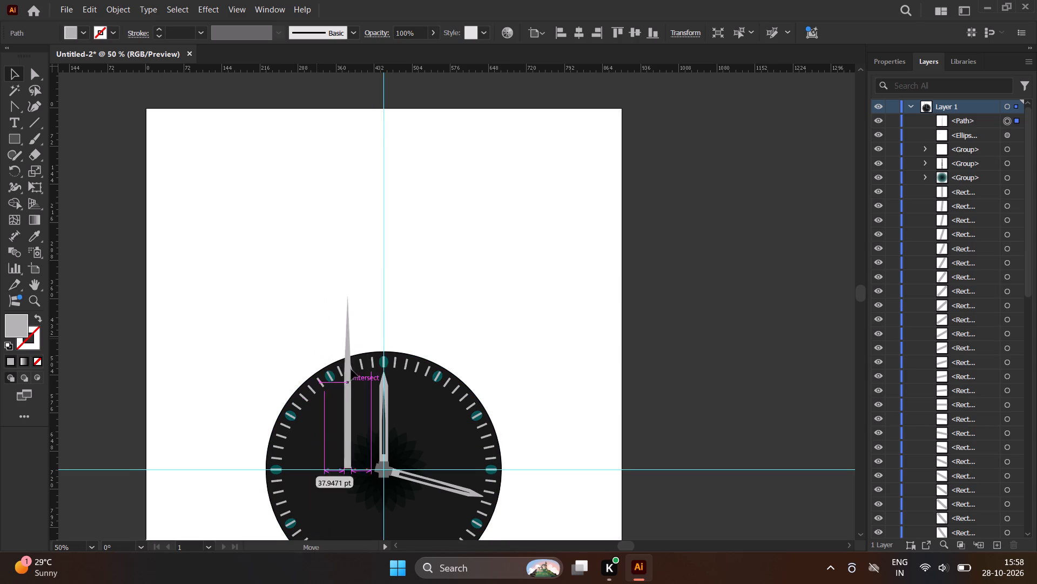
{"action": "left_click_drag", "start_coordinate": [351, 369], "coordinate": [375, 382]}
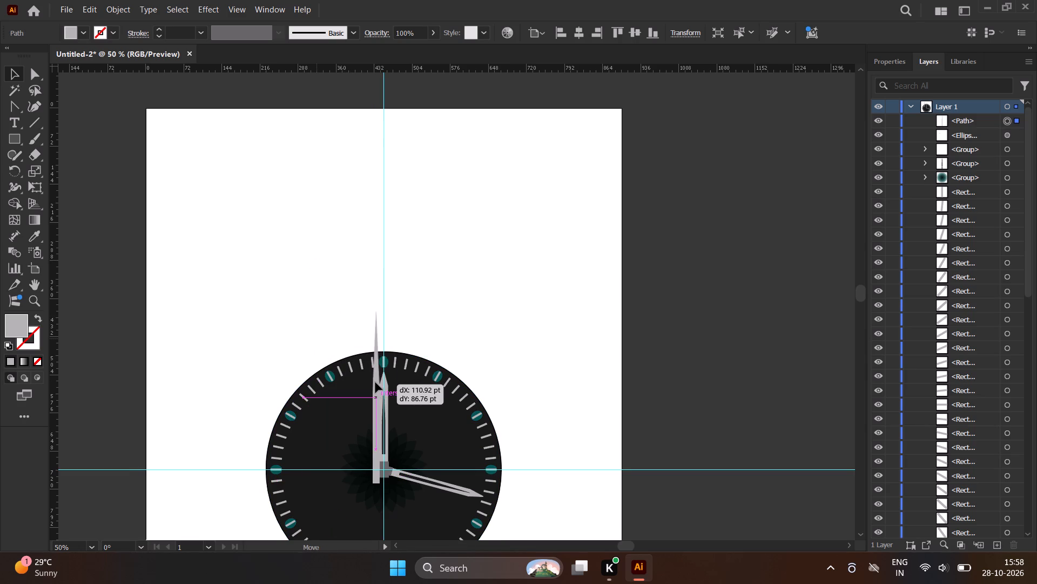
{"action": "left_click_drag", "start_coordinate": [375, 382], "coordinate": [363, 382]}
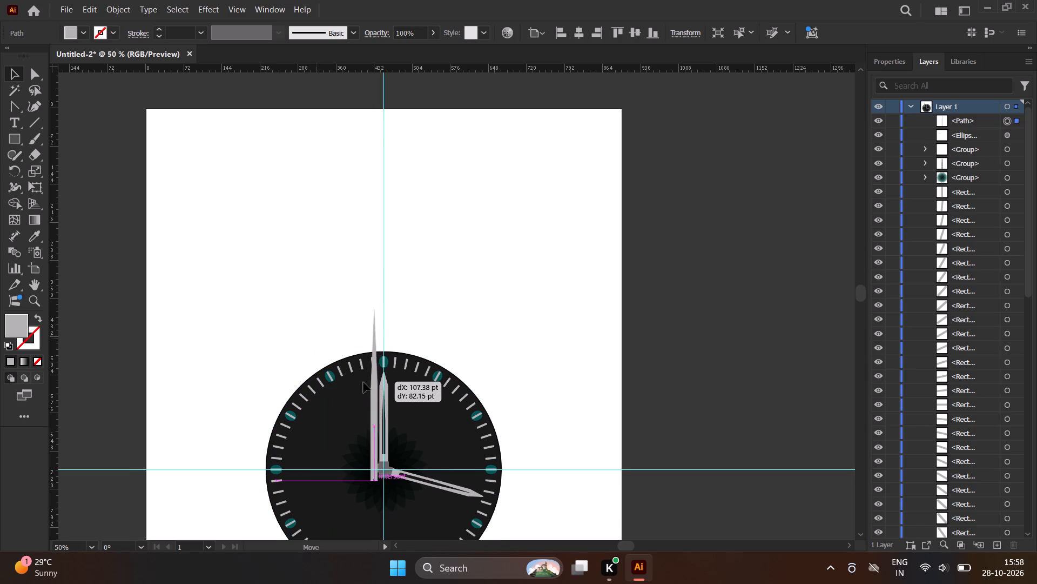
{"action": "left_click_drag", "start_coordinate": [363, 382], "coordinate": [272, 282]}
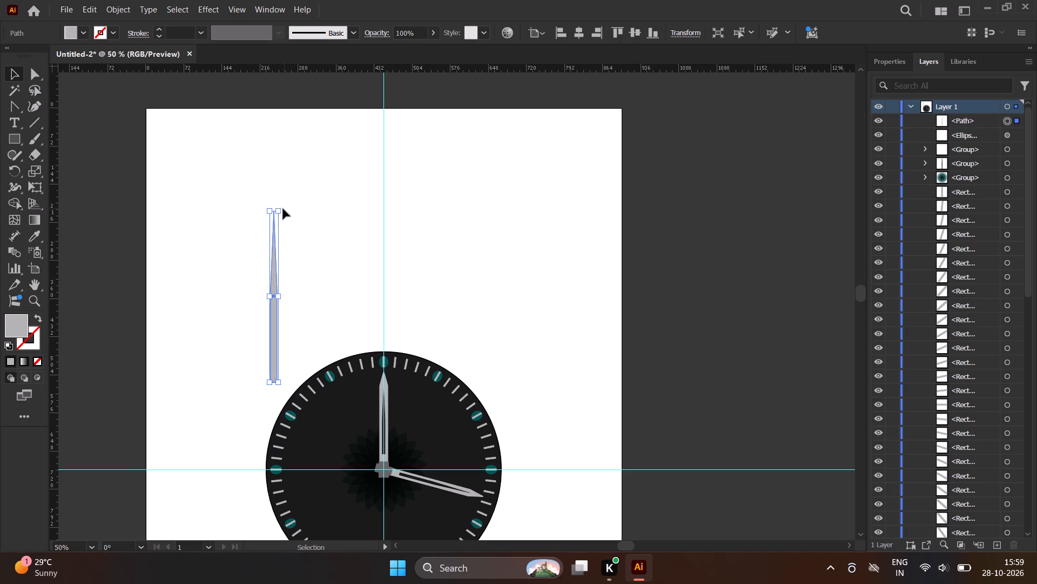
Rotate the pointed hand counter-clockwise so its tip points up and left at the angle of the ten-o'clock marker.
{"action": "left_click_drag", "start_coordinate": [284, 205], "coordinate": [255, 194]}
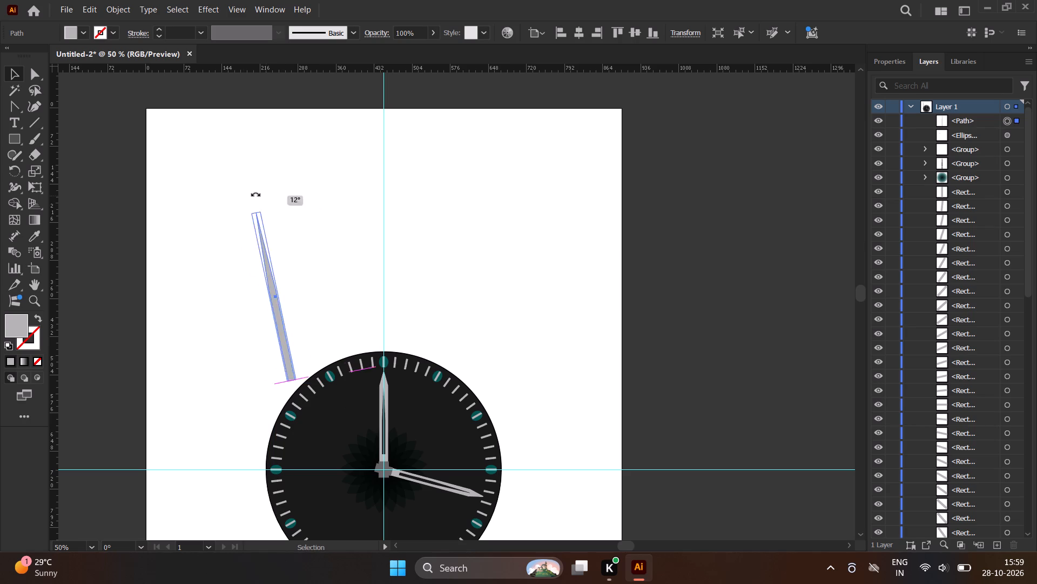
{"action": "left_click_drag", "start_coordinate": [255, 194], "coordinate": [191, 224]}
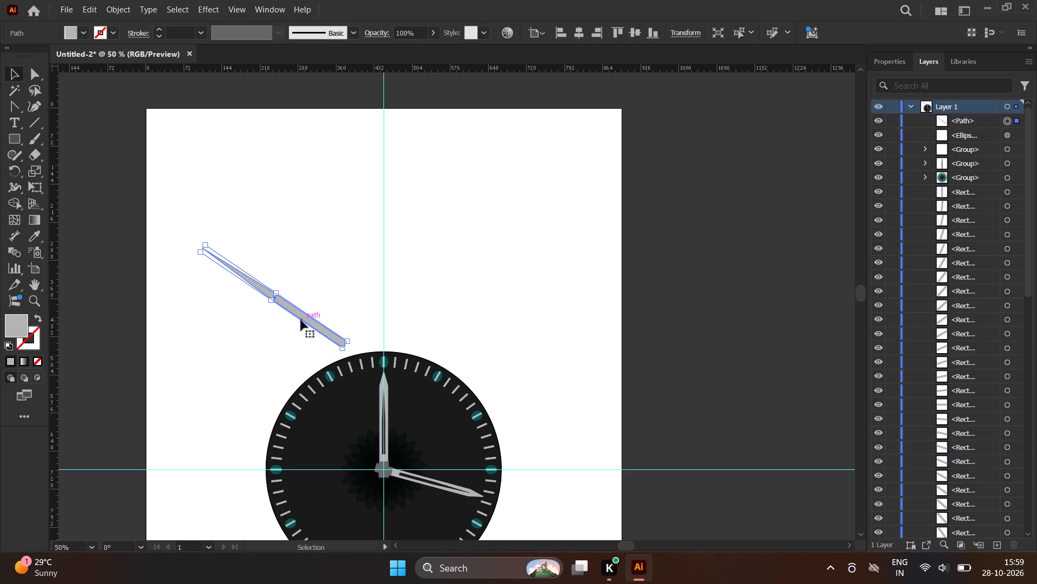
Move the rotated pointed hand onto the dial so its blunt end covers the intersection of the guides at the clock's centre.
{"action": "left_click_drag", "start_coordinate": [304, 317], "coordinate": [340, 439]}
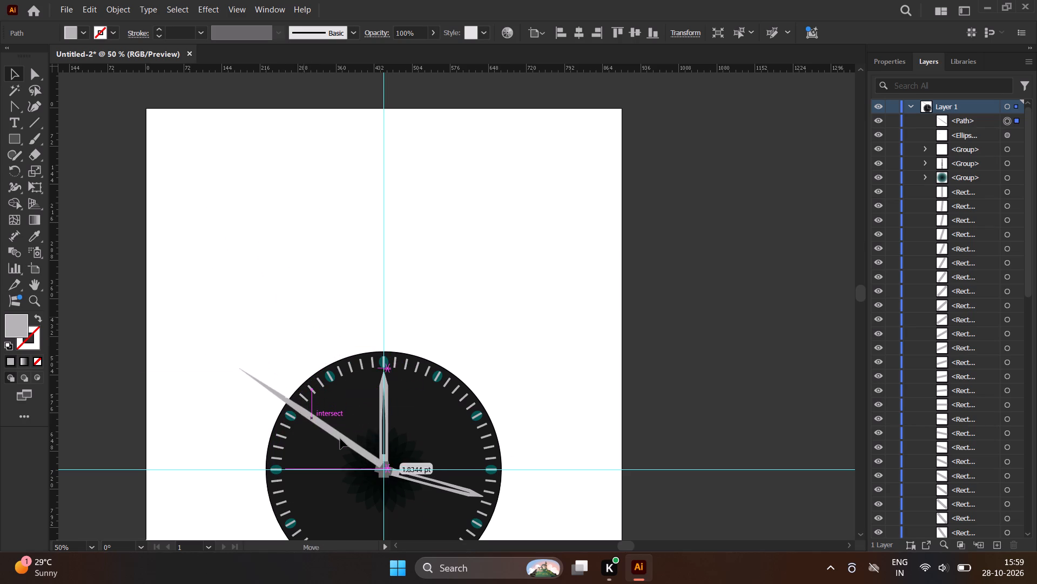
{"action": "left_click_drag", "start_coordinate": [340, 439], "coordinate": [346, 444]}
{"action": "scroll", "coordinate": [373, 474], "scroll_direction": "up", "scroll_amount": 2}
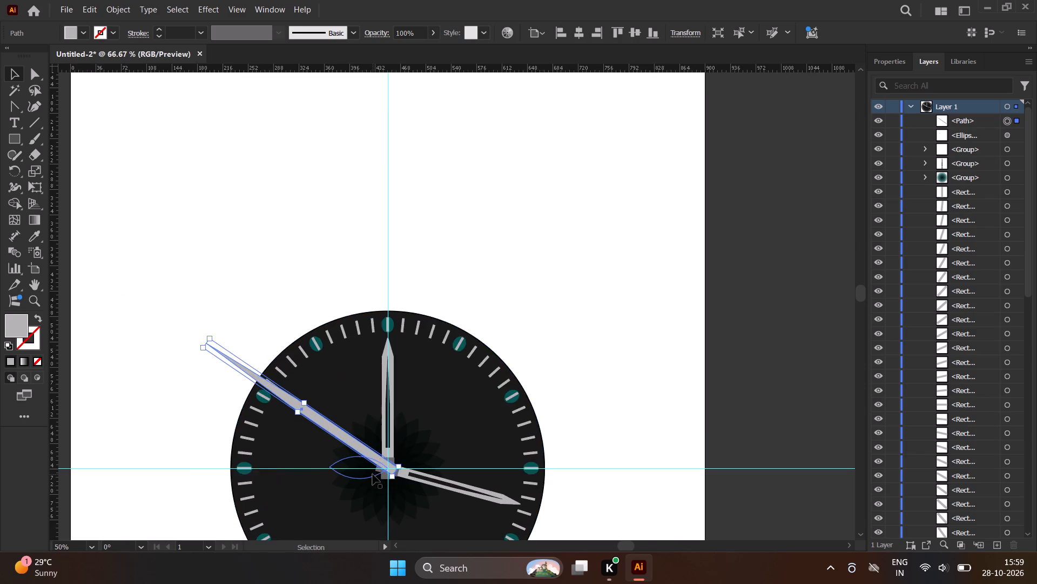
{"action": "scroll", "coordinate": [373, 474], "scroll_direction": "up", "scroll_amount": 2}
{"action": "scroll", "coordinate": [433, 455], "scroll_direction": "up", "scroll_amount": 6}
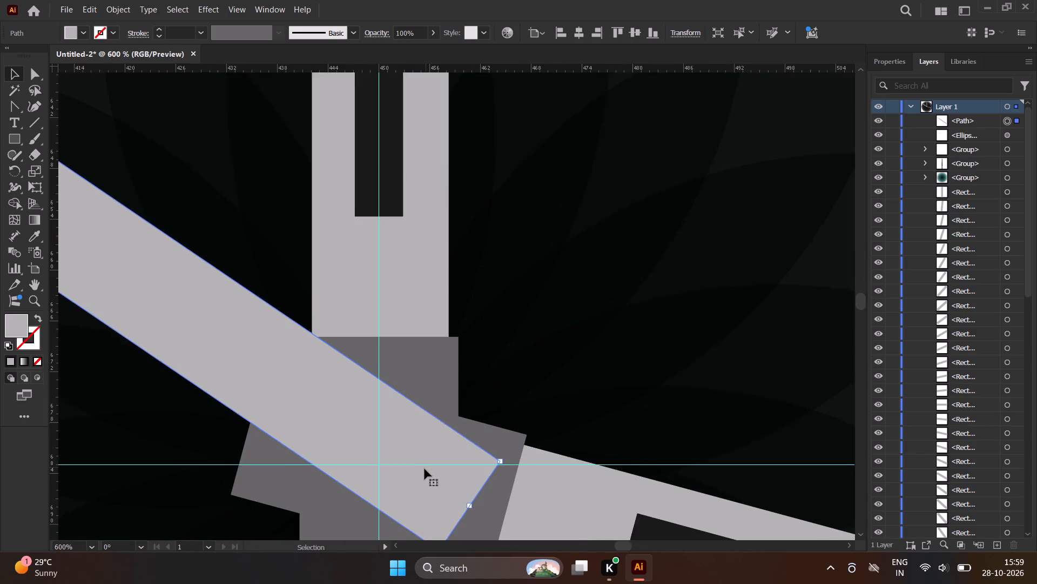
{"action": "left_click_drag", "start_coordinate": [412, 481], "coordinate": [380, 488]}
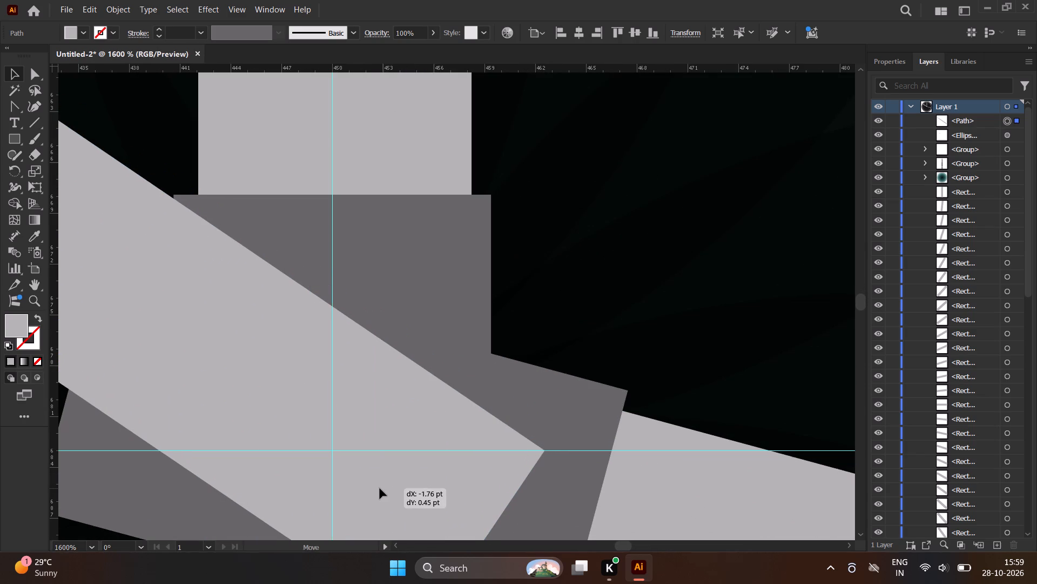
{"action": "left_click_drag", "start_coordinate": [380, 488], "coordinate": [388, 486]}
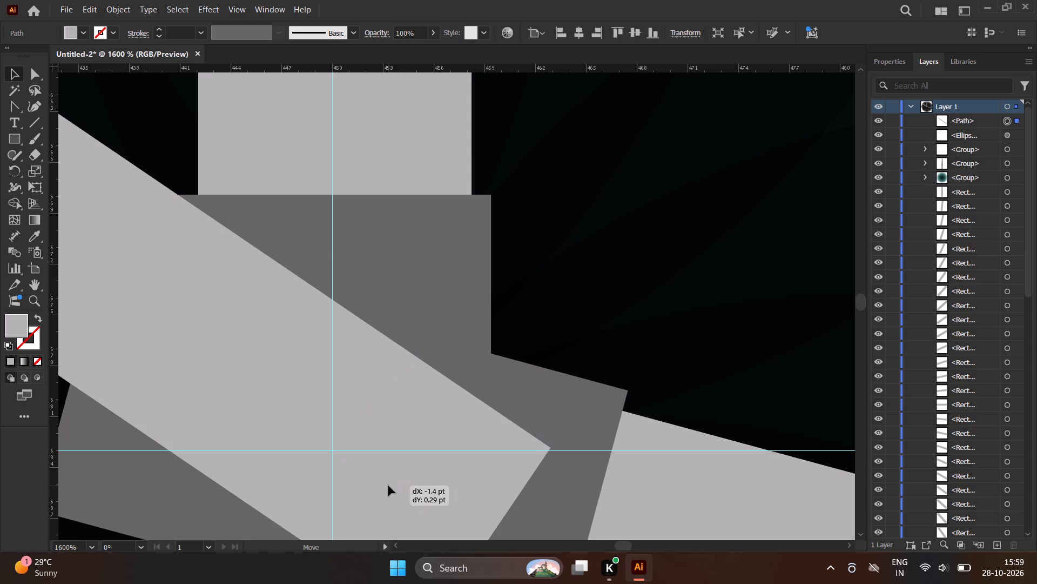
{"action": "left_click_drag", "start_coordinate": [388, 486], "coordinate": [386, 486]}
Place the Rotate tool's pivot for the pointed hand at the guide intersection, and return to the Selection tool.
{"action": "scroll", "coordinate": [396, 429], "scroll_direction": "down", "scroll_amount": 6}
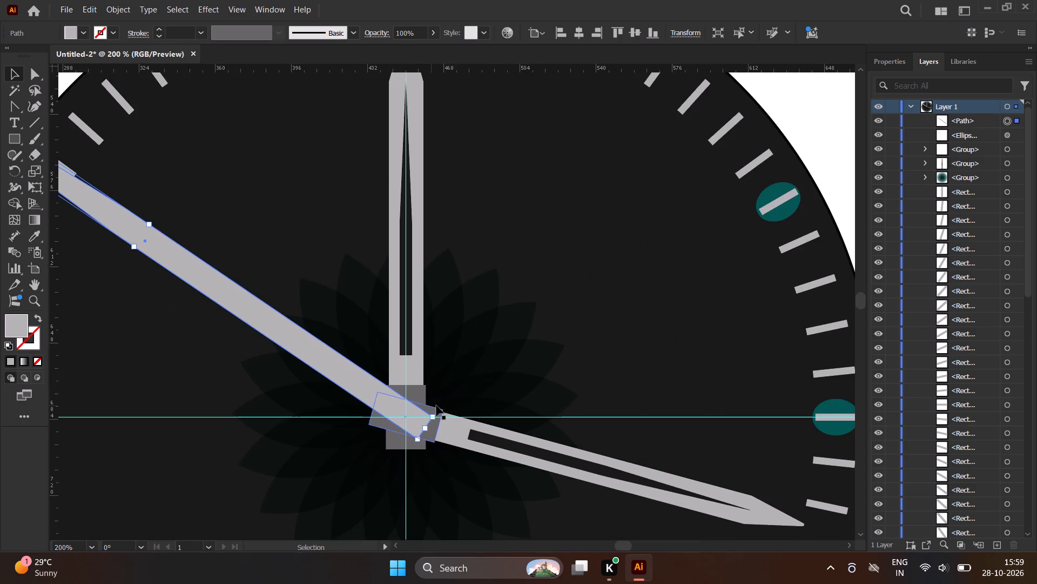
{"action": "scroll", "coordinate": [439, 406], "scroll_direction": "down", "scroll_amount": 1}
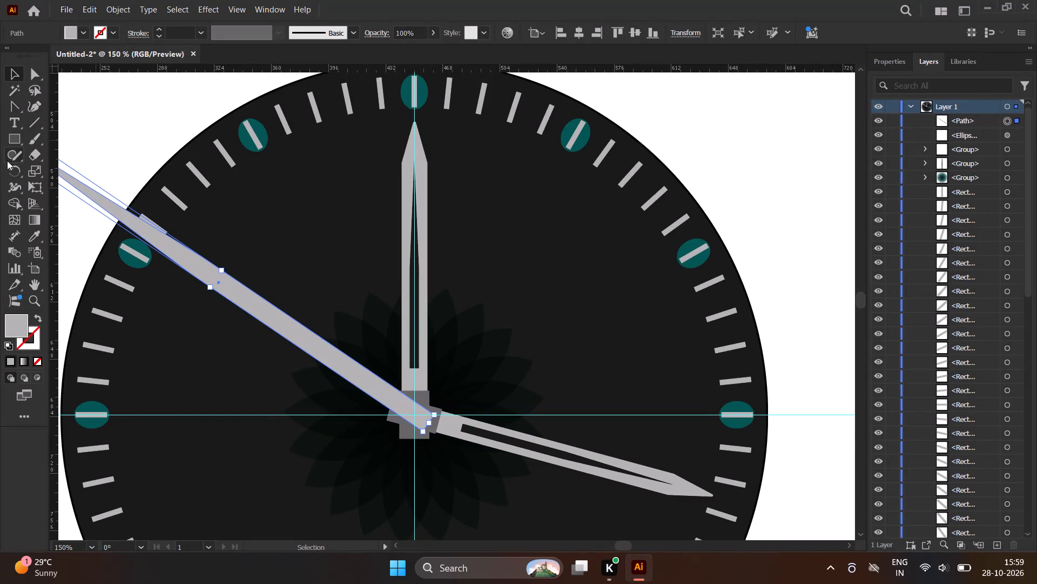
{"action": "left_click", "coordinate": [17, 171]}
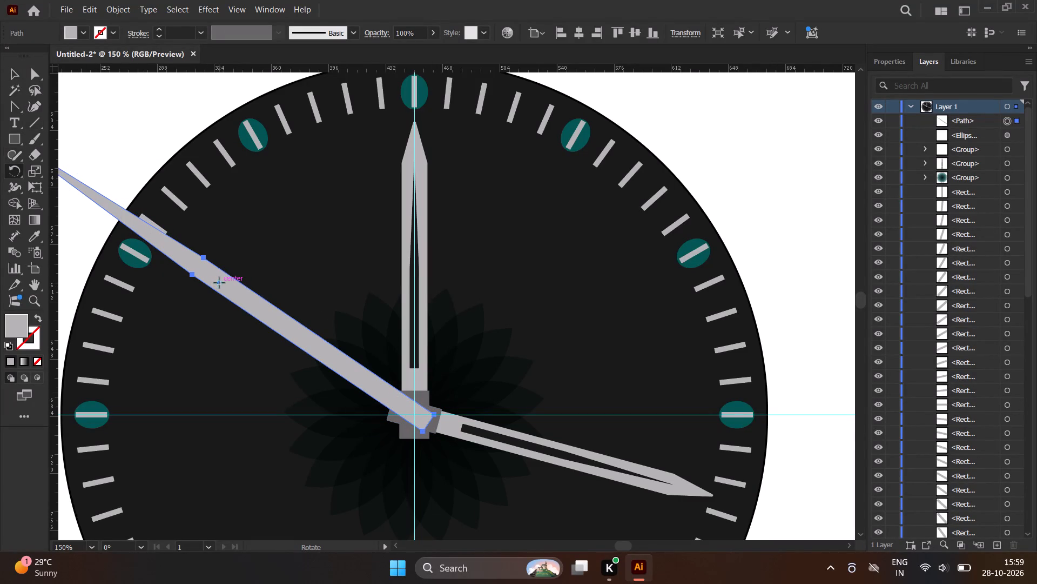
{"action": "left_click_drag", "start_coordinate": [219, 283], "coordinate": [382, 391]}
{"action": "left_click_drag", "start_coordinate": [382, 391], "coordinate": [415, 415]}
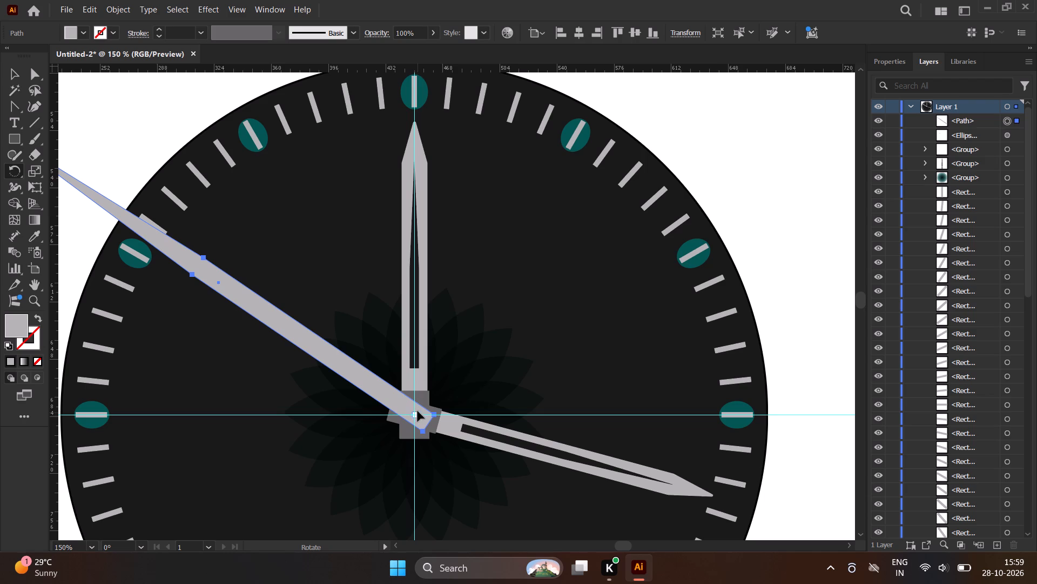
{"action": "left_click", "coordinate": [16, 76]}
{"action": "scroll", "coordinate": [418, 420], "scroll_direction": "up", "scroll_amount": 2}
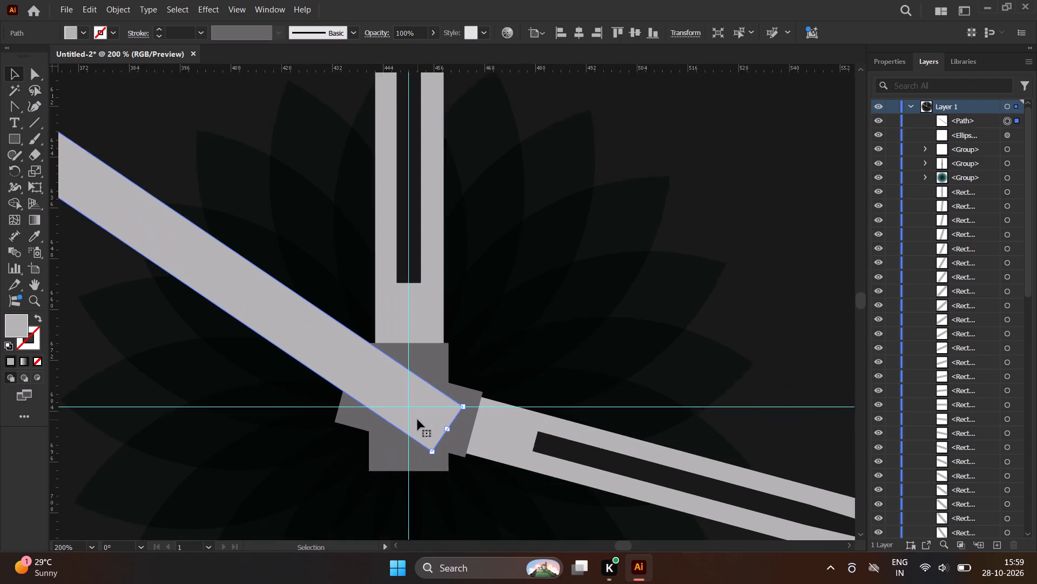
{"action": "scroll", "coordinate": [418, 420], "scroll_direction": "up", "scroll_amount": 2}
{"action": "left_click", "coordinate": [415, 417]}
Shorten the pointed hand from its tip so it ends inside the dial beside the ten-o'clock marker, keeping its base at the centre.
{"action": "scroll", "coordinate": [416, 423], "scroll_direction": "down", "scroll_amount": 4}
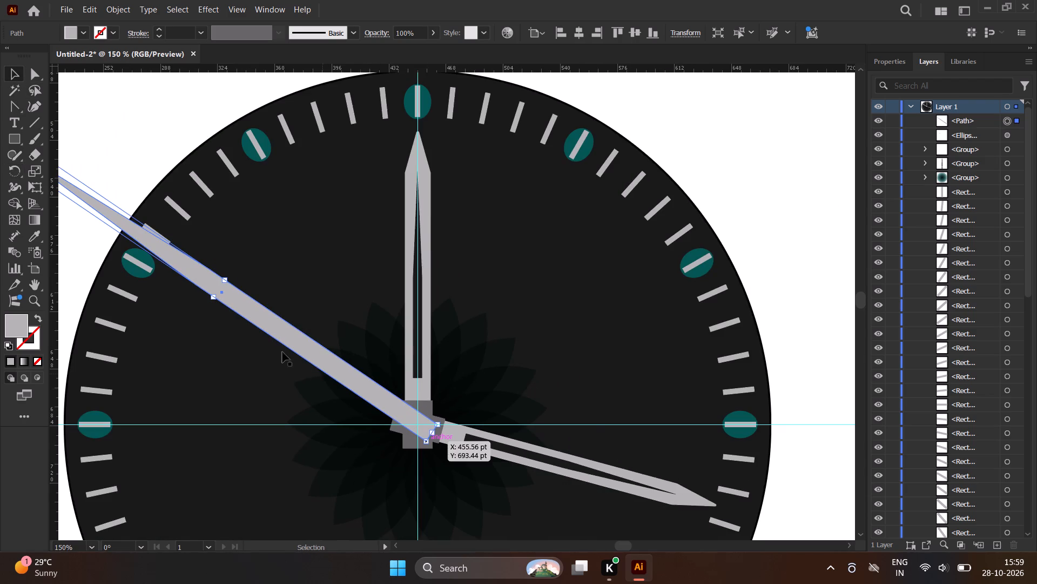
{"action": "scroll", "coordinate": [354, 361], "scroll_direction": "down", "scroll_amount": 2}
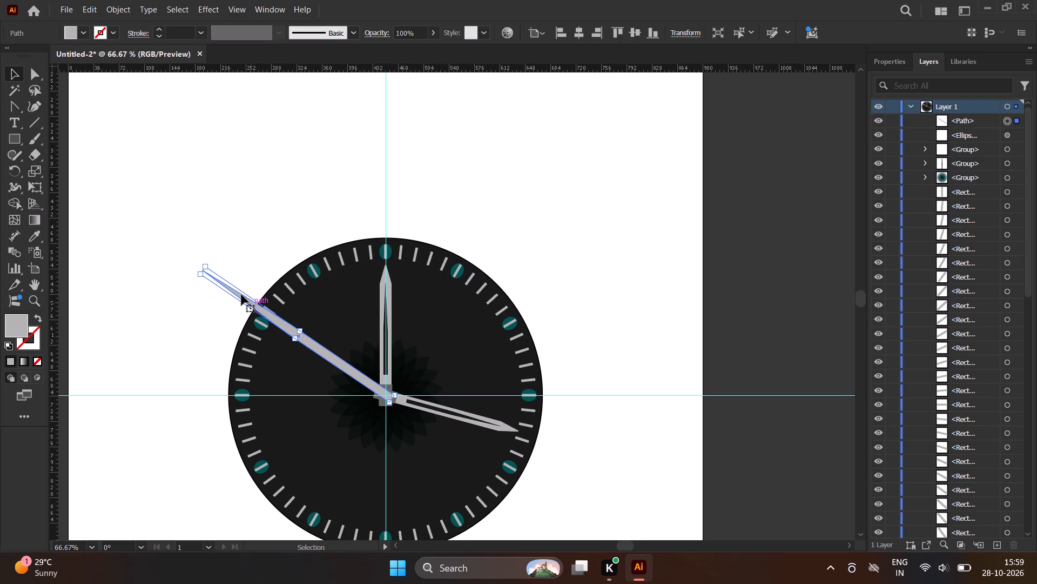
{"action": "left_click_drag", "start_coordinate": [204, 269], "coordinate": [231, 293]}
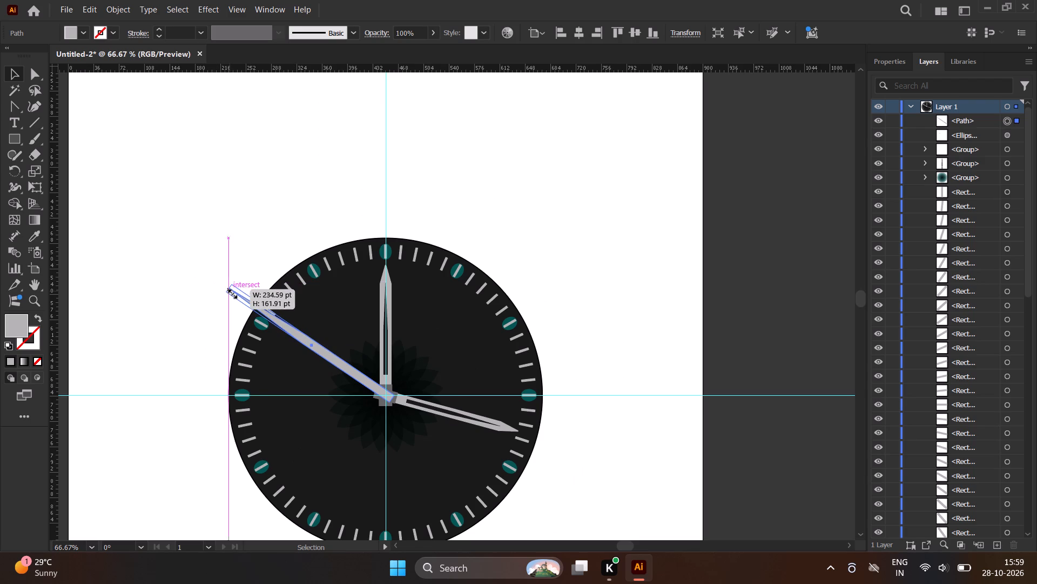
{"action": "left_click_drag", "start_coordinate": [231, 293], "coordinate": [241, 300]}
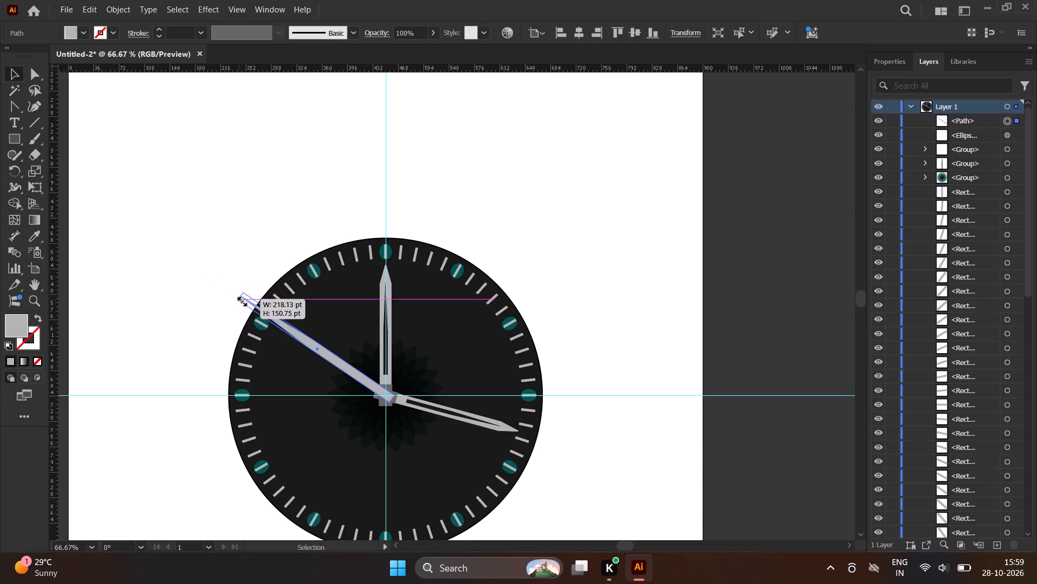
{"action": "left_click_drag", "start_coordinate": [241, 300], "coordinate": [263, 322]}
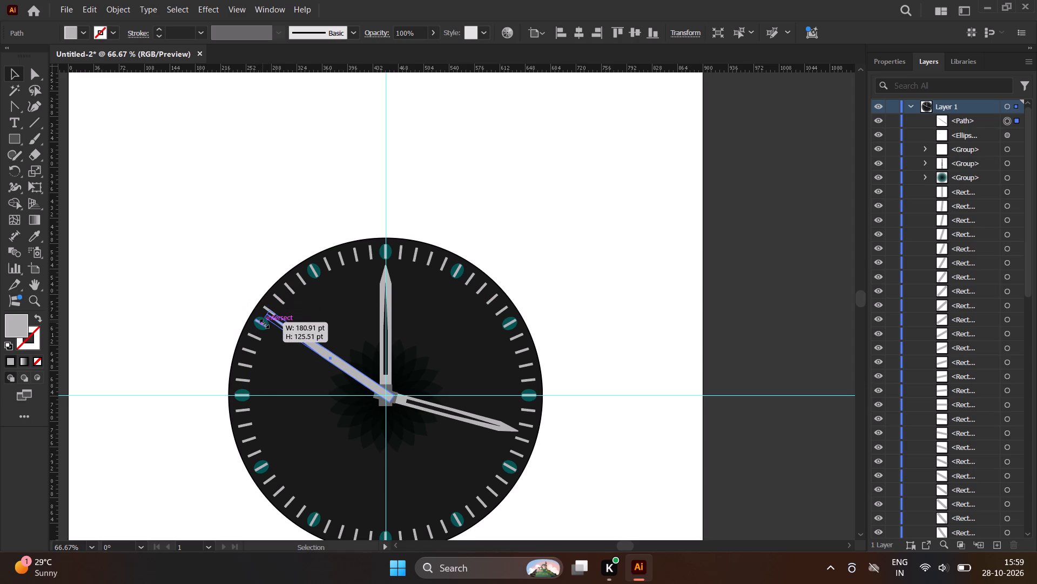
{"action": "left_click_drag", "start_coordinate": [263, 322], "coordinate": [259, 321]}
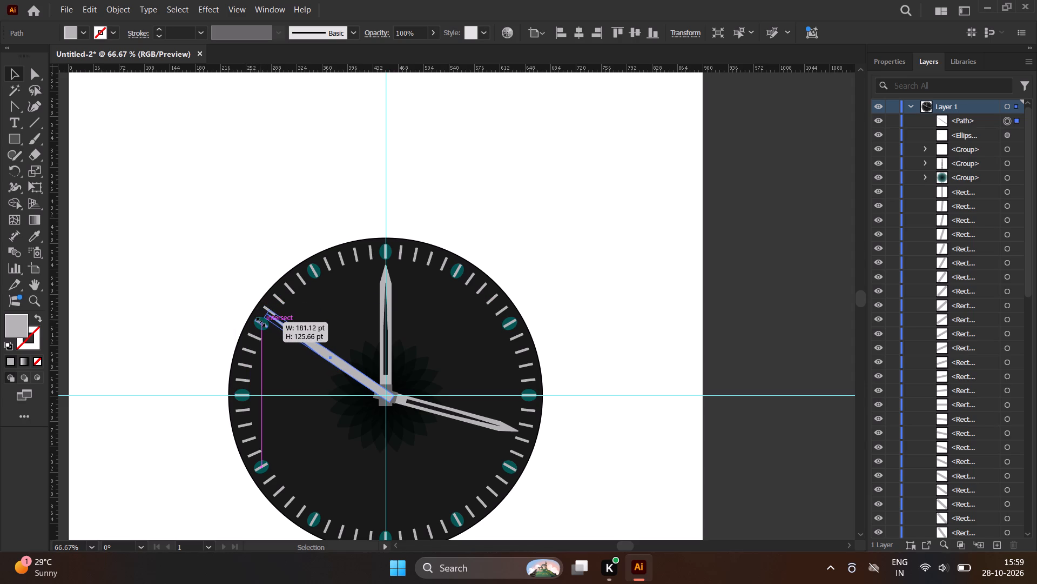
{"action": "left_click_drag", "start_coordinate": [259, 321], "coordinate": [256, 321]}
Make the pointed hand about half as thick, with bounds of about 187 by 128 pt, and deselect it.
{"action": "scroll", "coordinate": [329, 344], "scroll_direction": "up", "scroll_amount": 5}
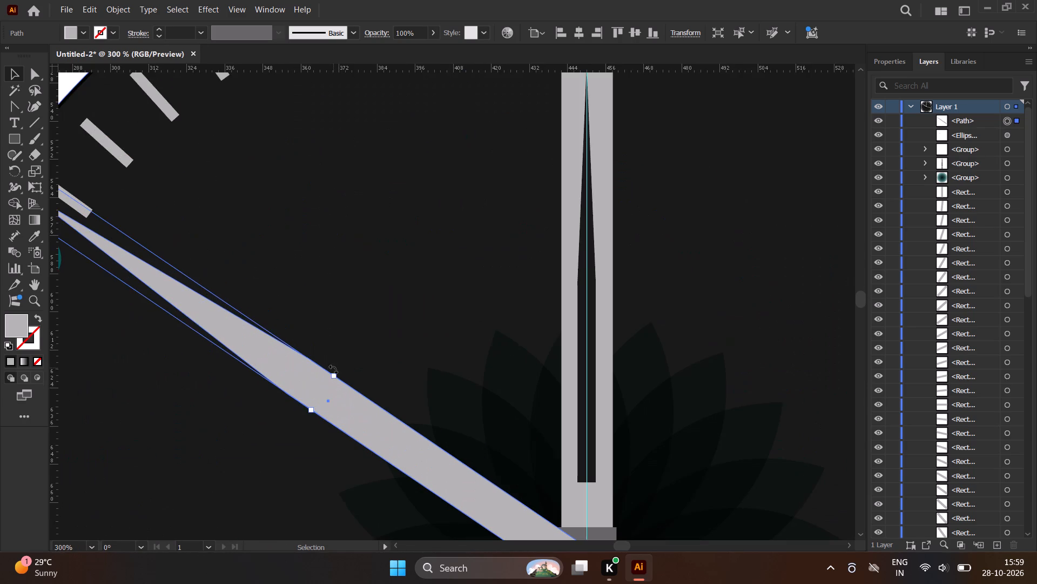
{"action": "scroll", "coordinate": [333, 369], "scroll_direction": "up", "scroll_amount": 2}
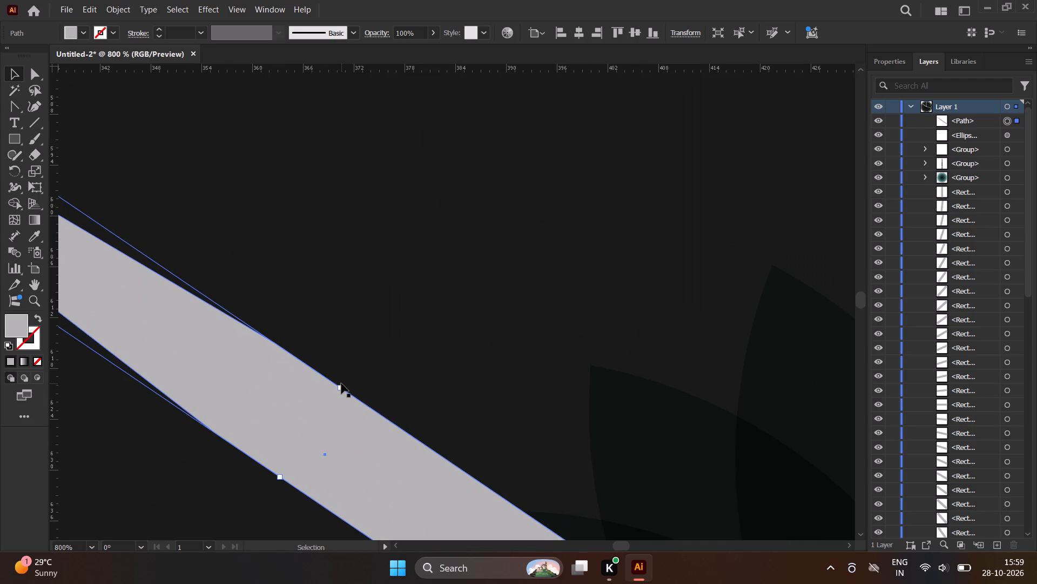
{"action": "left_click_drag", "start_coordinate": [340, 386], "coordinate": [317, 436]}
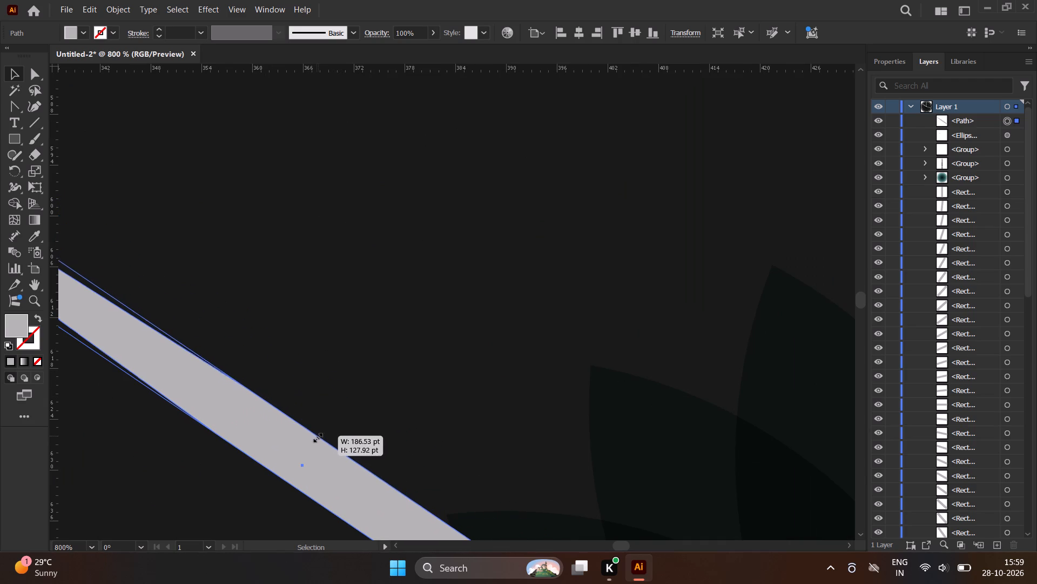
{"action": "left_click_drag", "start_coordinate": [317, 436], "coordinate": [316, 436]}
{"action": "scroll", "coordinate": [331, 354], "scroll_direction": "down", "scroll_amount": 6}
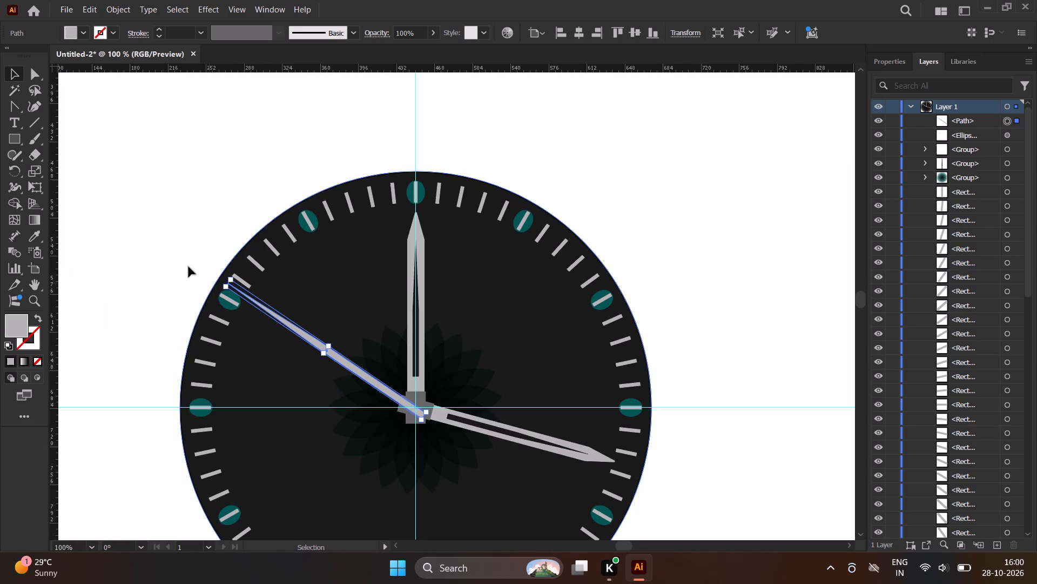
{"action": "left_click", "coordinate": [154, 234]}
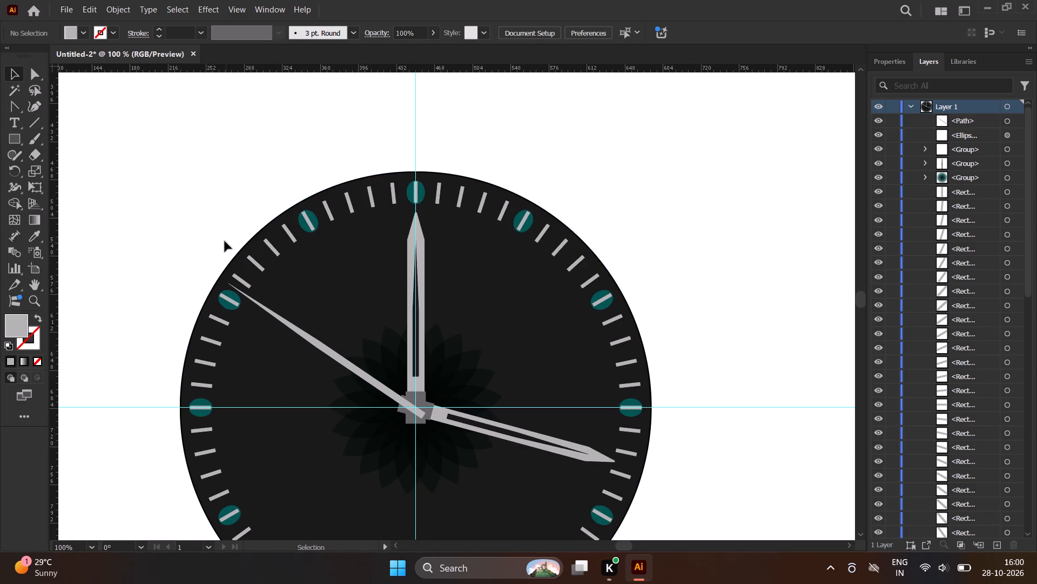
Nudge the pointed second hand up about 2 pt and slightly right so its shaft is centred on the guide intersection.
{"action": "scroll", "coordinate": [412, 415], "scroll_direction": "up", "scroll_amount": 3}
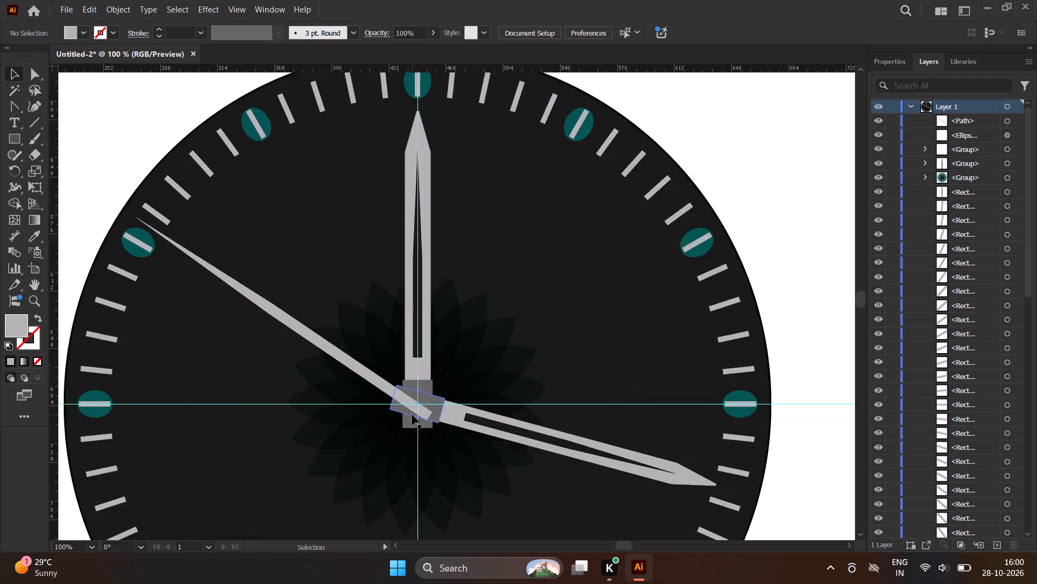
{"action": "scroll", "coordinate": [412, 415], "scroll_direction": "up", "scroll_amount": 5}
{"action": "left_click", "coordinate": [426, 383]}
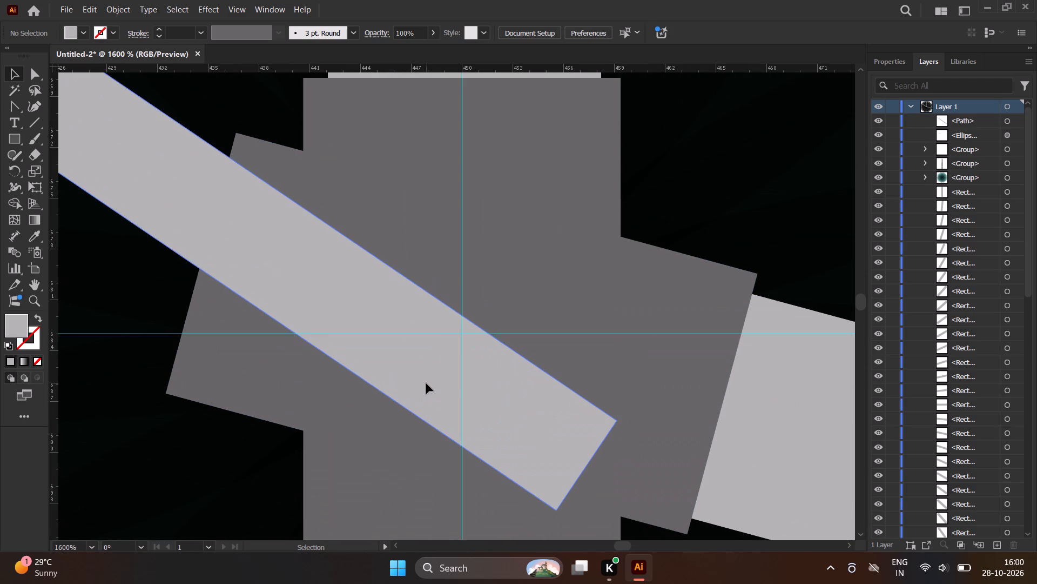
{"action": "left_click_drag", "start_coordinate": [425, 382], "coordinate": [438, 348]}
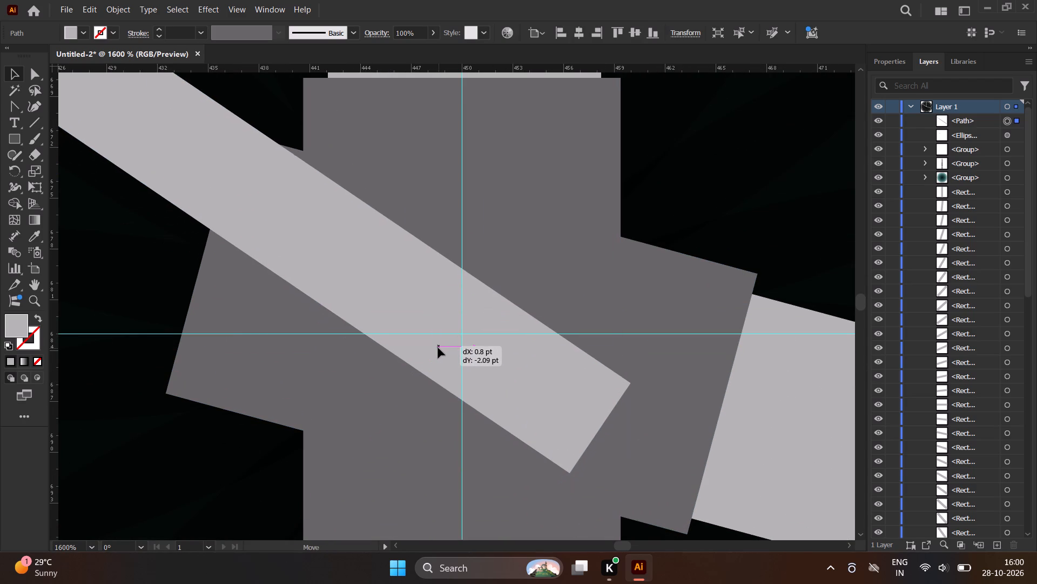
{"action": "left_click_drag", "start_coordinate": [438, 348], "coordinate": [437, 347]}
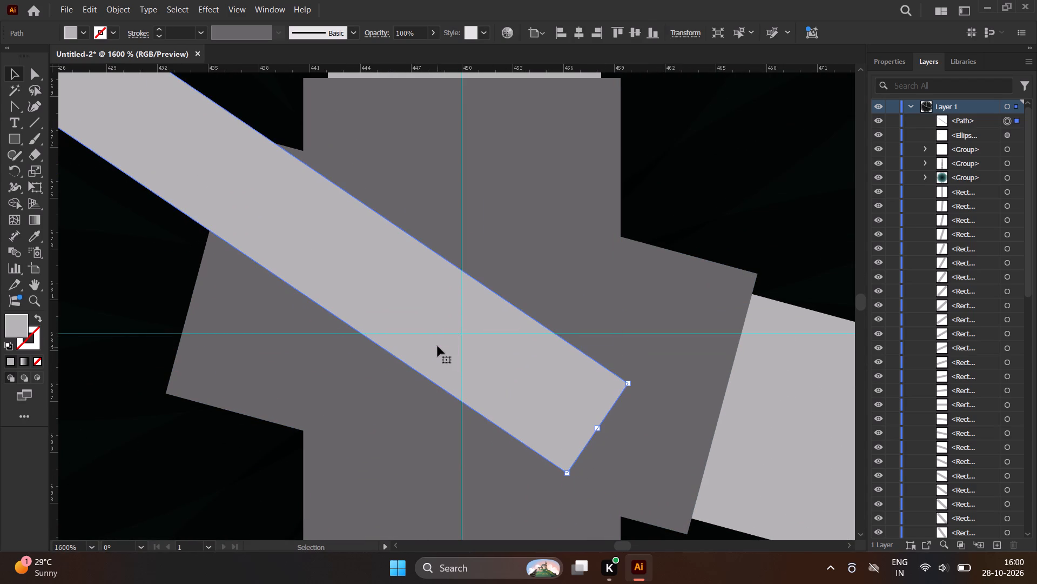
{"action": "left_click", "coordinate": [430, 308]}
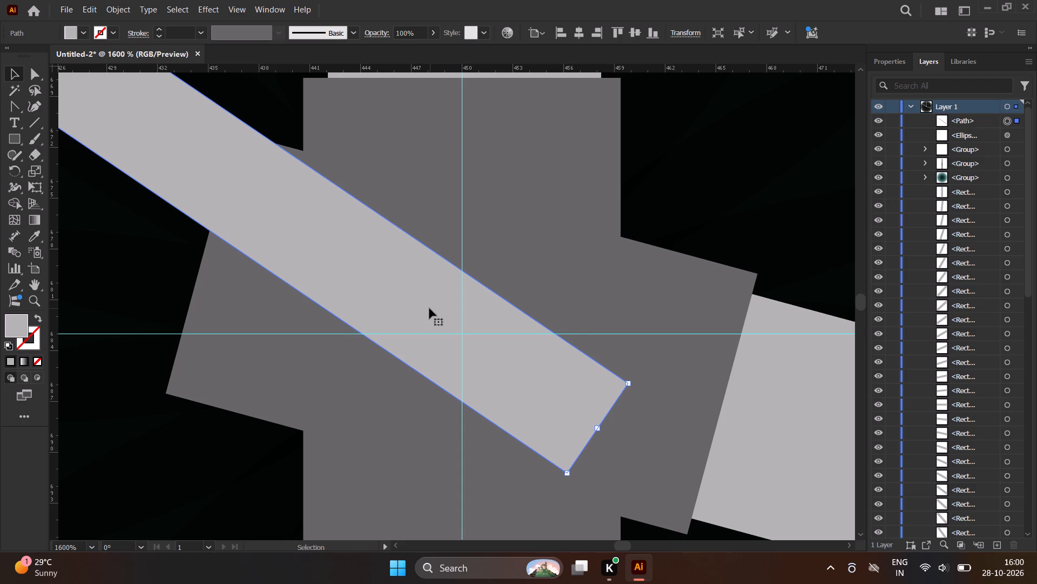
Send the pointed second hand backward one level, behind the small dark ellipse at the clock's centre, and deselect it.
{"action": "right_click", "coordinate": [429, 308]}
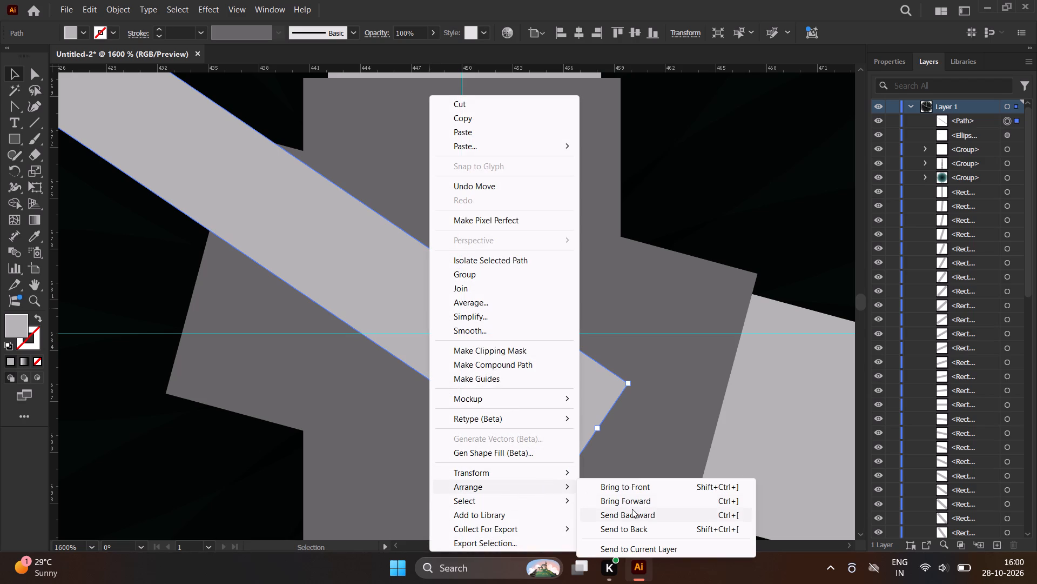
{"action": "left_click", "coordinate": [662, 514]}
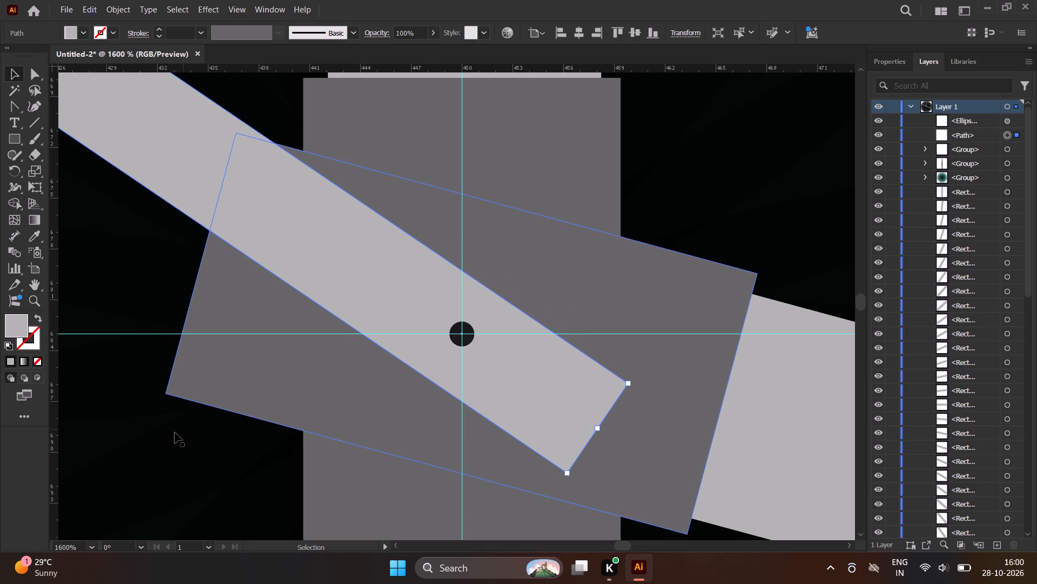
{"action": "scroll", "coordinate": [311, 316], "scroll_direction": "down", "scroll_amount": 5}
{"action": "scroll", "coordinate": [449, 327], "scroll_direction": "down", "scroll_amount": 3}
{"action": "left_click", "coordinate": [147, 383]}
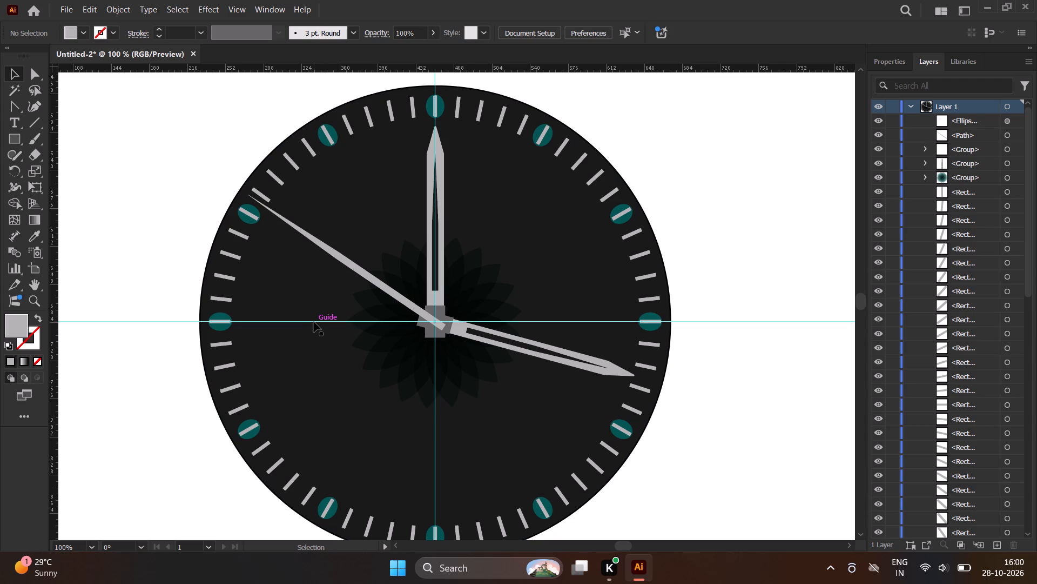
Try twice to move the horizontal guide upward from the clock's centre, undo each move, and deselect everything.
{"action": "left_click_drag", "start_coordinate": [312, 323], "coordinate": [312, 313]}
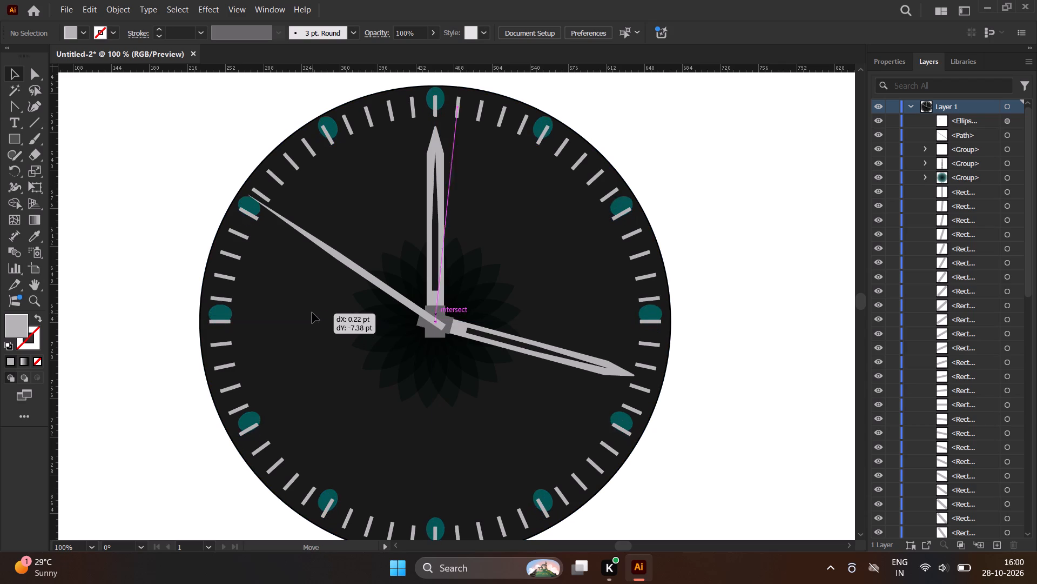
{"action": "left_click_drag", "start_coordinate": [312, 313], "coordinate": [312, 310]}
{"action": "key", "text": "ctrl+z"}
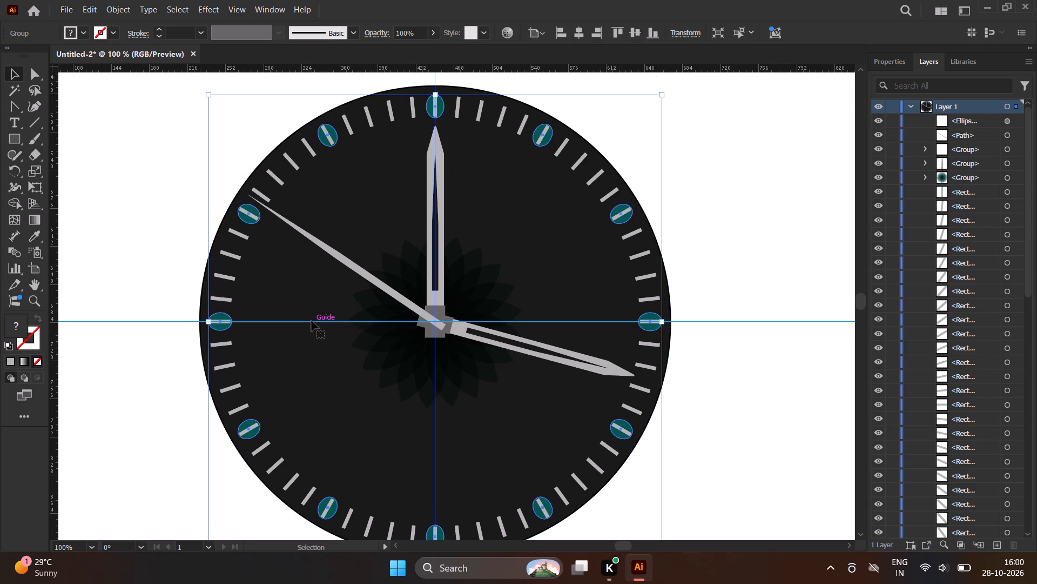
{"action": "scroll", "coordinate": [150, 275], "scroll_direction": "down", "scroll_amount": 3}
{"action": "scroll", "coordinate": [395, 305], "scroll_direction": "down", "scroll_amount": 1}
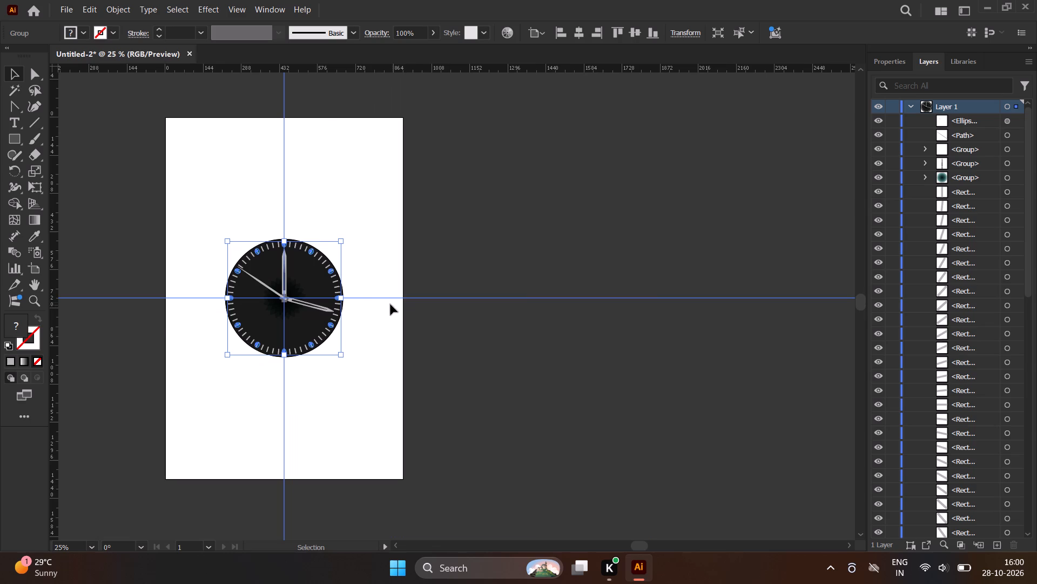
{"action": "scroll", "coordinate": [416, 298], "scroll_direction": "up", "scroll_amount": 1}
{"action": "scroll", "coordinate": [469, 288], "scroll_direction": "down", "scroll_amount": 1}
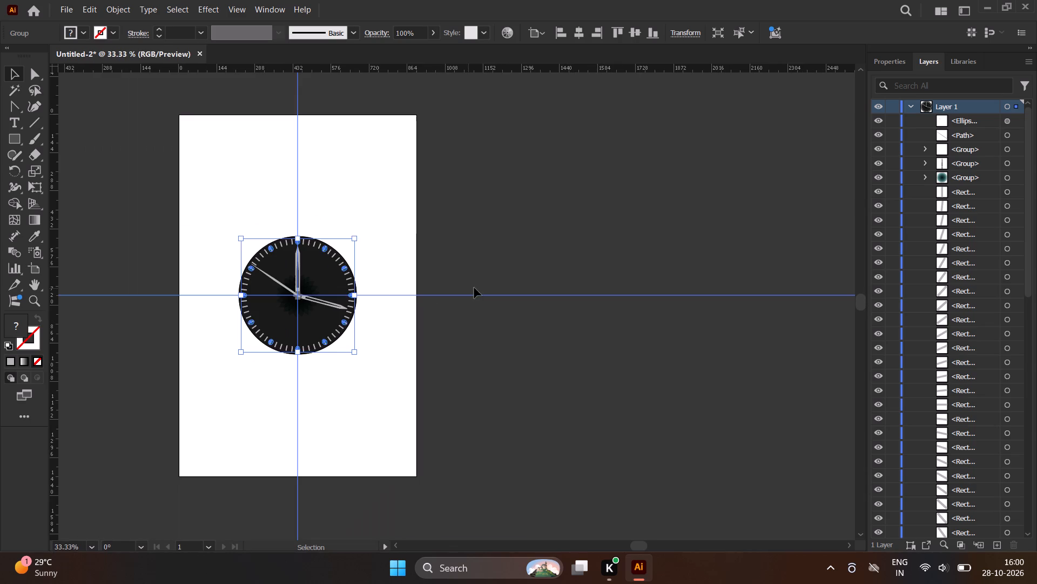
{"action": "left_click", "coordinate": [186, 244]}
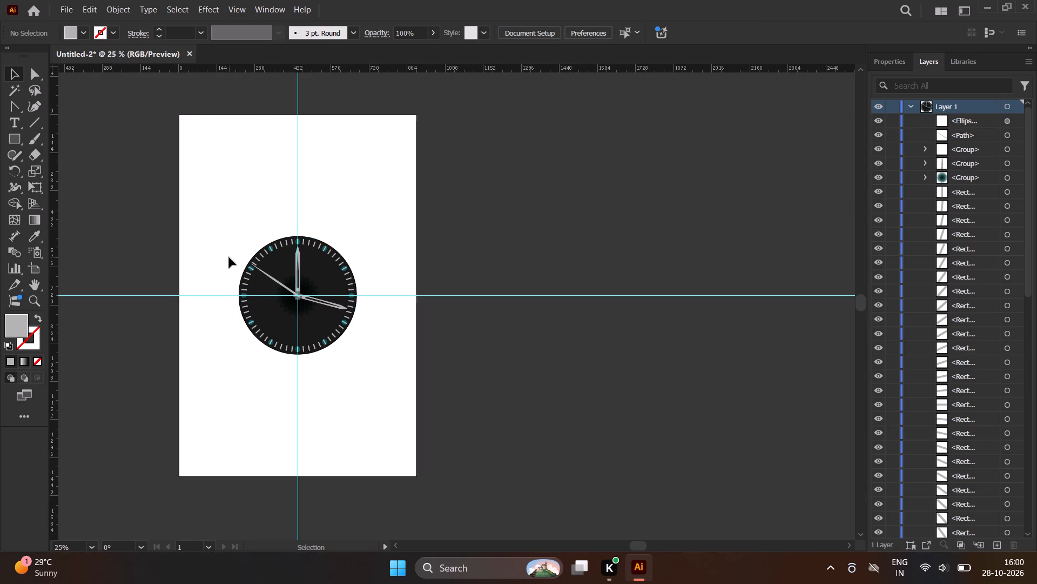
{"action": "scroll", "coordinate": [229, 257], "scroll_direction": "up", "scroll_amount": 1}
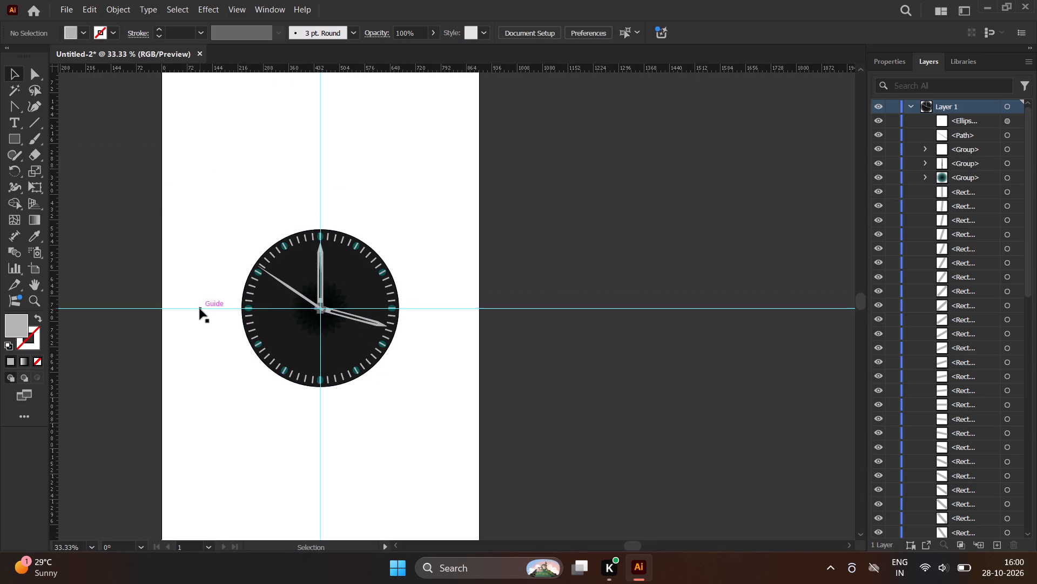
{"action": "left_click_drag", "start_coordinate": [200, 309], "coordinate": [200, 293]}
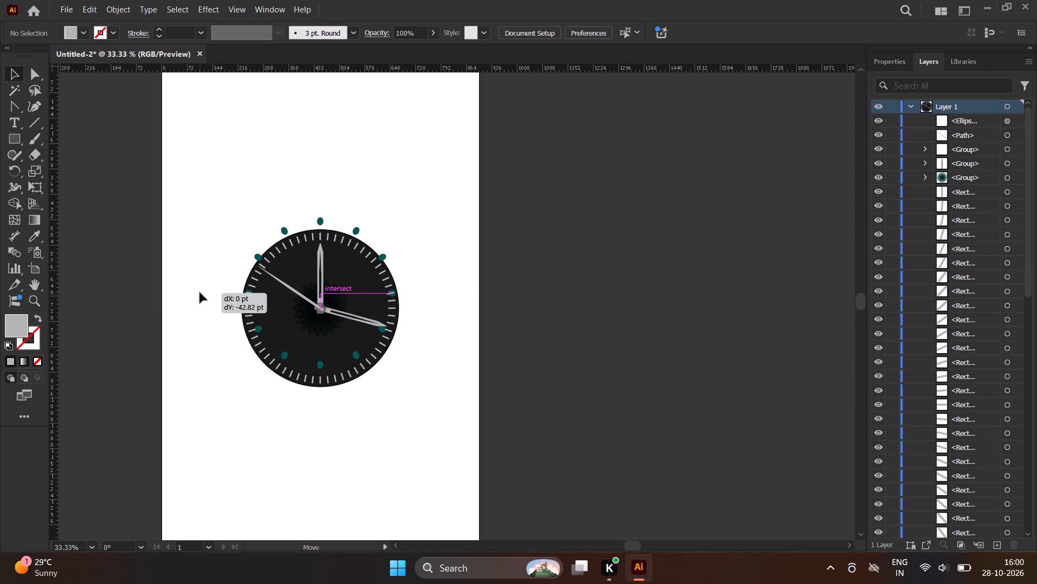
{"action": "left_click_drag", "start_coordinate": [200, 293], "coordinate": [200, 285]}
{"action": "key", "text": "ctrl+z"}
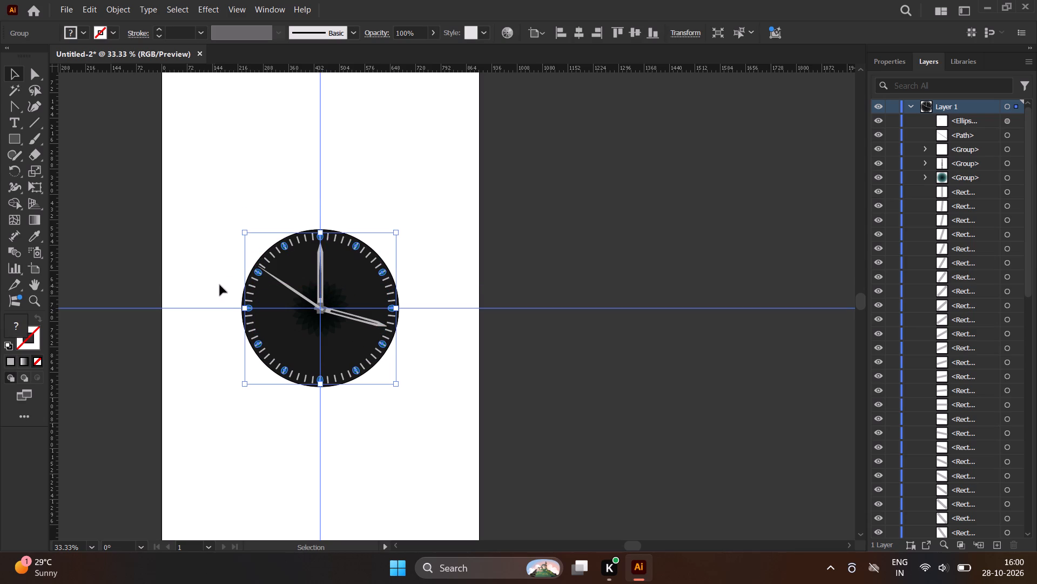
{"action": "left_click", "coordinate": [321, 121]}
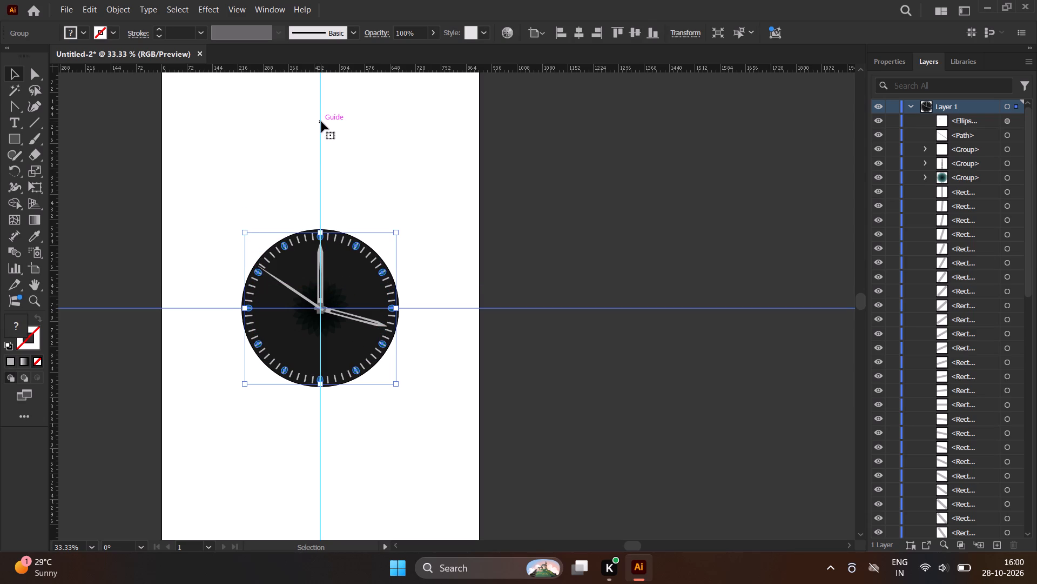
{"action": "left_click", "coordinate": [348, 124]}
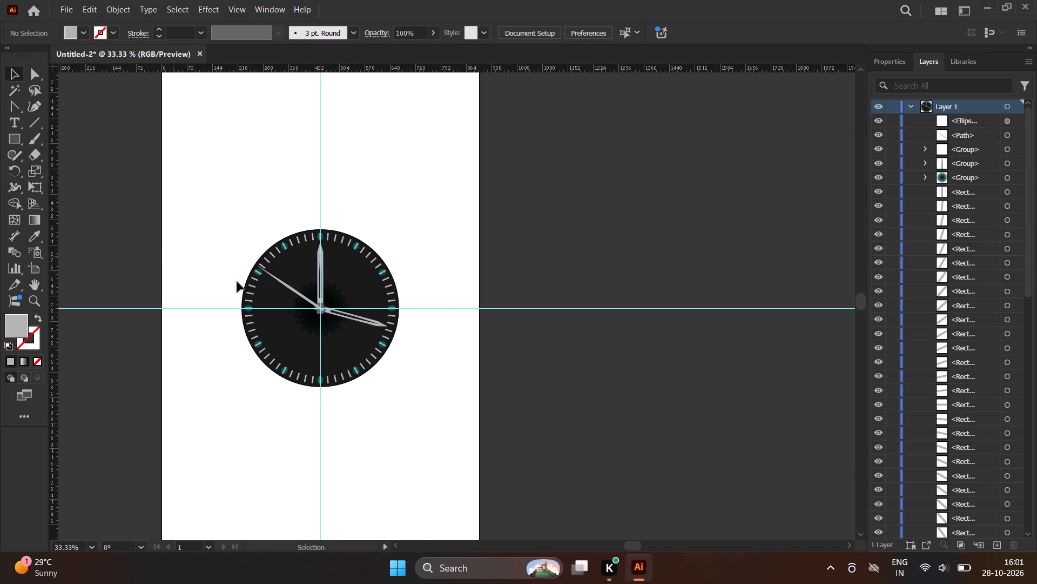
Examine how the hands and flower meet at the clock's centre and how the whole dial looks.
{"action": "scroll", "coordinate": [313, 309], "scroll_direction": "up", "scroll_amount": 6}
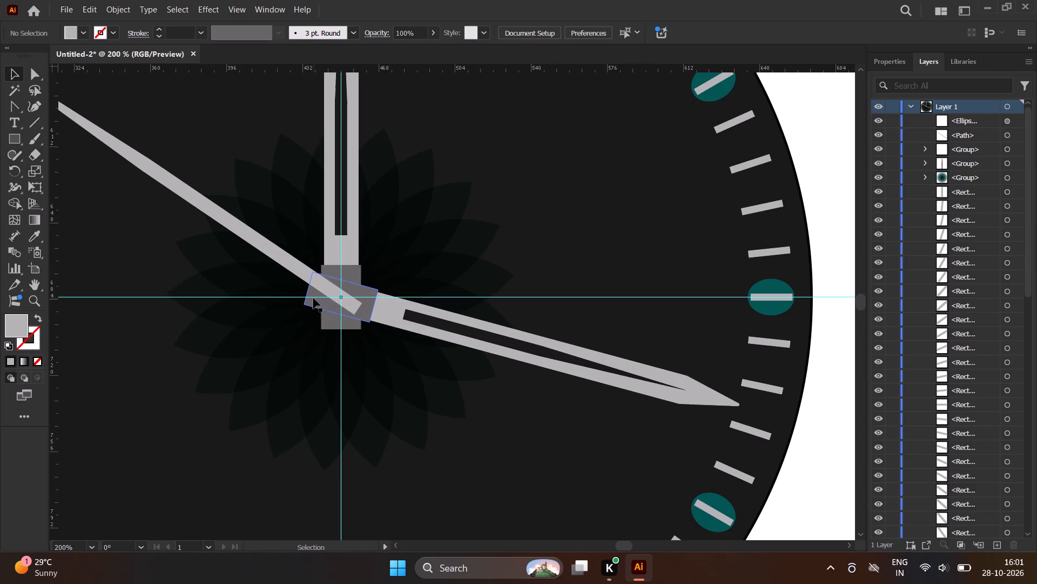
{"action": "scroll", "coordinate": [303, 295], "scroll_direction": "up", "scroll_amount": 1}
{"action": "scroll", "coordinate": [475, 222], "scroll_direction": "down", "scroll_amount": 1}
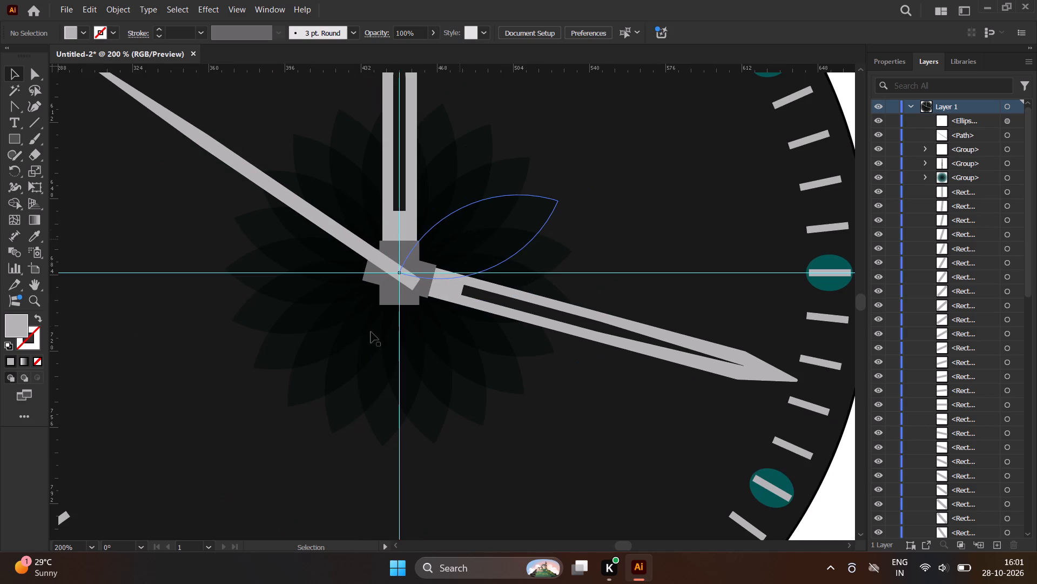
{"action": "scroll", "coordinate": [505, 374], "scroll_direction": "up", "scroll_amount": 1}
{"action": "scroll", "coordinate": [505, 374], "scroll_direction": "down", "scroll_amount": 1}
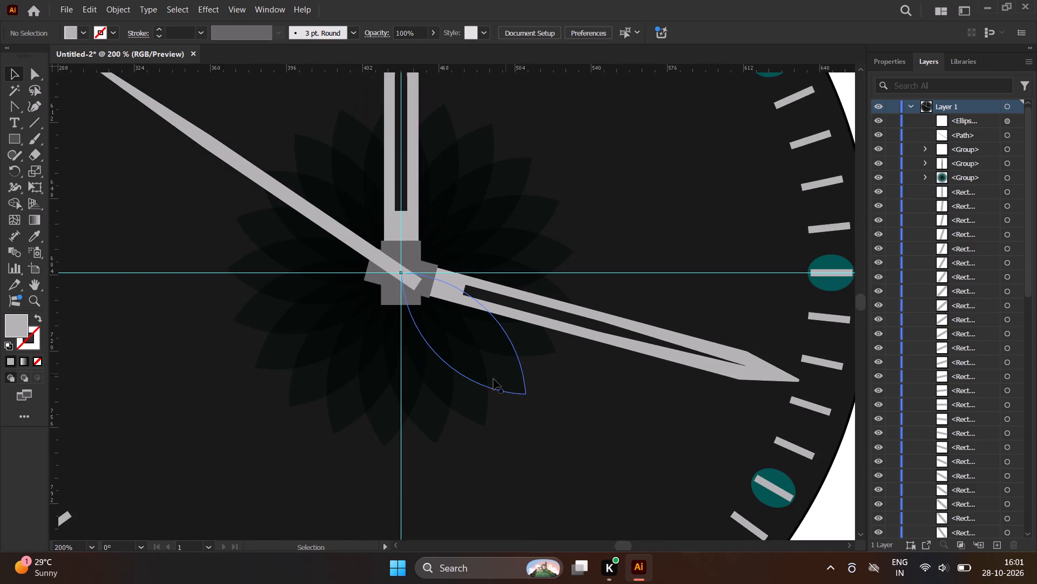
{"action": "scroll", "coordinate": [502, 373], "scroll_direction": "up", "scroll_amount": 1}
{"action": "scroll", "coordinate": [502, 373], "scroll_direction": "down", "scroll_amount": 5}
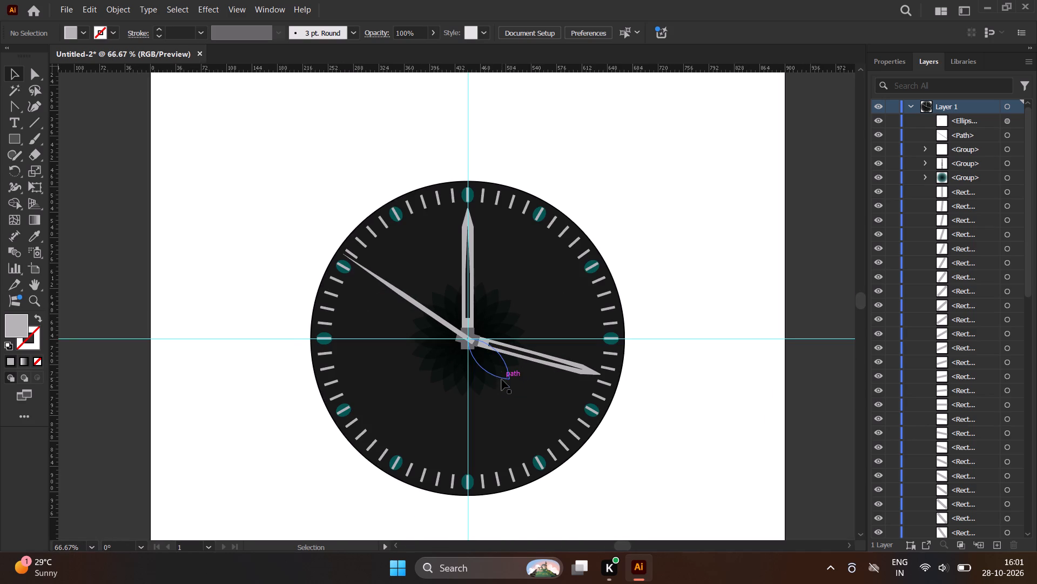
{"action": "left_click", "coordinate": [651, 421]}
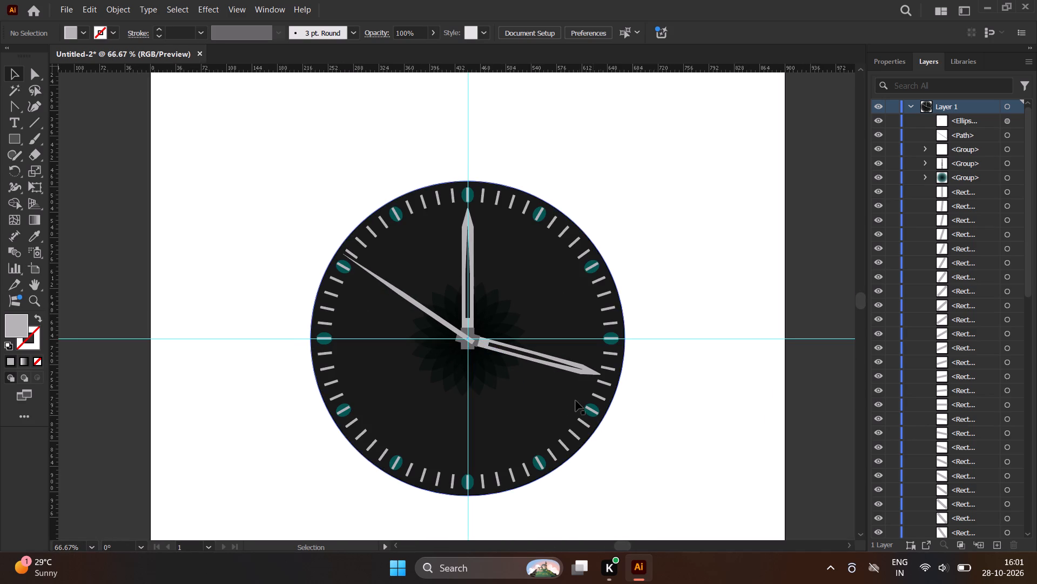
{"action": "scroll", "coordinate": [550, 400], "scroll_direction": "up", "scroll_amount": 2}
{"action": "scroll", "coordinate": [557, 395], "scroll_direction": "down", "scroll_amount": 1}
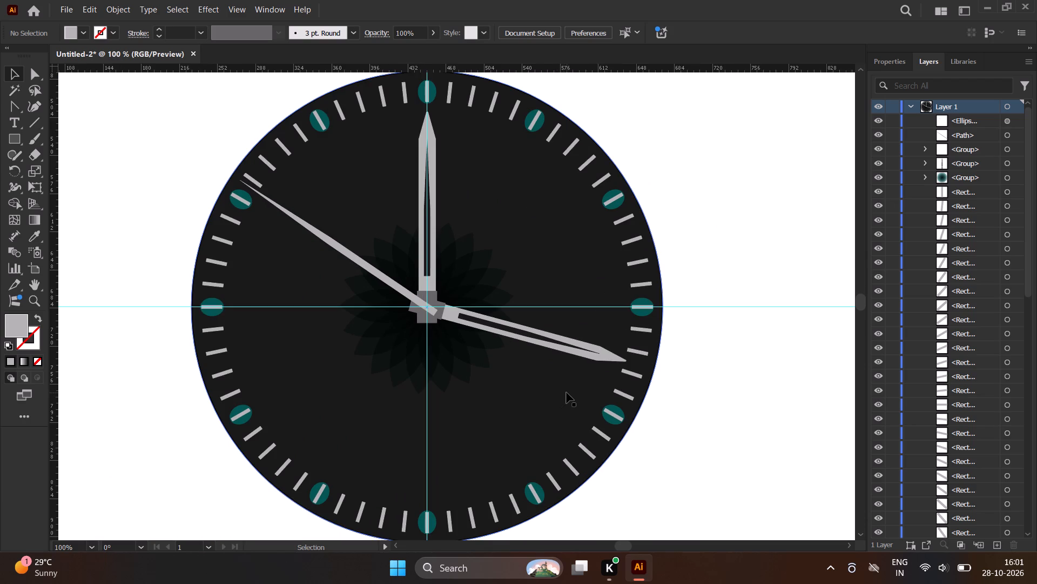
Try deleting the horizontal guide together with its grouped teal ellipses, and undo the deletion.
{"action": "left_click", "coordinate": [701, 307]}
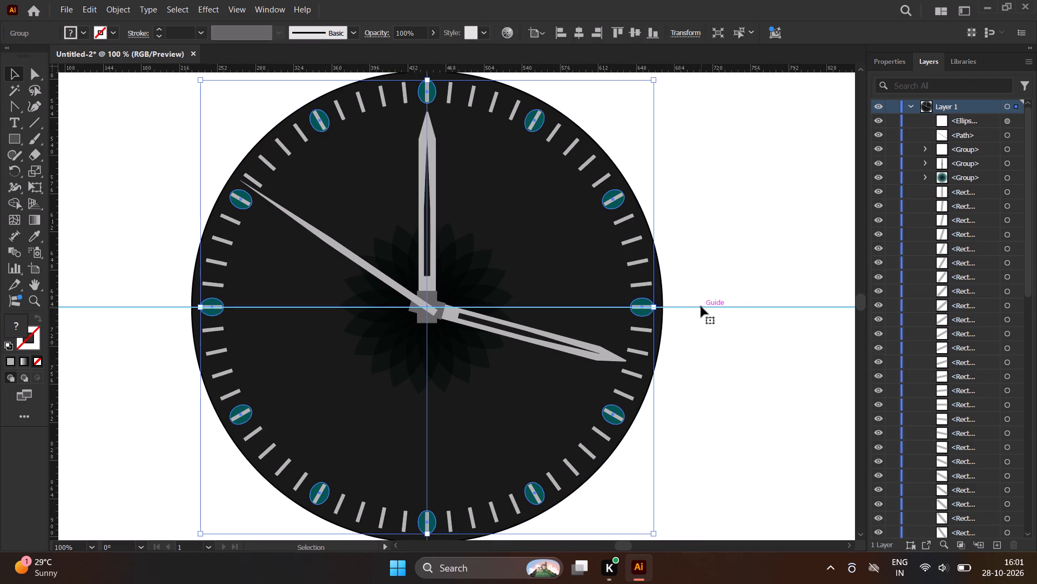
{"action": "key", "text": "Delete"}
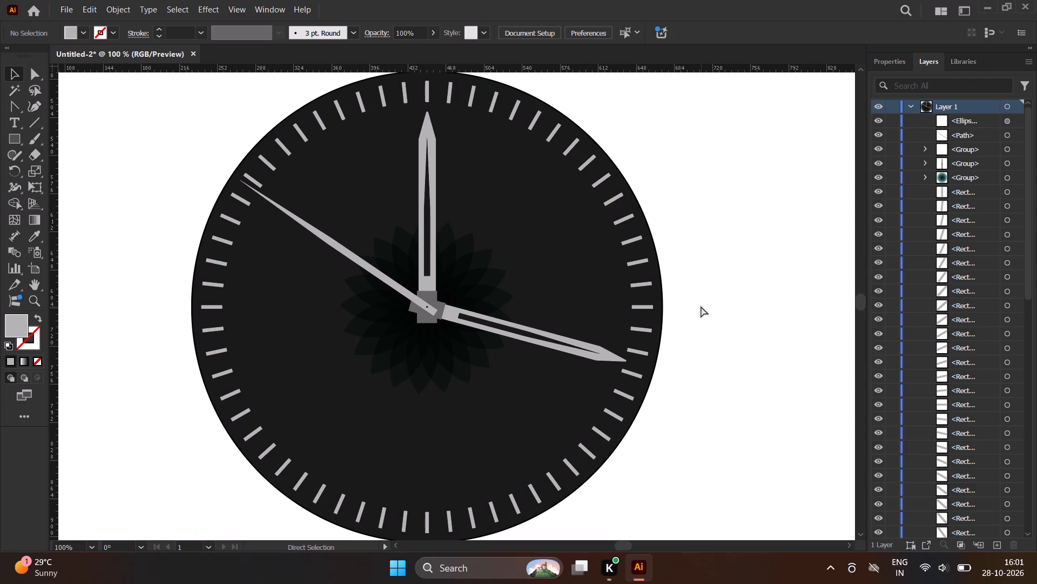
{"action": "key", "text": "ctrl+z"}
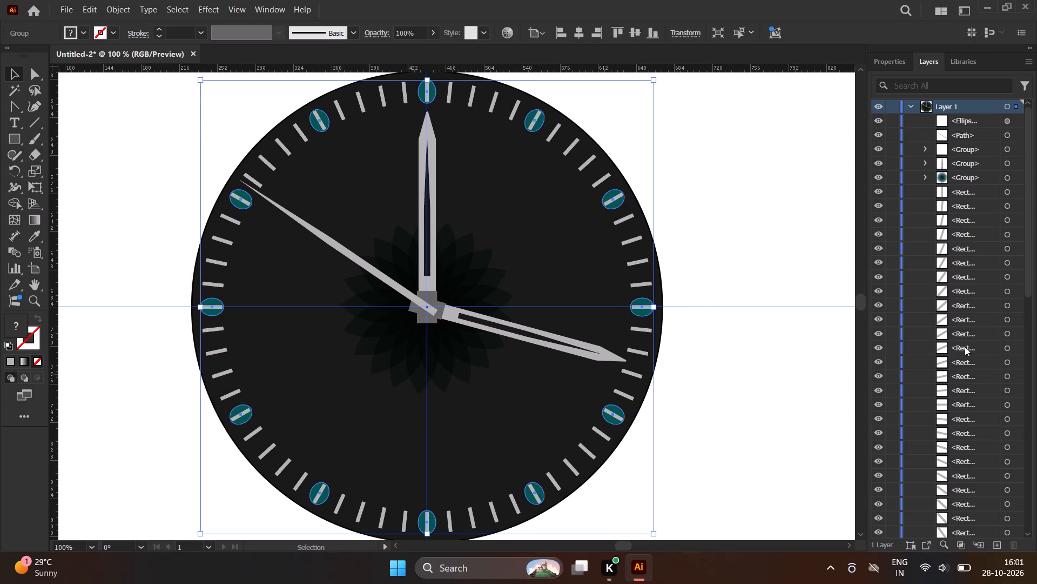
Expand the selected group of teal ellipses and guides, just above the dial ellipse in the layer list.
{"action": "scroll", "coordinate": [965, 343], "scroll_direction": "down", "scroll_amount": 3}
{"action": "scroll", "coordinate": [965, 343], "scroll_direction": "up", "scroll_amount": 1}
{"action": "scroll", "coordinate": [965, 343], "scroll_direction": "down", "scroll_amount": 3}
{"action": "scroll", "coordinate": [966, 343], "scroll_direction": "up", "scroll_amount": 1}
{"action": "scroll", "coordinate": [967, 344], "scroll_direction": "down", "scroll_amount": 3}
{"action": "scroll", "coordinate": [968, 345], "scroll_direction": "up", "scroll_amount": 1}
{"action": "scroll", "coordinate": [968, 345], "scroll_direction": "down", "scroll_amount": 1}
{"action": "scroll", "coordinate": [968, 345], "scroll_direction": "up", "scroll_amount": 1}
{"action": "scroll", "coordinate": [968, 345], "scroll_direction": "down", "scroll_amount": 1}
{"action": "scroll", "coordinate": [968, 345], "scroll_direction": "up", "scroll_amount": 1}
{"action": "scroll", "coordinate": [968, 345], "scroll_direction": "down", "scroll_amount": 5}
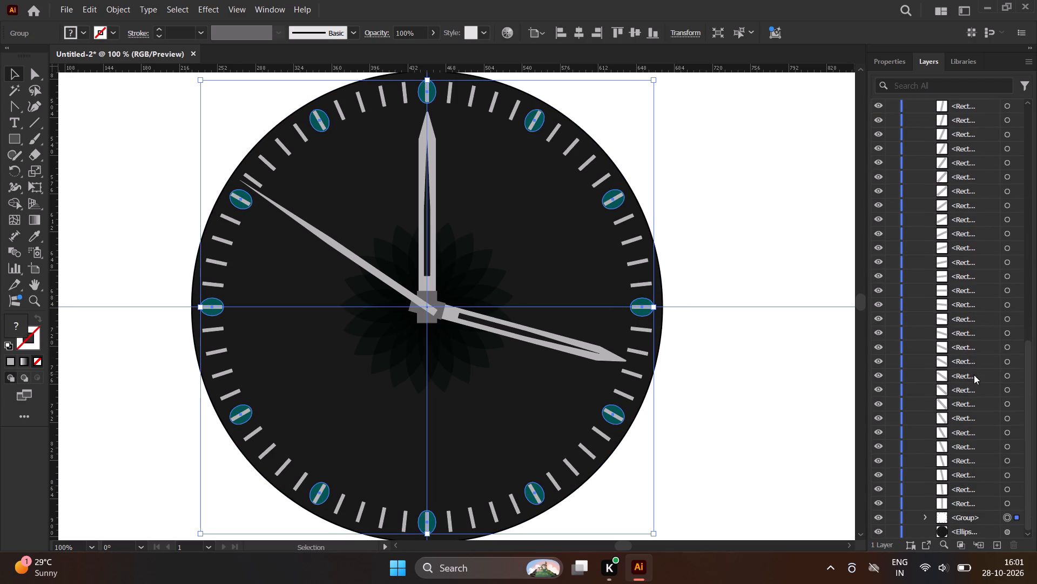
{"action": "left_click", "coordinate": [925, 516]}
Hide the two guides at the bottom of the teal ellipse group, keeping its ellipses shown, and deselect everything.
{"action": "scroll", "coordinate": [951, 512], "scroll_direction": "down", "scroll_amount": 2}
{"action": "scroll", "coordinate": [951, 512], "scroll_direction": "up", "scroll_amount": 1}
{"action": "scroll", "coordinate": [952, 512], "scroll_direction": "down", "scroll_amount": 3}
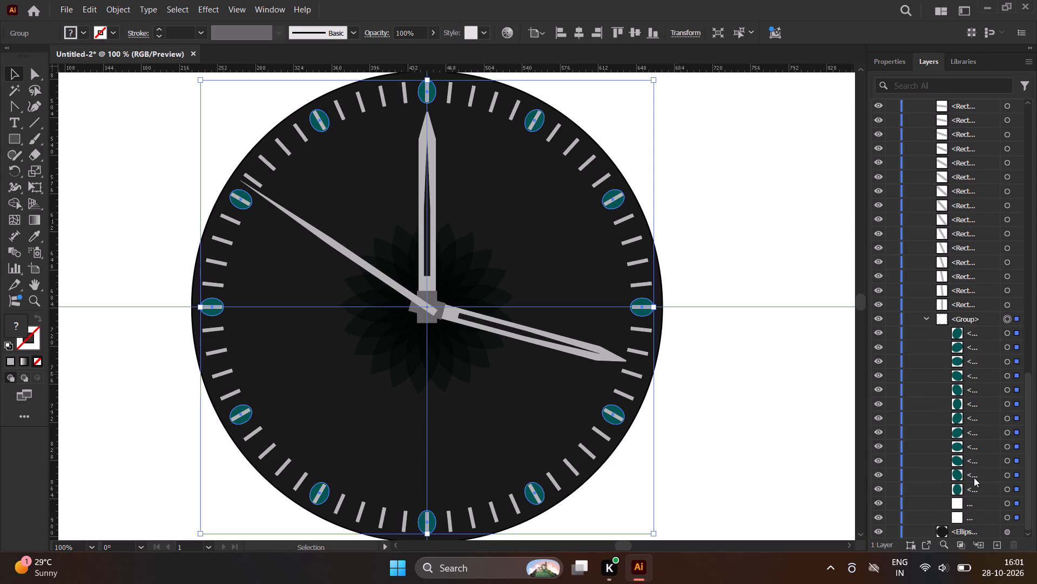
{"action": "scroll", "coordinate": [974, 477], "scroll_direction": "up", "scroll_amount": 1}
{"action": "scroll", "coordinate": [974, 477], "scroll_direction": "down", "scroll_amount": 7}
{"action": "scroll", "coordinate": [973, 478], "scroll_direction": "up", "scroll_amount": 1}
{"action": "scroll", "coordinate": [973, 479], "scroll_direction": "down", "scroll_amount": 1}
{"action": "scroll", "coordinate": [972, 482], "scroll_direction": "up", "scroll_amount": 1}
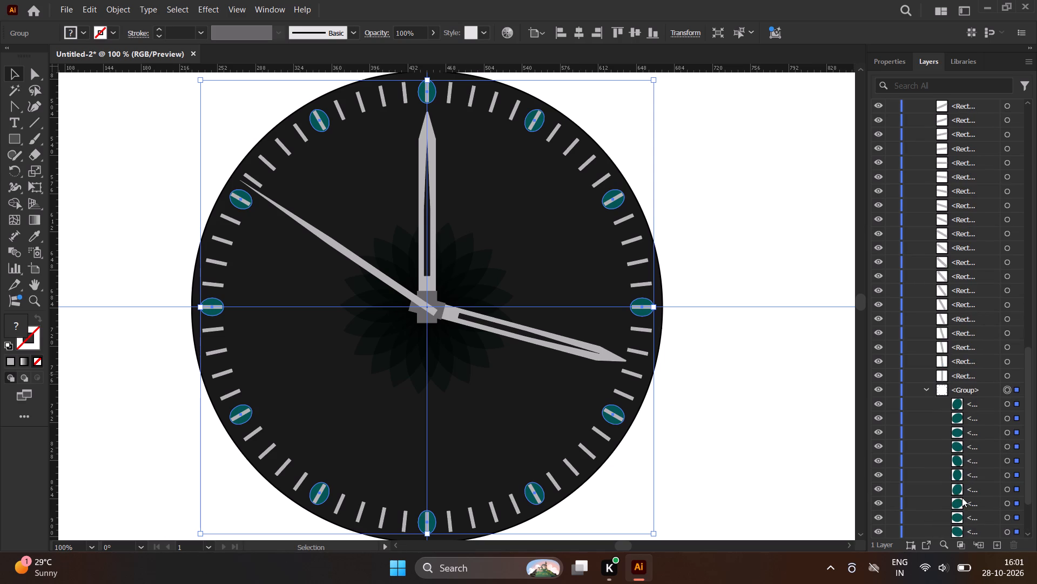
{"action": "scroll", "coordinate": [986, 502], "scroll_direction": "down", "scroll_amount": 1}
{"action": "scroll", "coordinate": [986, 502], "scroll_direction": "up", "scroll_amount": 1}
{"action": "scroll", "coordinate": [986, 502], "scroll_direction": "down", "scroll_amount": 3}
{"action": "scroll", "coordinate": [986, 502], "scroll_direction": "up", "scroll_amount": 1}
{"action": "scroll", "coordinate": [984, 502], "scroll_direction": "down", "scroll_amount": 1}
{"action": "scroll", "coordinate": [984, 502], "scroll_direction": "up", "scroll_amount": 1}
{"action": "scroll", "coordinate": [984, 502], "scroll_direction": "down", "scroll_amount": 3}
{"action": "scroll", "coordinate": [984, 502], "scroll_direction": "up", "scroll_amount": 1}
{"action": "scroll", "coordinate": [984, 502], "scroll_direction": "down", "scroll_amount": 1}
{"action": "scroll", "coordinate": [984, 502], "scroll_direction": "up", "scroll_amount": 1}
{"action": "scroll", "coordinate": [984, 502], "scroll_direction": "down", "scroll_amount": 1}
{"action": "scroll", "coordinate": [984, 502], "scroll_direction": "up", "scroll_amount": 1}
{"action": "scroll", "coordinate": [984, 502], "scroll_direction": "down", "scroll_amount": 2}
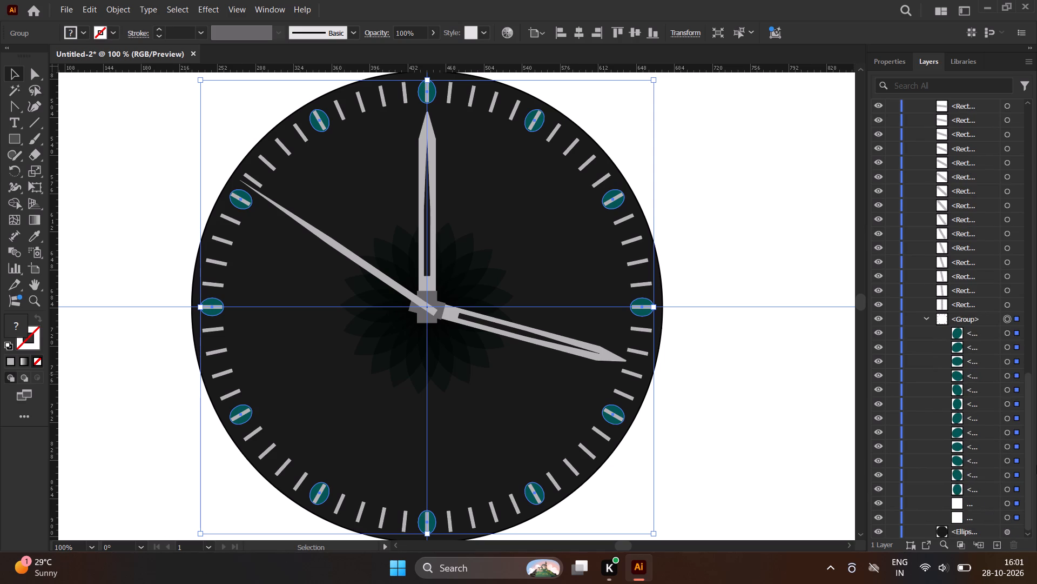
{"action": "left_click_drag", "start_coordinate": [1029, 464], "coordinate": [1029, 486]}
{"action": "left_click", "coordinate": [879, 515]}
{"action": "left_click", "coordinate": [878, 505]}
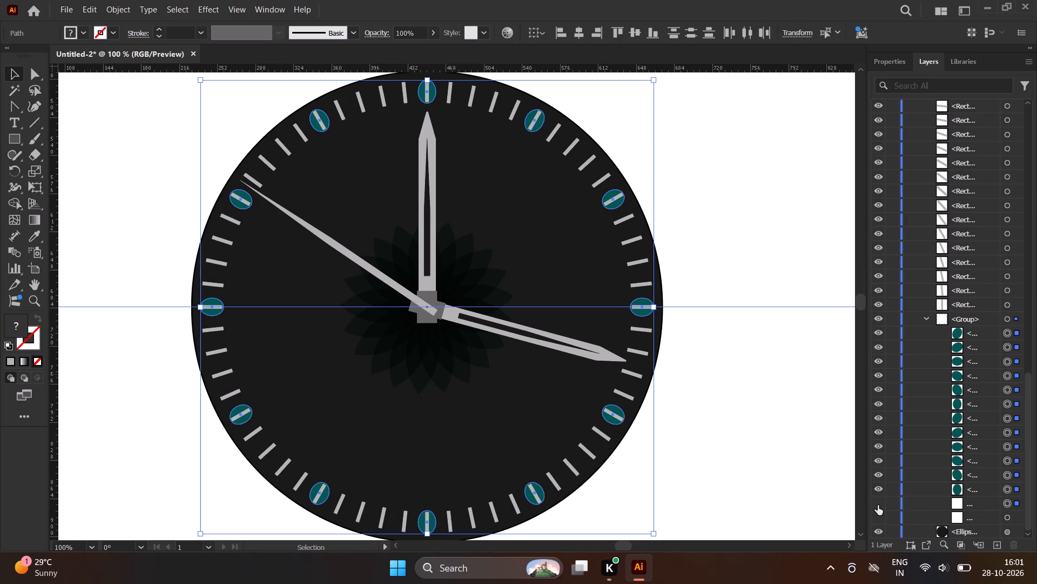
{"action": "left_click", "coordinate": [799, 381]}
{"action": "scroll", "coordinate": [786, 340], "scroll_direction": "down", "scroll_amount": 4}
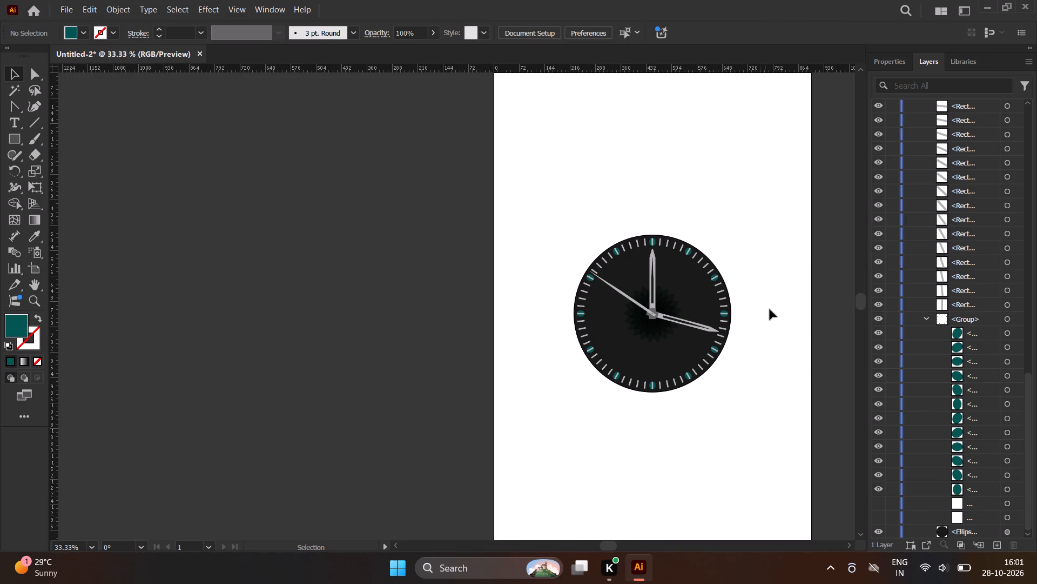
{"action": "scroll", "coordinate": [784, 333], "scroll_direction": "up", "scroll_amount": 1}
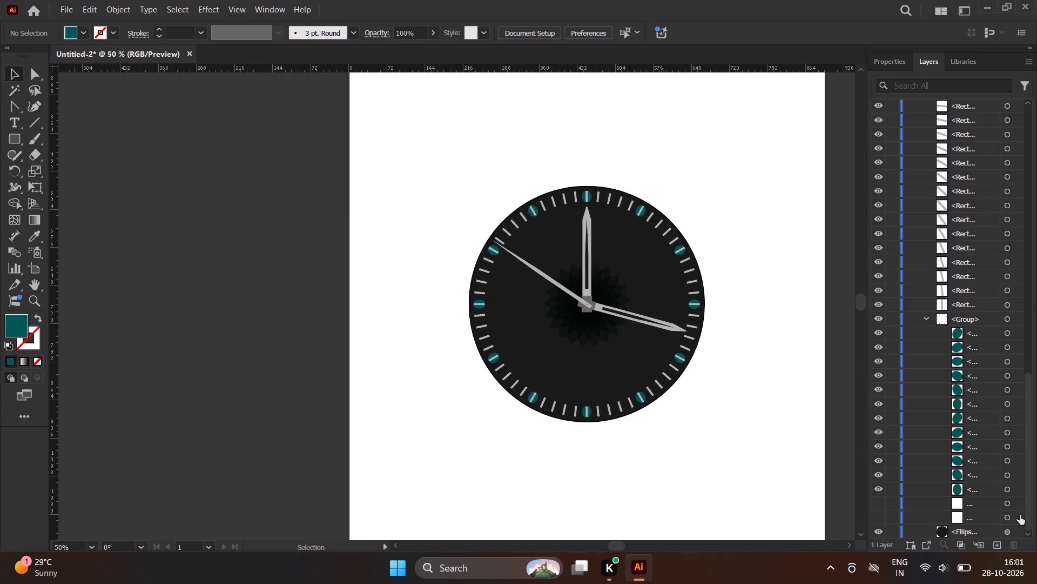
Show the two hidden guides at the bottom of the teal ellipse group again, select only those two, and delete them.
{"action": "left_click", "coordinate": [875, 499]}
{"action": "left_click", "coordinate": [878, 514]}
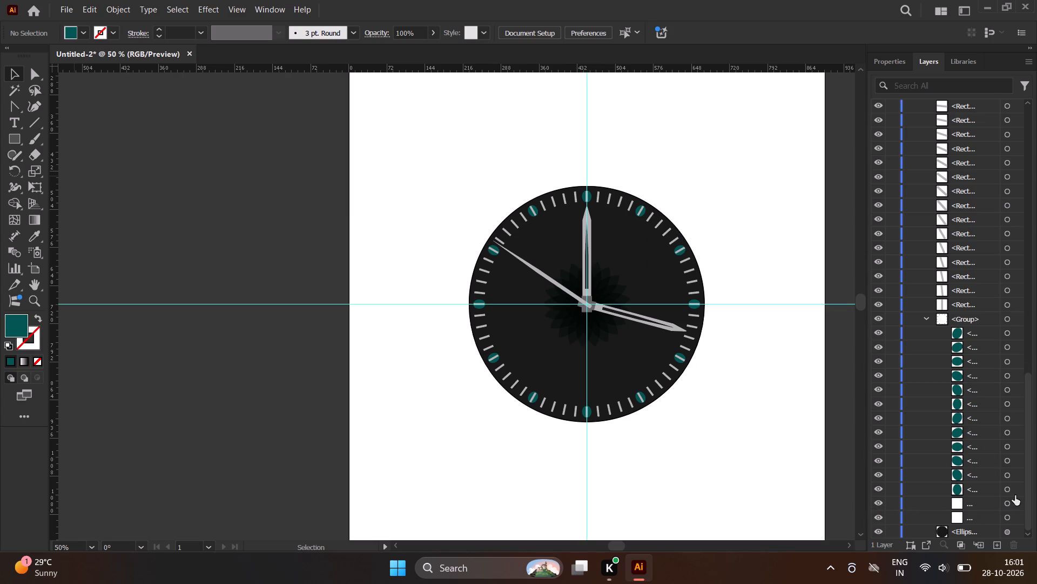
{"action": "left_click", "coordinate": [1015, 500]}
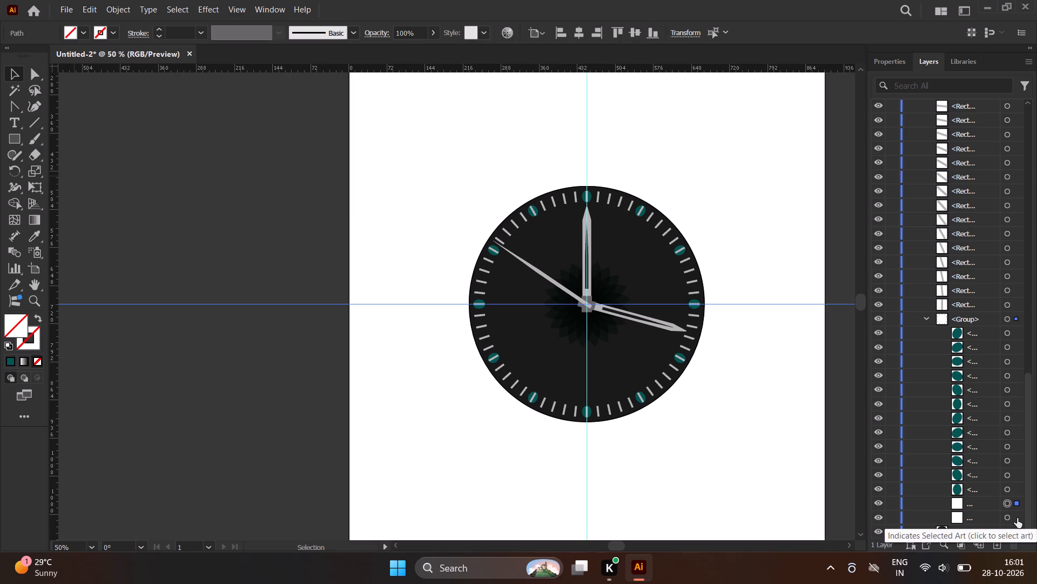
{"action": "left_click", "coordinate": [1018, 518]}
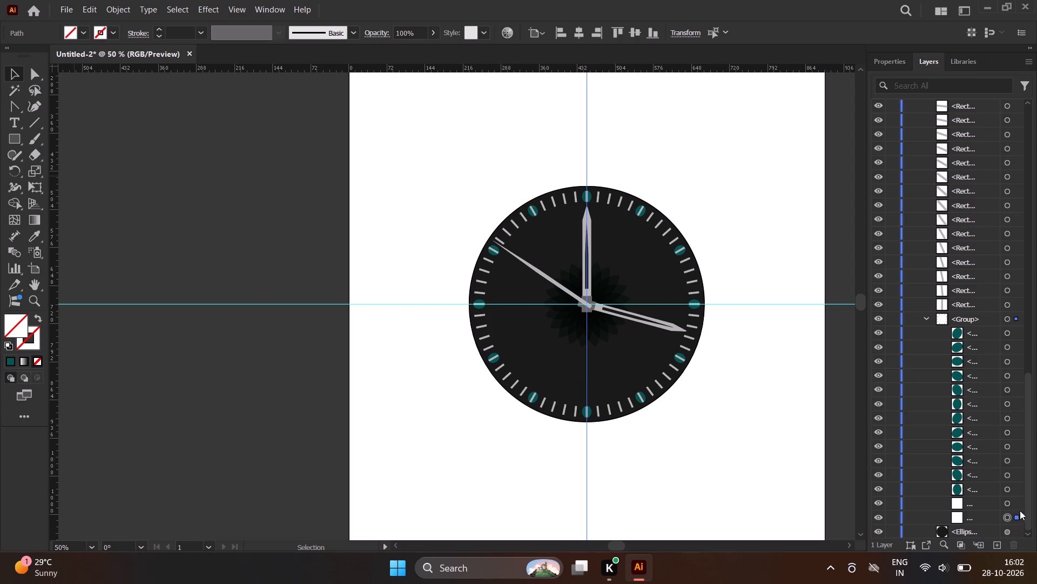
{"action": "left_click", "coordinate": [1016, 502], "text": "shift"}
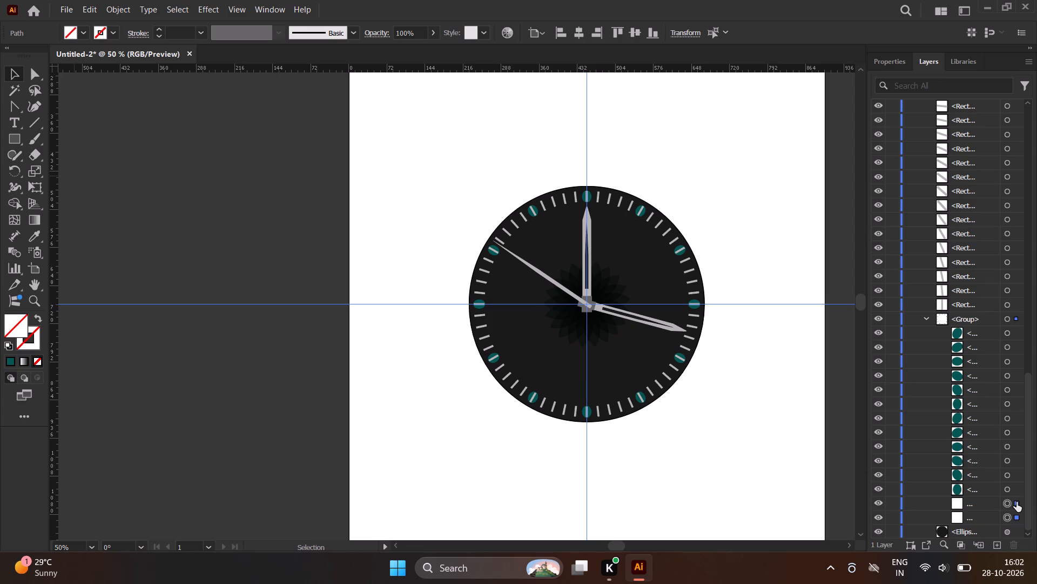
{"action": "key", "text": "Delete"}
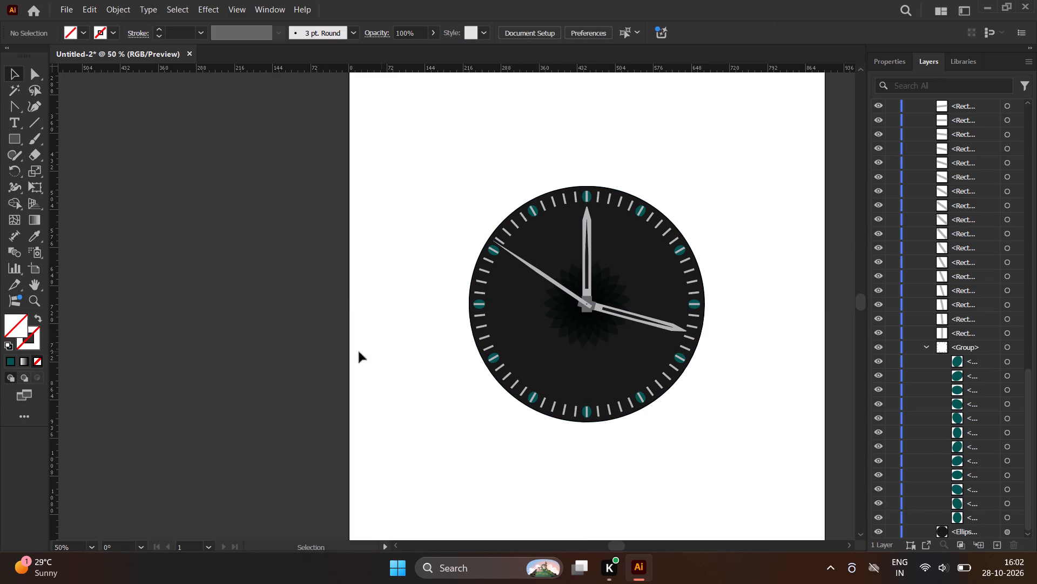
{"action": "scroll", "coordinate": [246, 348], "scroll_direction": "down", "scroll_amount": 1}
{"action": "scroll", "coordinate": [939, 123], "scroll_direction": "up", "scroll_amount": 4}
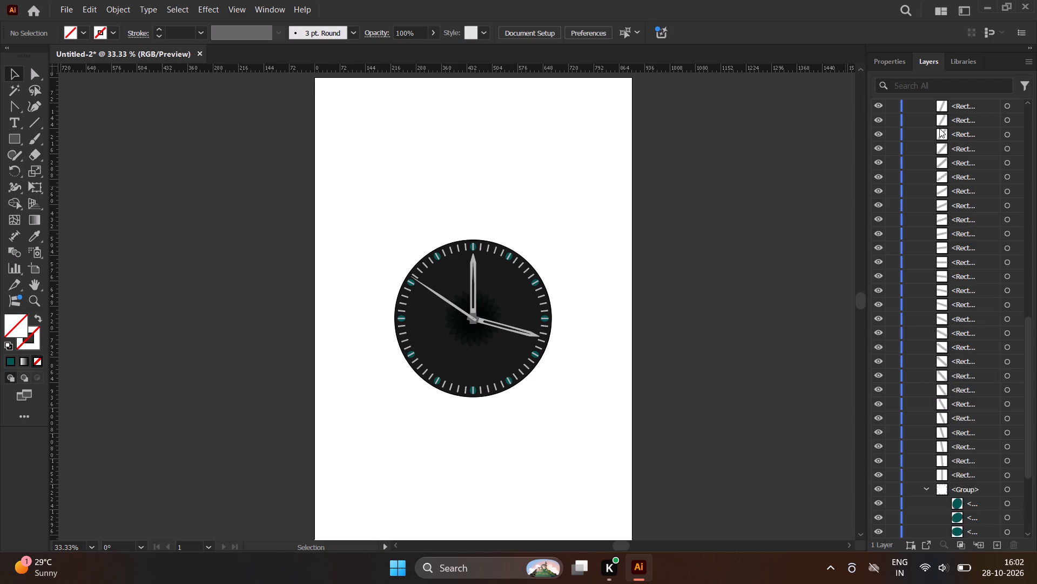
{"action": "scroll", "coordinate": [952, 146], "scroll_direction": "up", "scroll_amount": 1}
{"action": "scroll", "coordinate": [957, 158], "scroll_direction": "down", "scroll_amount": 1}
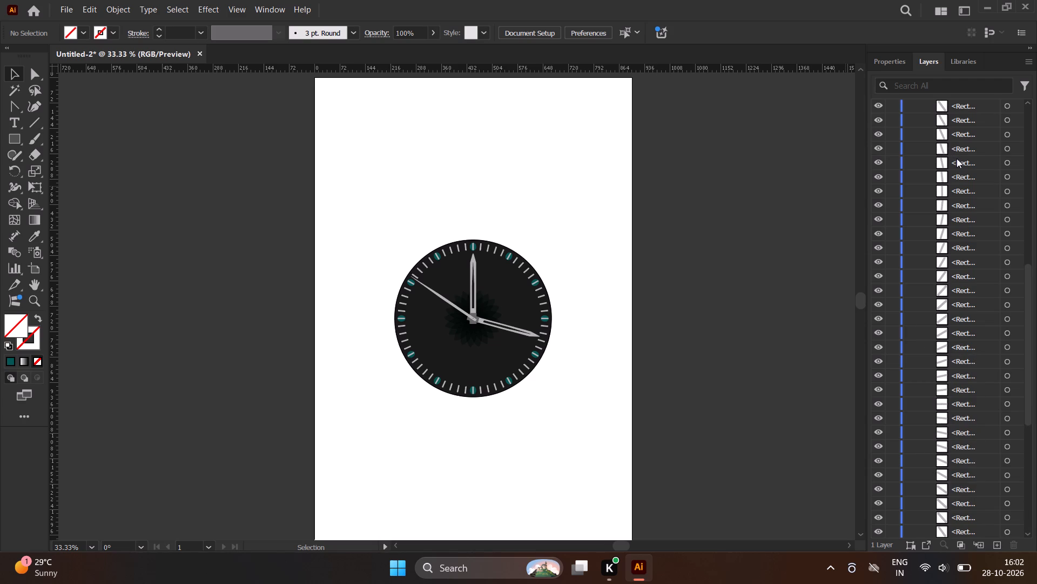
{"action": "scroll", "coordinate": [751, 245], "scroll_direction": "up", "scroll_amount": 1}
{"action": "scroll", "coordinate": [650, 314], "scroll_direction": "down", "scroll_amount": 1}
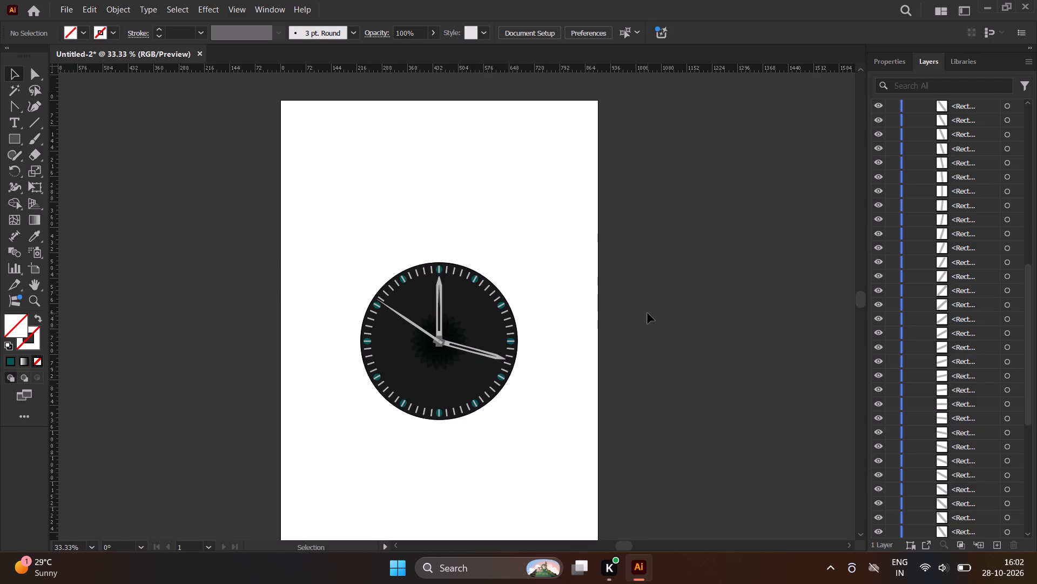
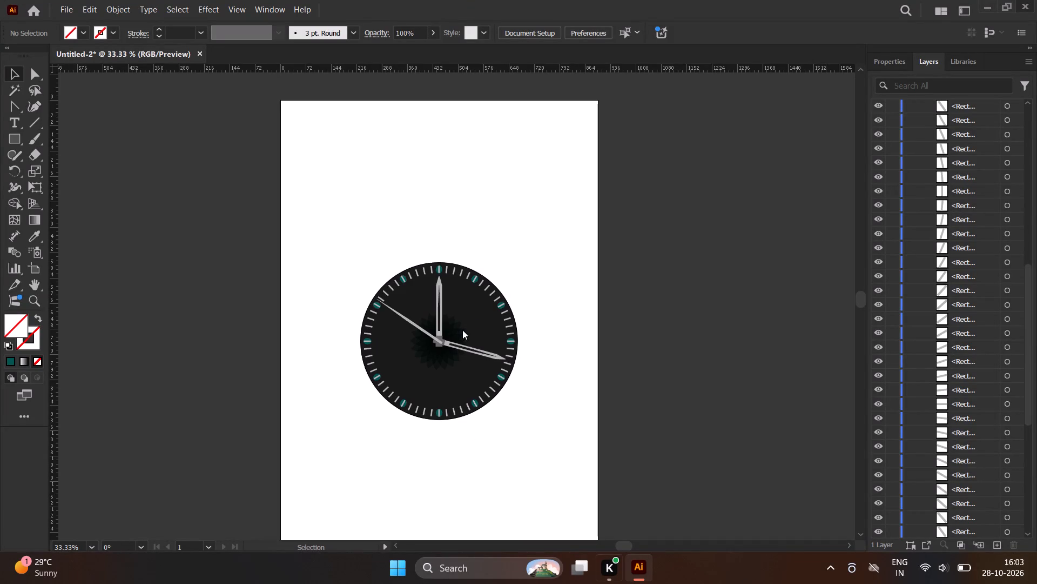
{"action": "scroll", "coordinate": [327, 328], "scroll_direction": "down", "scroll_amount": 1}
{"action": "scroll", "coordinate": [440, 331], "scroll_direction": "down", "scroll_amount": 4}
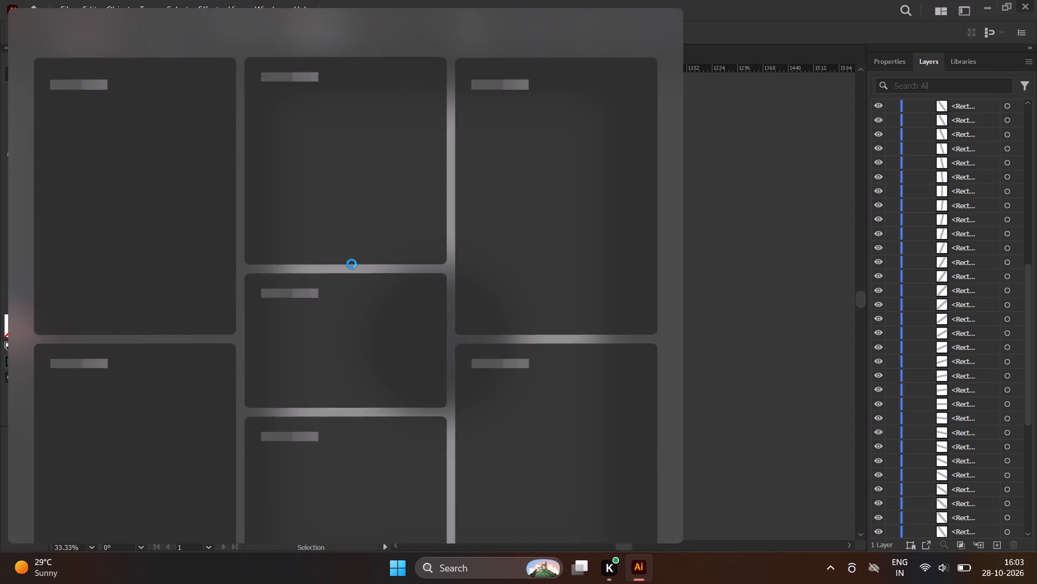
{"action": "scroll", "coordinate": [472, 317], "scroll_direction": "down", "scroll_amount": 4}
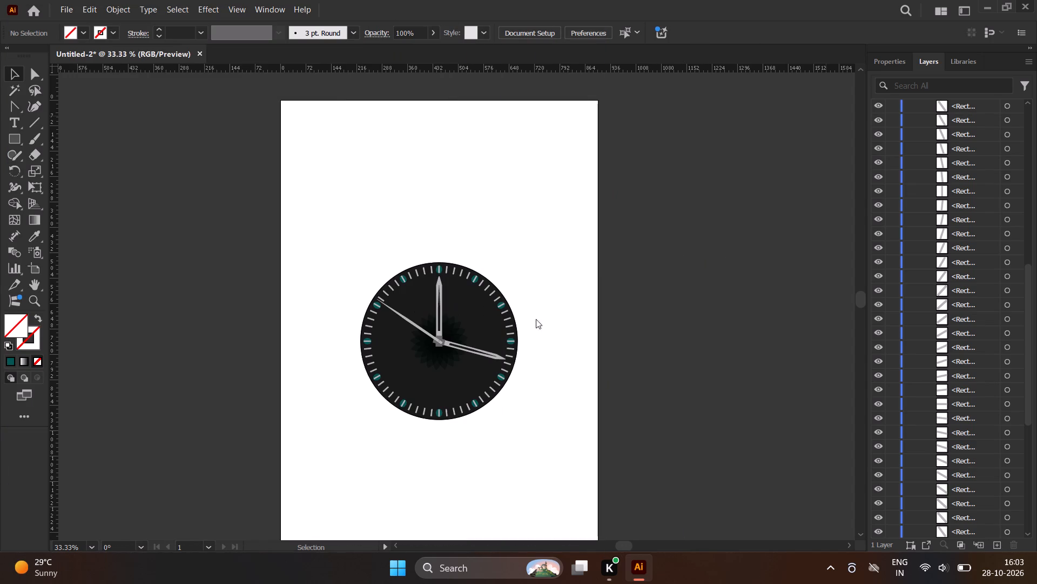